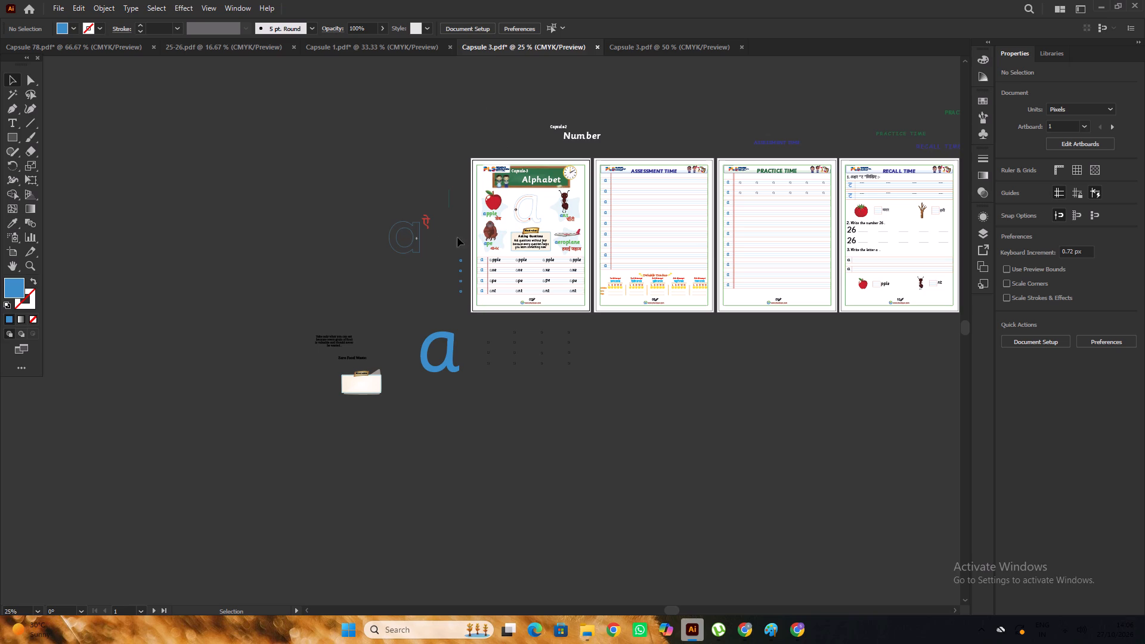
pyautogui.click(440, 237)
pyautogui.scroll(1, 503, 218)
pyautogui.scroll(-4, 555, 223)
pyautogui.scroll(2, 577, 186)
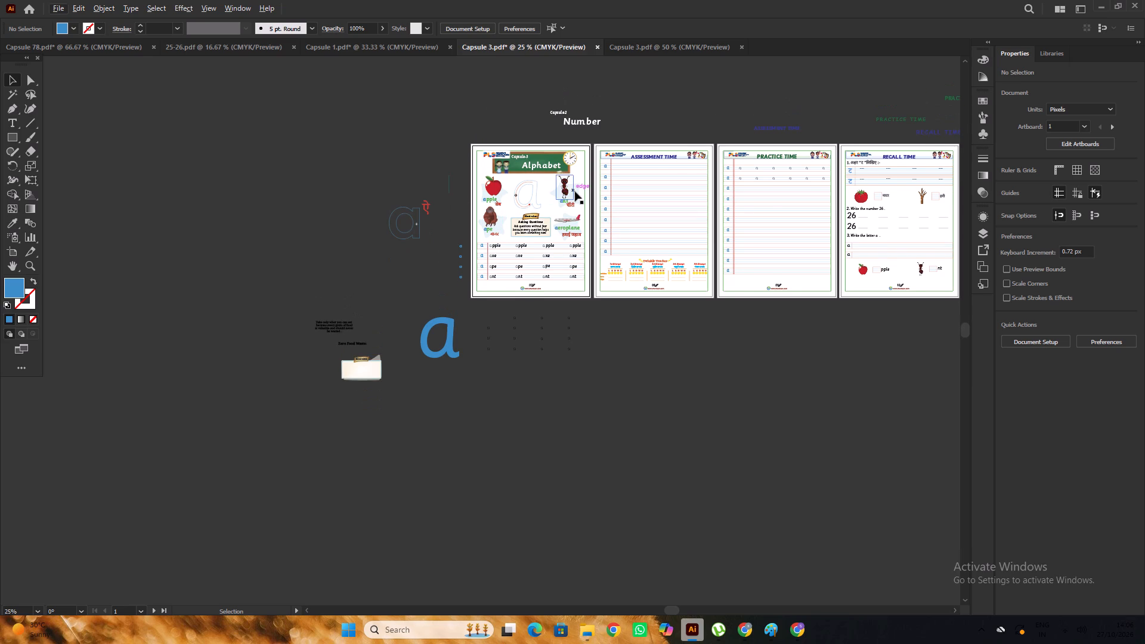
pyautogui.keyDown('alt'); pyautogui.scroll(3, 574, 192); pyautogui.keyUp('alt')
pyautogui.keyDown('alt'); pyautogui.scroll(-1, 574, 193); pyautogui.keyUp('alt')
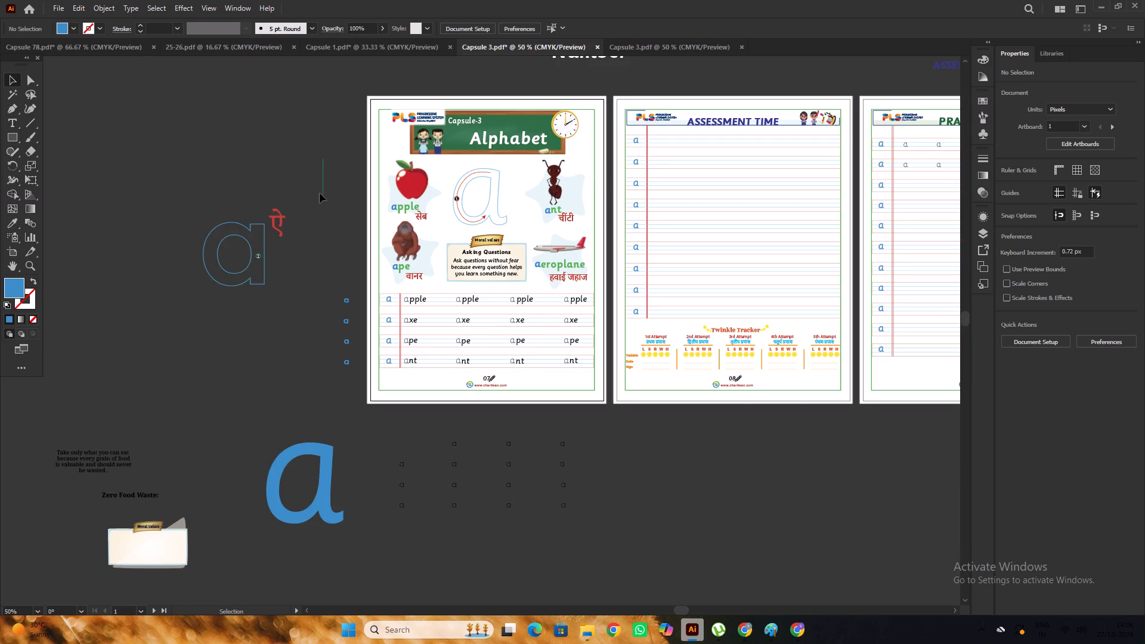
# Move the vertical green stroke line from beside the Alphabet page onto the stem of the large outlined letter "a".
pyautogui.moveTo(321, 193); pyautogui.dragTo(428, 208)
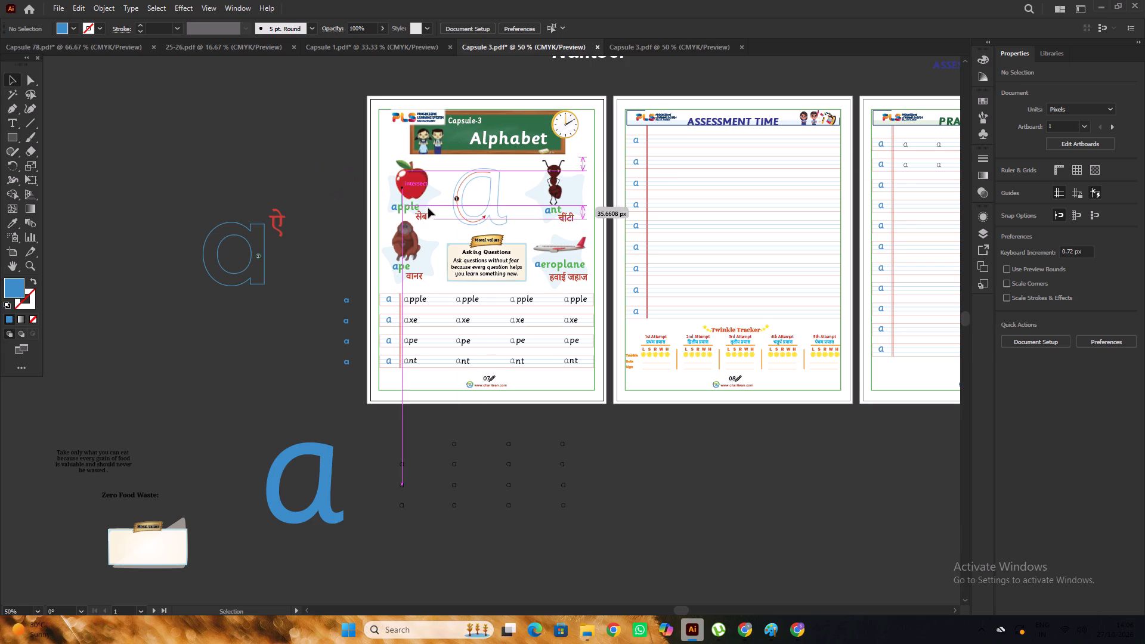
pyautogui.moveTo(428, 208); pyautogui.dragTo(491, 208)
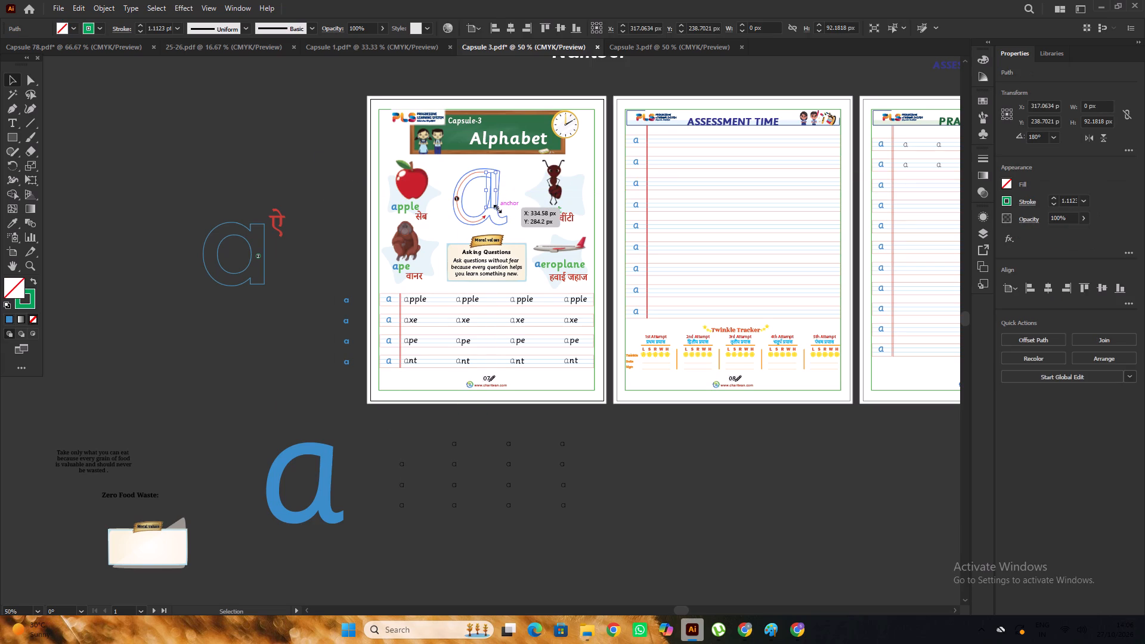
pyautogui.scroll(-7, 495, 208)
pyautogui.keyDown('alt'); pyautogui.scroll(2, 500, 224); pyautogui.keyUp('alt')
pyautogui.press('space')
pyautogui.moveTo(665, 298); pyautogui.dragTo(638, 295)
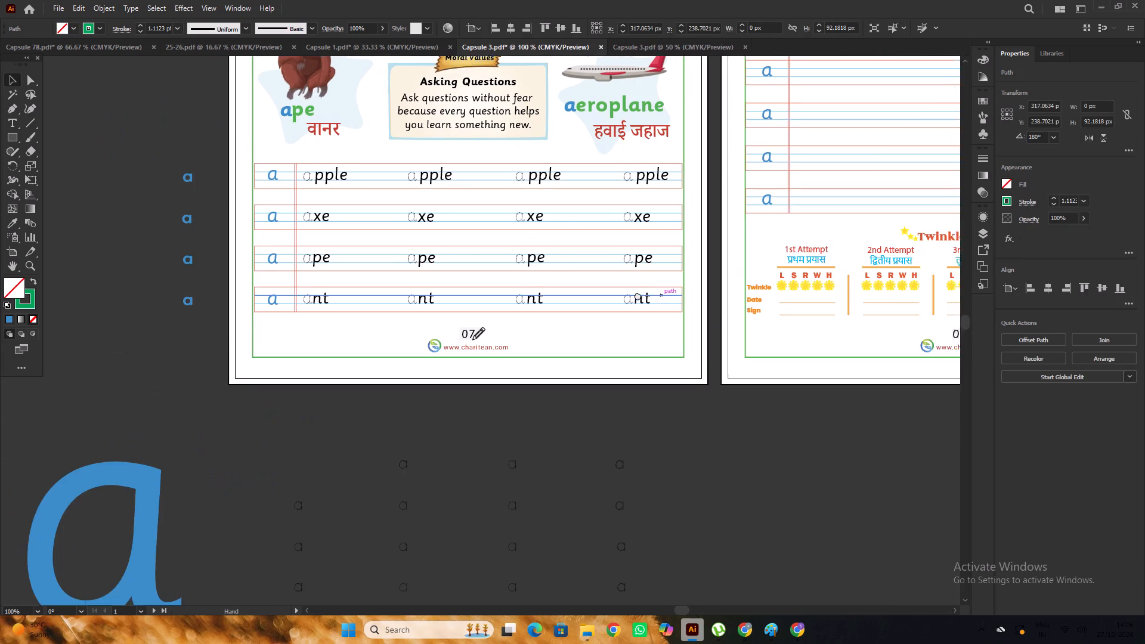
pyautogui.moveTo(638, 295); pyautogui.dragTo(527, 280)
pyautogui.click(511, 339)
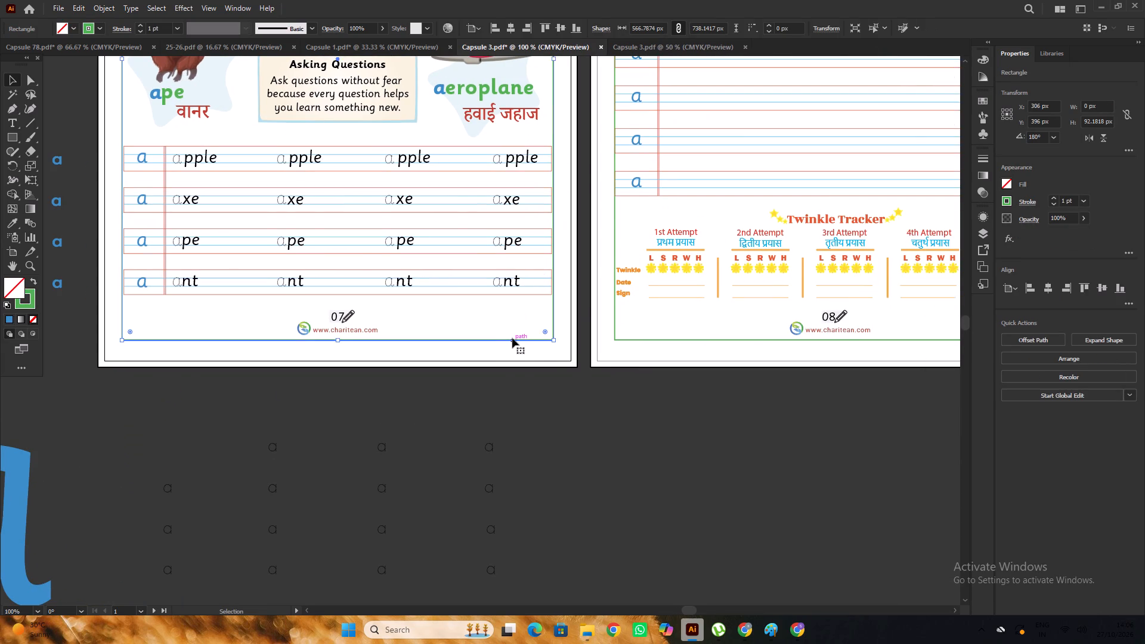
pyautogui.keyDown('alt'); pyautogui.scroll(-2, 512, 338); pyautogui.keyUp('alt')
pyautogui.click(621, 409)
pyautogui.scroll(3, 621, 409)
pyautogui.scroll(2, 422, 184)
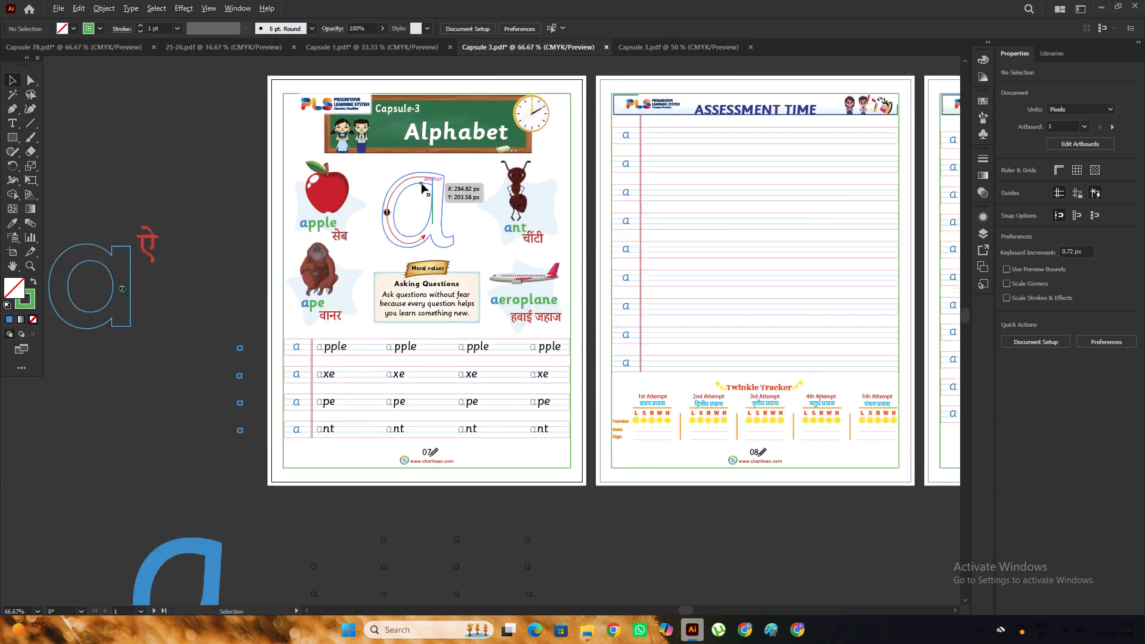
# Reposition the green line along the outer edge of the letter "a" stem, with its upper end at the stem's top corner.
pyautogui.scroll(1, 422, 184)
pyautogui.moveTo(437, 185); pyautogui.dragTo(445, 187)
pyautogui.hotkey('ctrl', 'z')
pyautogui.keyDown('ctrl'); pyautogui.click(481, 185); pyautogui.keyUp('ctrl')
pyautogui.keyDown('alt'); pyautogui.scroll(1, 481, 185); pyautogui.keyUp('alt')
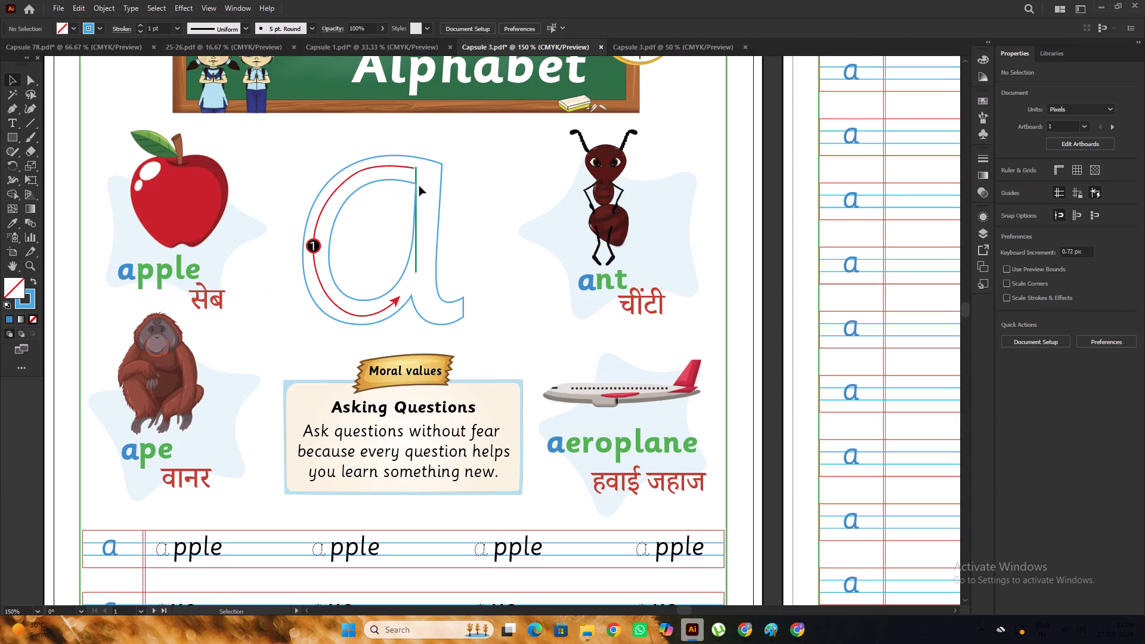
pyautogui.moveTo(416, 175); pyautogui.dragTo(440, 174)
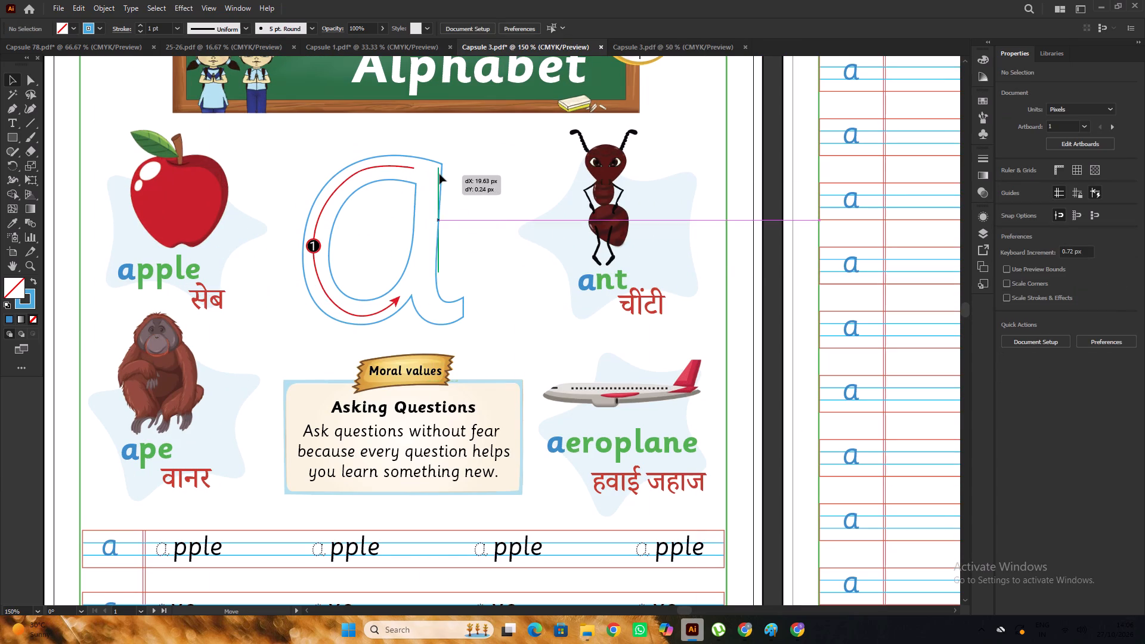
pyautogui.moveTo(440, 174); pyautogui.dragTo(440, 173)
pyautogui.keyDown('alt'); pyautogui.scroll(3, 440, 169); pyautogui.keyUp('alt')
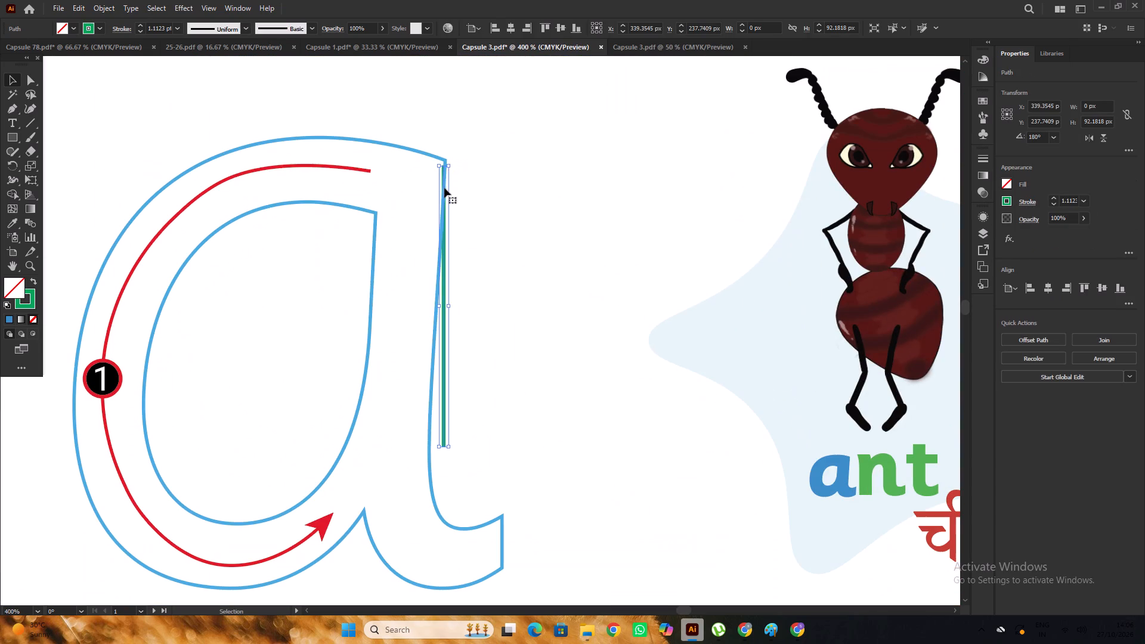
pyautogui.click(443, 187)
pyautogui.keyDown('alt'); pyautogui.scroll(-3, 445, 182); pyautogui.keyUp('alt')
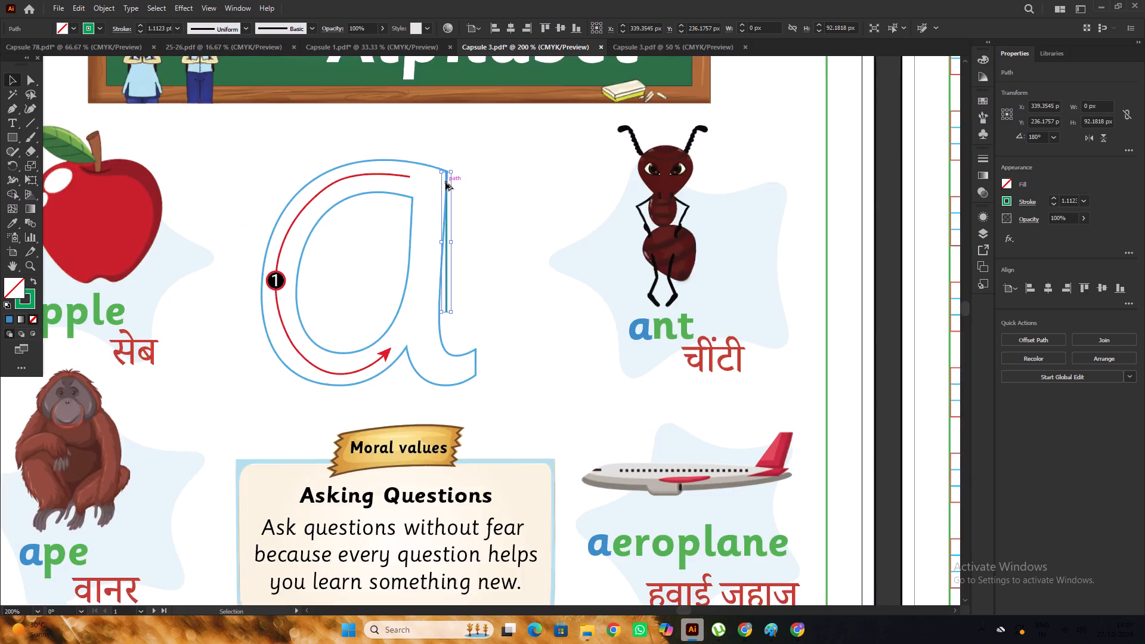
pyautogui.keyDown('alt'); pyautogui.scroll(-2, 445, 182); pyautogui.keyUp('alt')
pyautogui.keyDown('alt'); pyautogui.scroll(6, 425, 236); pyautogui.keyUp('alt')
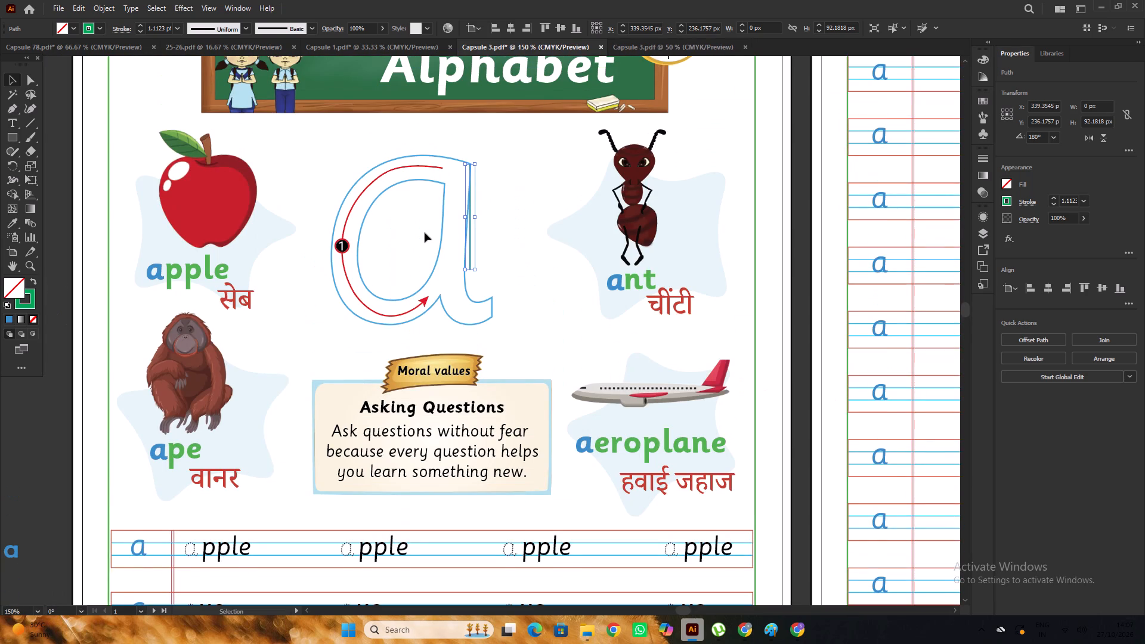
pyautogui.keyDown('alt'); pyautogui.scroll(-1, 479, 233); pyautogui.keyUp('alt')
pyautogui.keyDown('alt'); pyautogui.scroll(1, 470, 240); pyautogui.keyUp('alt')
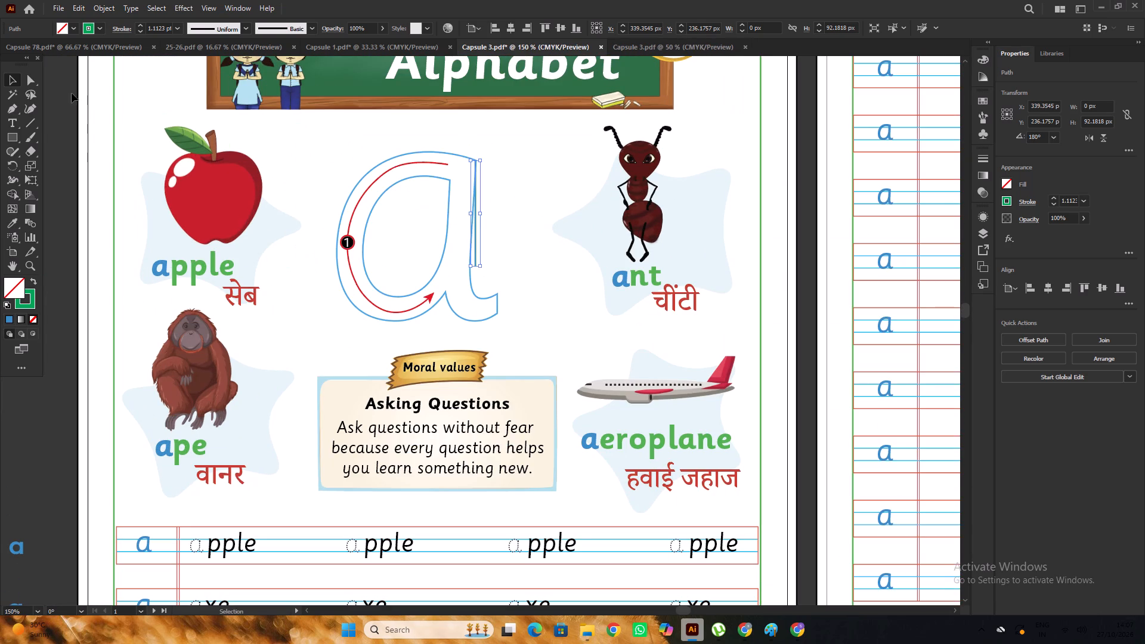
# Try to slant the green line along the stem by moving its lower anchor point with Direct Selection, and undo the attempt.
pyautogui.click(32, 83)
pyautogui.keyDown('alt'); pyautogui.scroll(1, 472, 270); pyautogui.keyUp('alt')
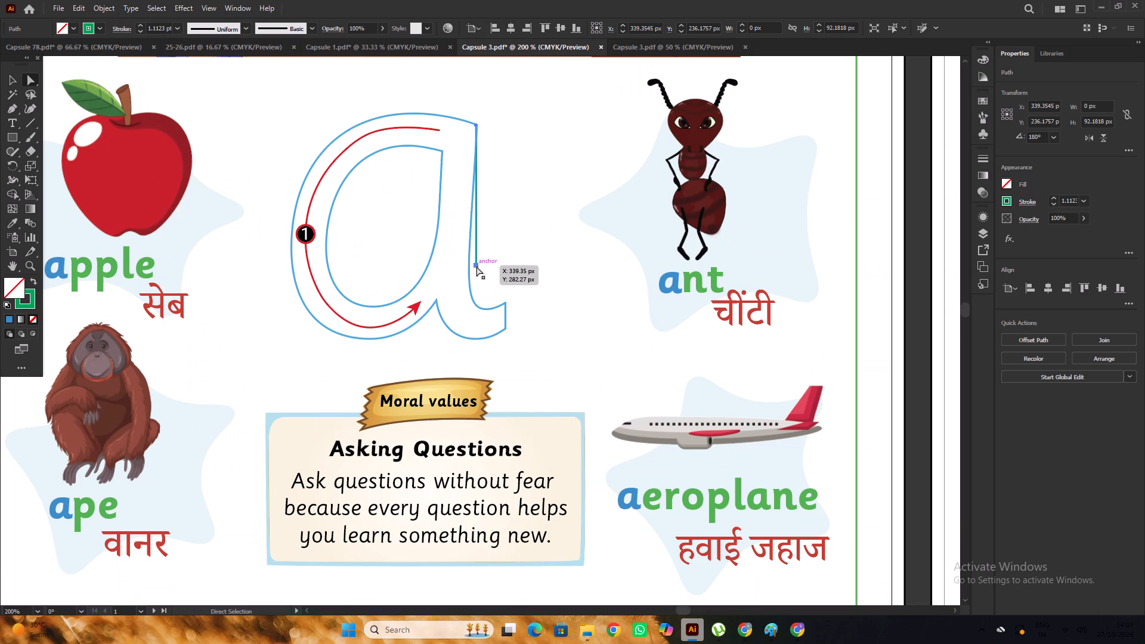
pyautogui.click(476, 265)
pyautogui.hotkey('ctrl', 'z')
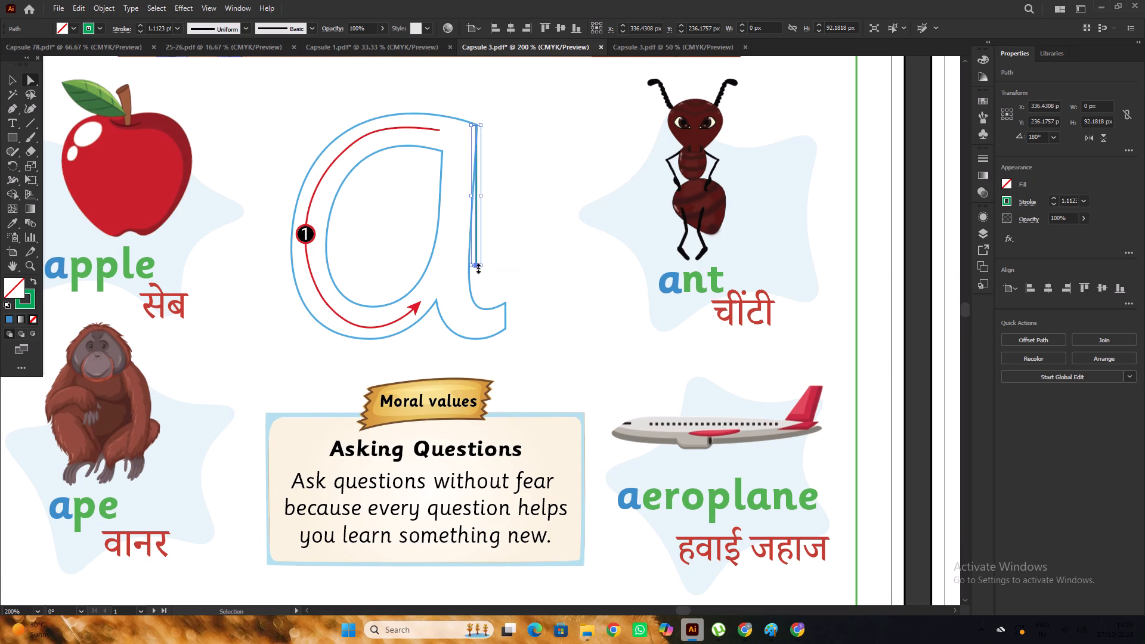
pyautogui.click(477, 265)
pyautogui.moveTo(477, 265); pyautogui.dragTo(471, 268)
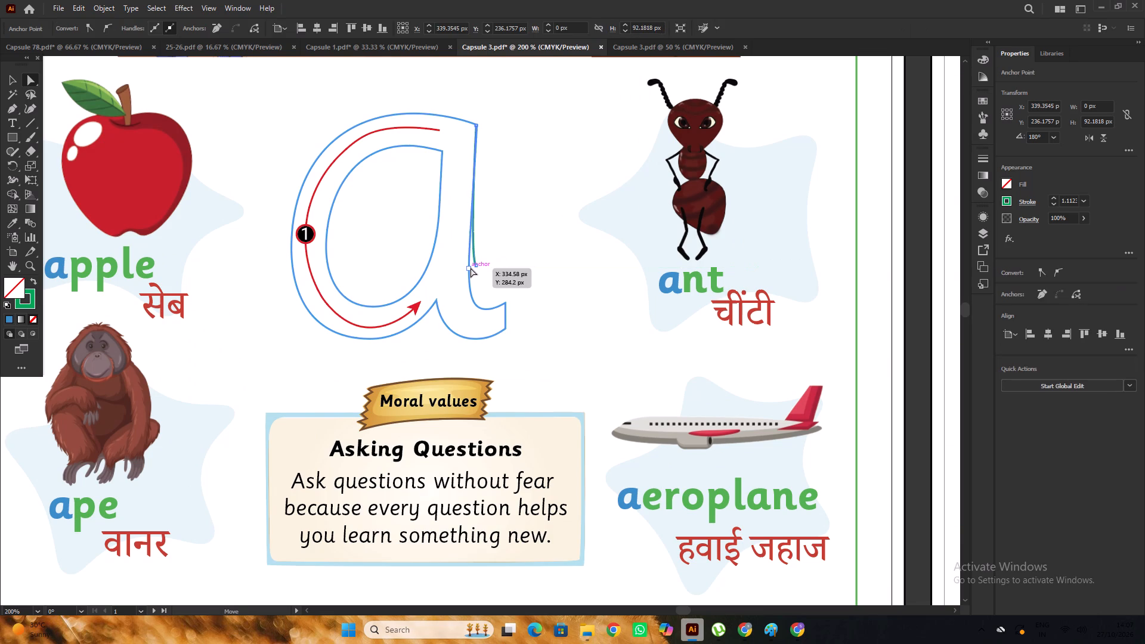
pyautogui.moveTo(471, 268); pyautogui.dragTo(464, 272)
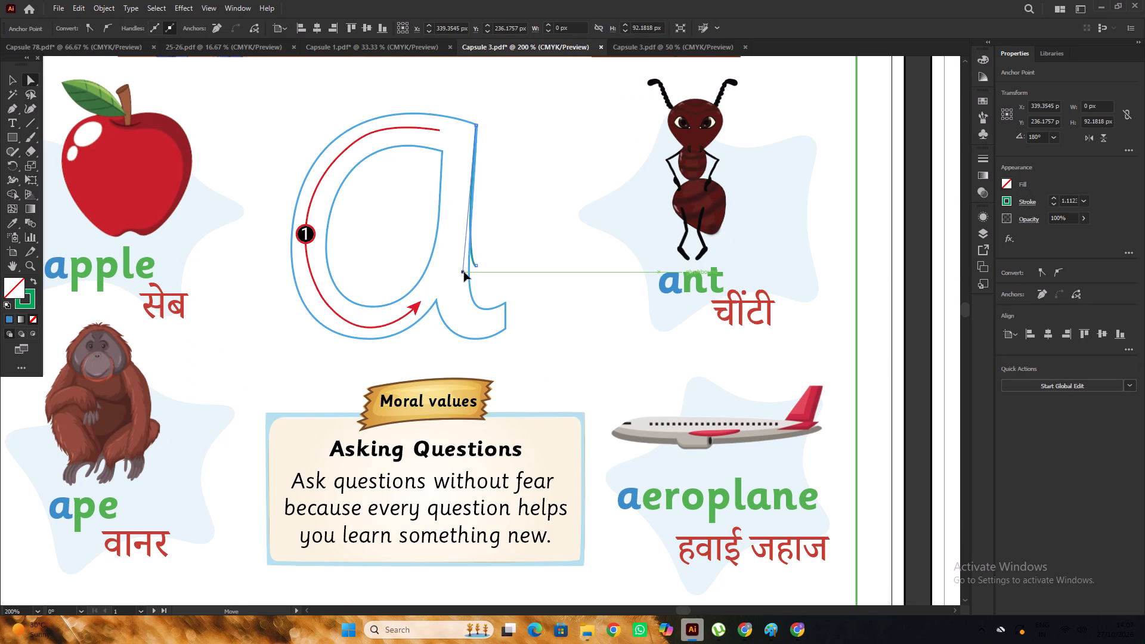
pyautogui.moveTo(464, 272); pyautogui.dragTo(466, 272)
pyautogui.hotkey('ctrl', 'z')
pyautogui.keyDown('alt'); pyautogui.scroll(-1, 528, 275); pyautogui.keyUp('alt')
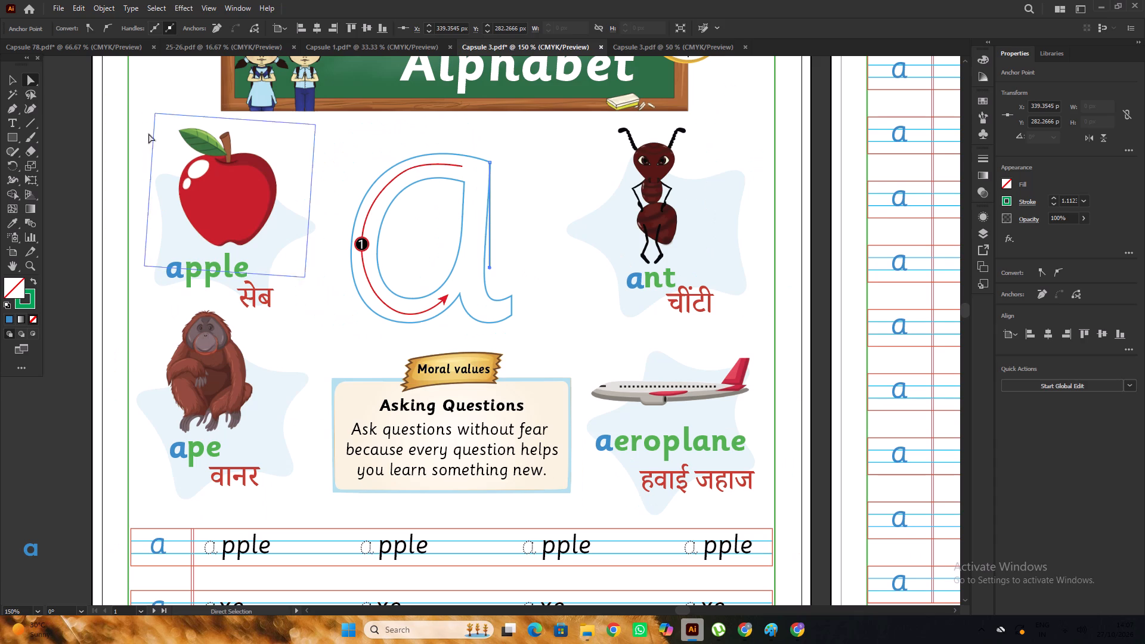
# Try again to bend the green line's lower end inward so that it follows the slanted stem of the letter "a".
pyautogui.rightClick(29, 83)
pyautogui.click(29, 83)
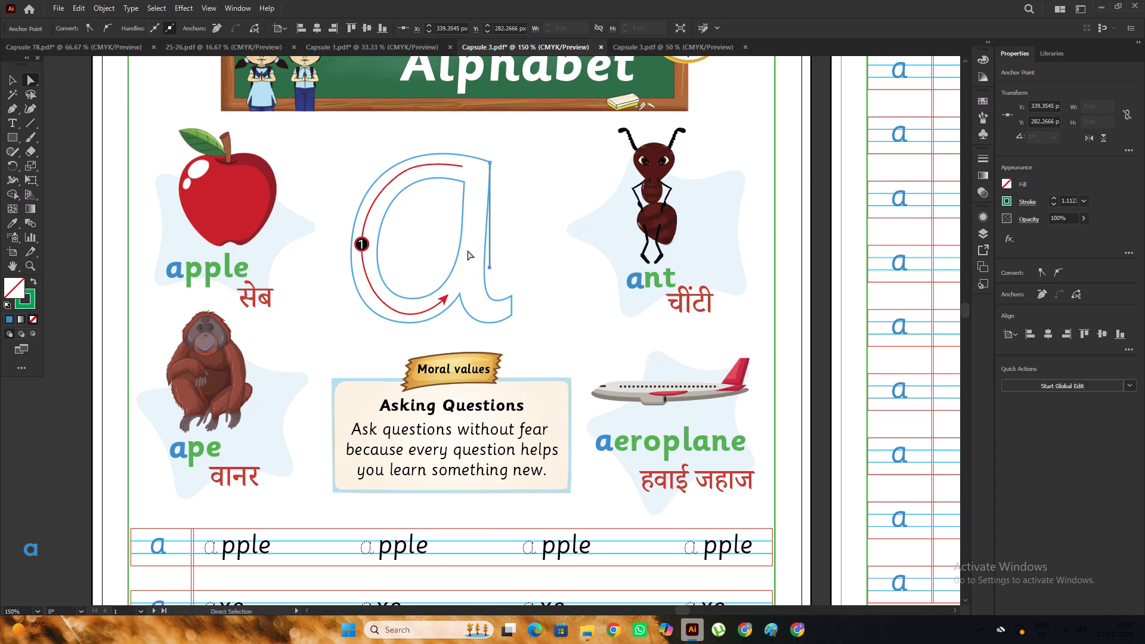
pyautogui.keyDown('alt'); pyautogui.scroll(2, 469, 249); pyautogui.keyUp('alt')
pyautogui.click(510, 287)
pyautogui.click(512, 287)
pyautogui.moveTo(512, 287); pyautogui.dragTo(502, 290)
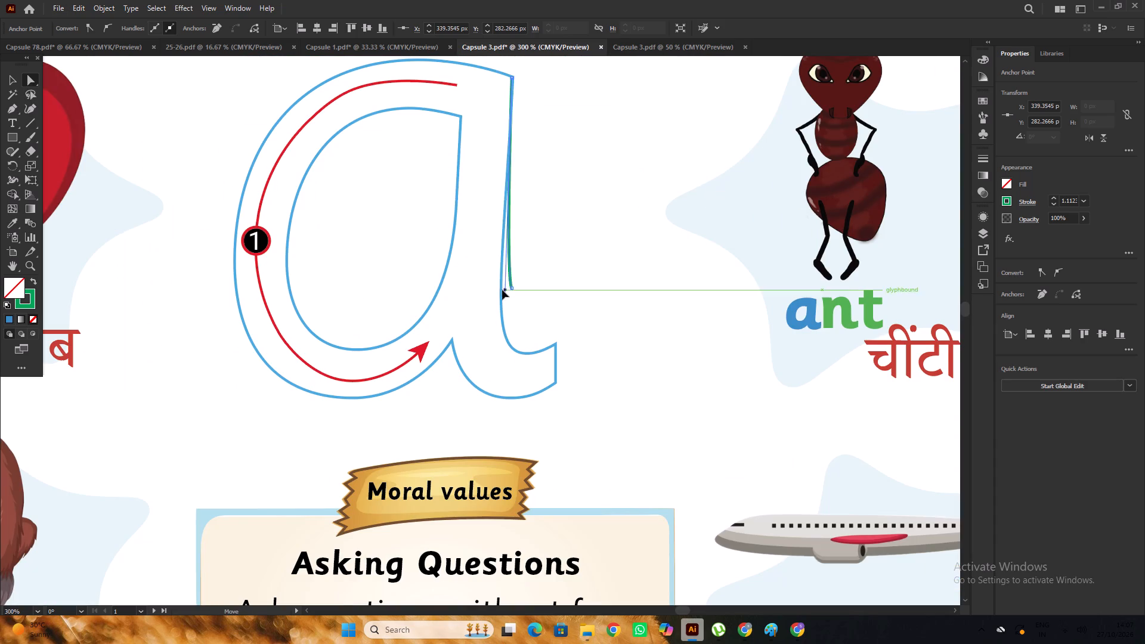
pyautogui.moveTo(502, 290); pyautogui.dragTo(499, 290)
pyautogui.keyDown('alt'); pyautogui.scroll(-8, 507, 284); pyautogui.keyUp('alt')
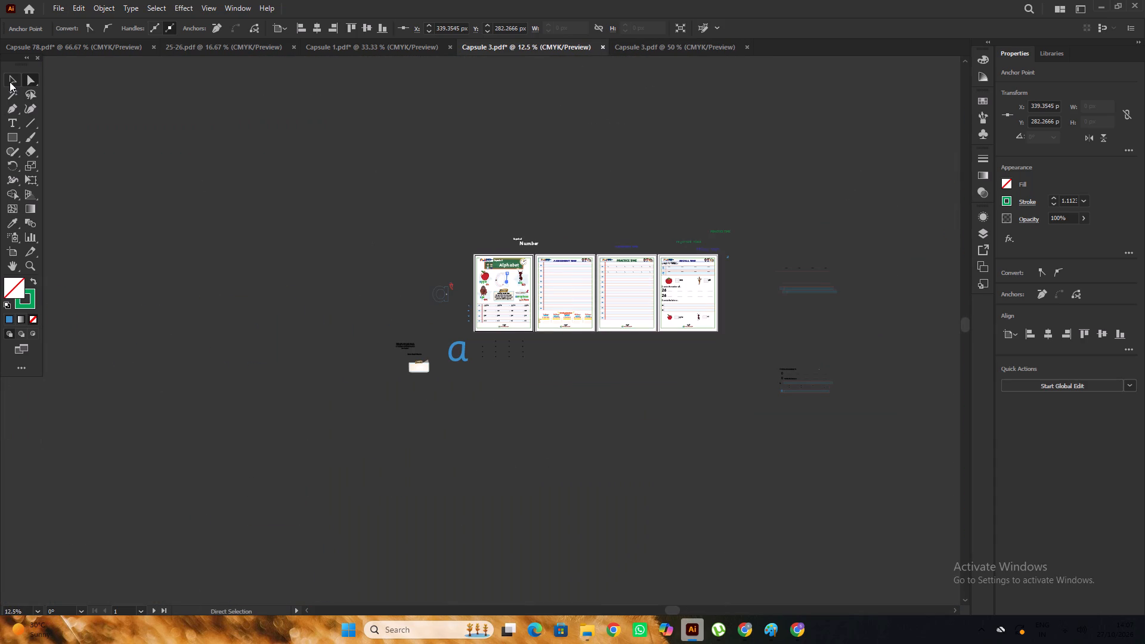
# Delete the green line from the stem of the large outlined letter "a".
pyautogui.click(10, 82)
pyautogui.click(203, 160)
pyautogui.keyDown('alt'); pyautogui.scroll(3, 482, 266); pyautogui.keyUp('alt')
pyautogui.scroll(-4, 476, 262)
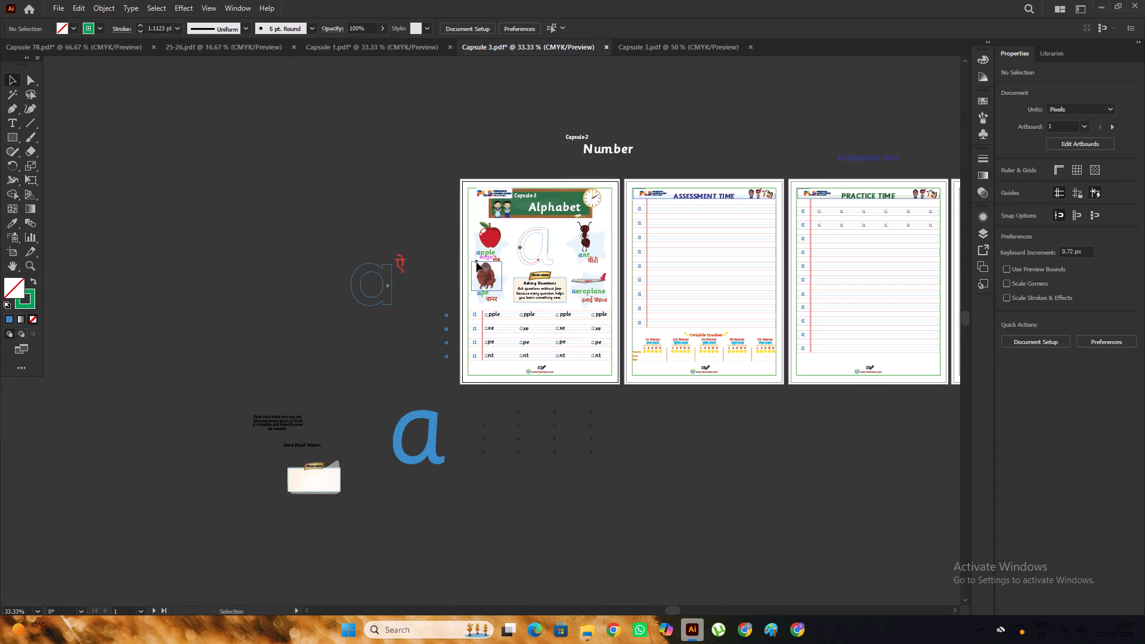
pyautogui.keyDown('alt'); pyautogui.scroll(-2, 442, 255); pyautogui.keyUp('alt')
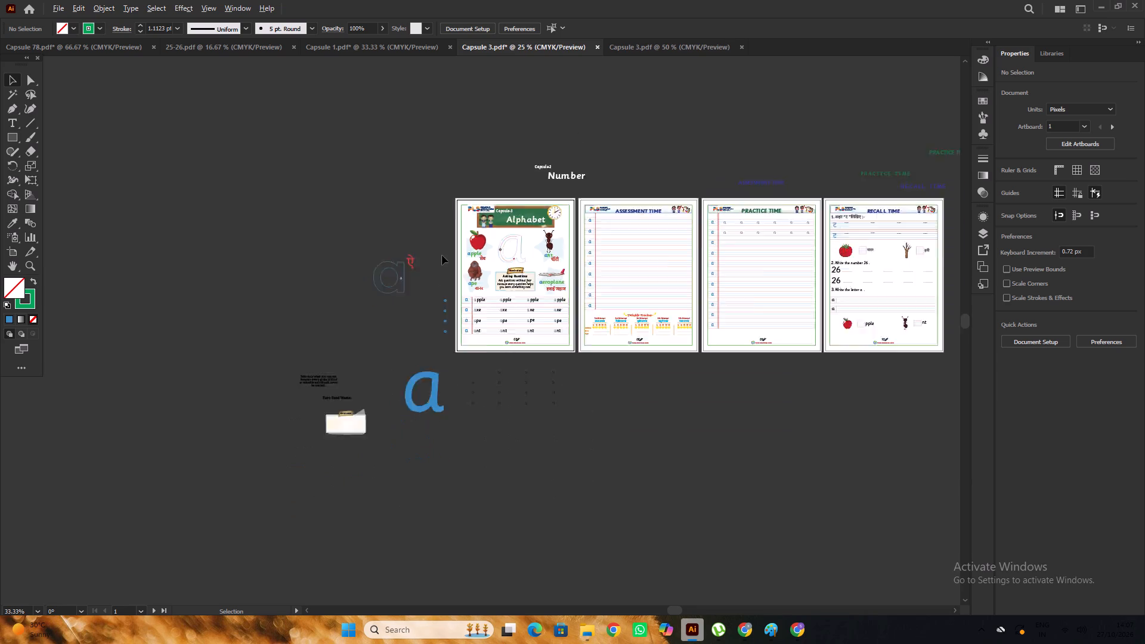
pyautogui.keyDown('alt'); pyautogui.scroll(4, 509, 262); pyautogui.keyUp('alt')
pyautogui.click(456, 229)
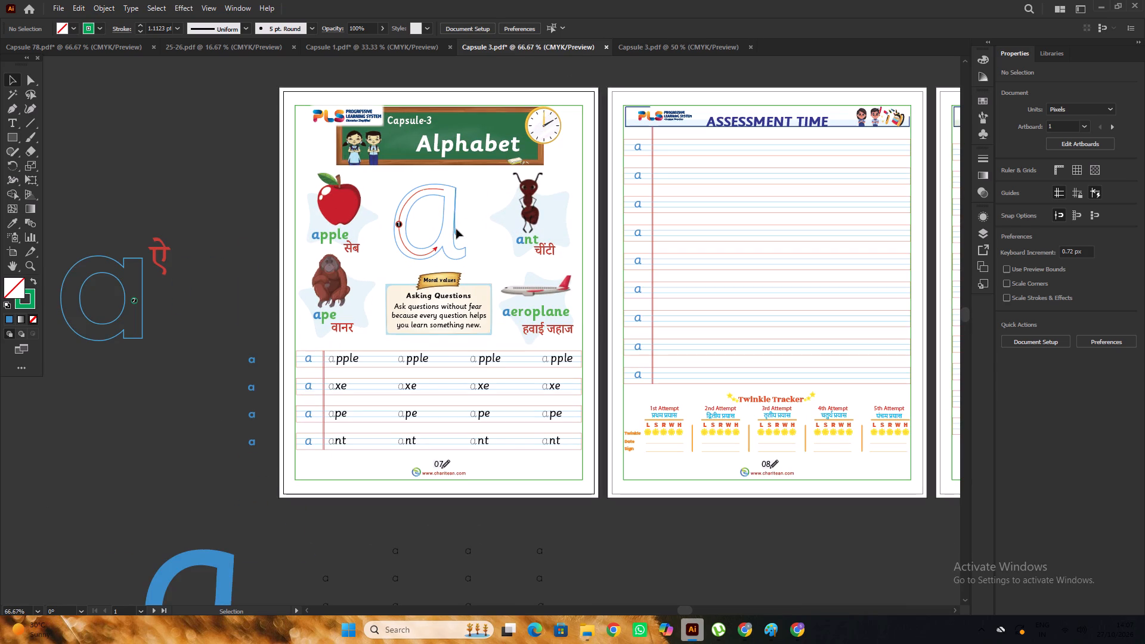
pyautogui.press('Delete')
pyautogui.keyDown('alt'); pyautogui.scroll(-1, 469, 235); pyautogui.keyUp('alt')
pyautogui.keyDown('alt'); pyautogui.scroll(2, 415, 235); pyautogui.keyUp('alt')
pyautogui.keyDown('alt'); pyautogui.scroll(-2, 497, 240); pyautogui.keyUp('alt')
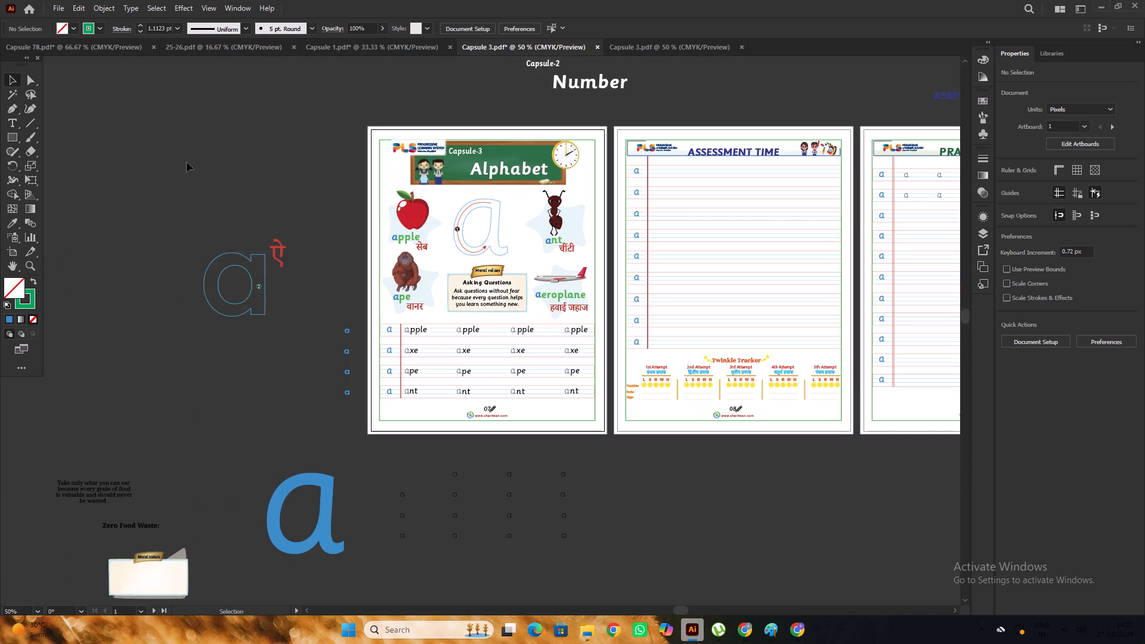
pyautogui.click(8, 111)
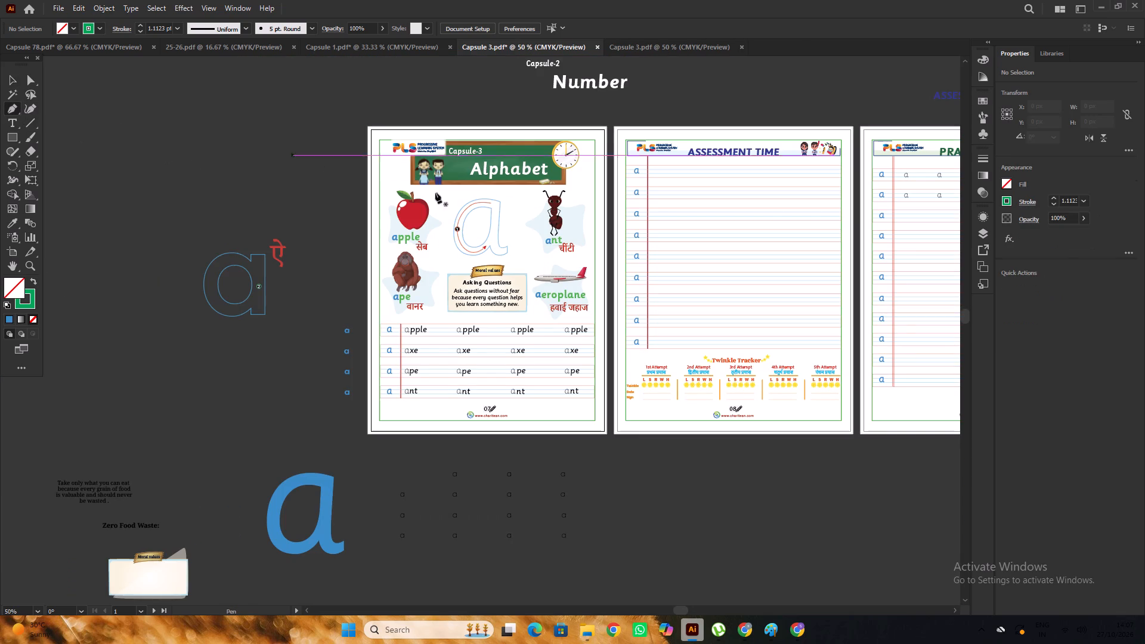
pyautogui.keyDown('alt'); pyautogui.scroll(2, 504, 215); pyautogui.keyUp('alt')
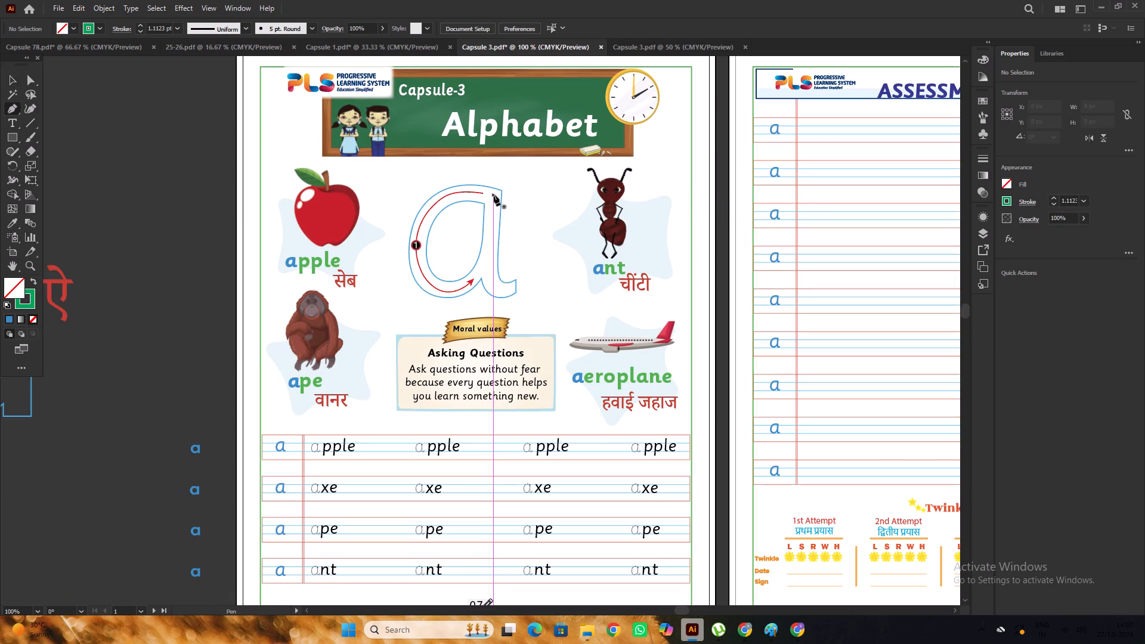
# Select the curved red path inside the first stroke guide's group so that new paths take its red 0.9499 pt stroke.
pyautogui.click(8, 79)
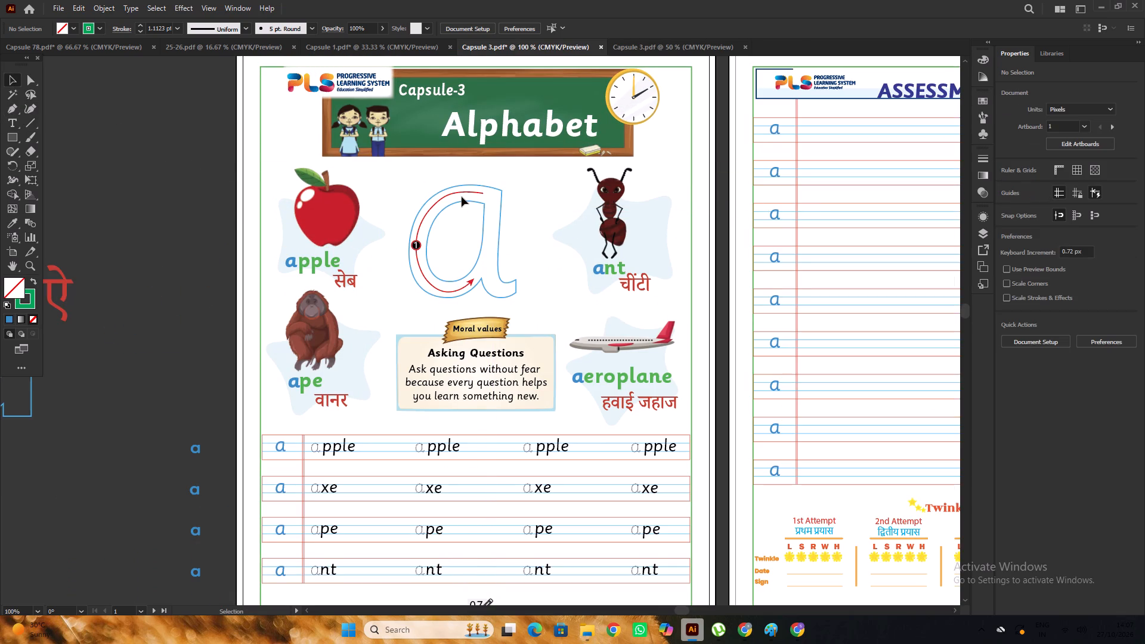
pyautogui.click(461, 191)
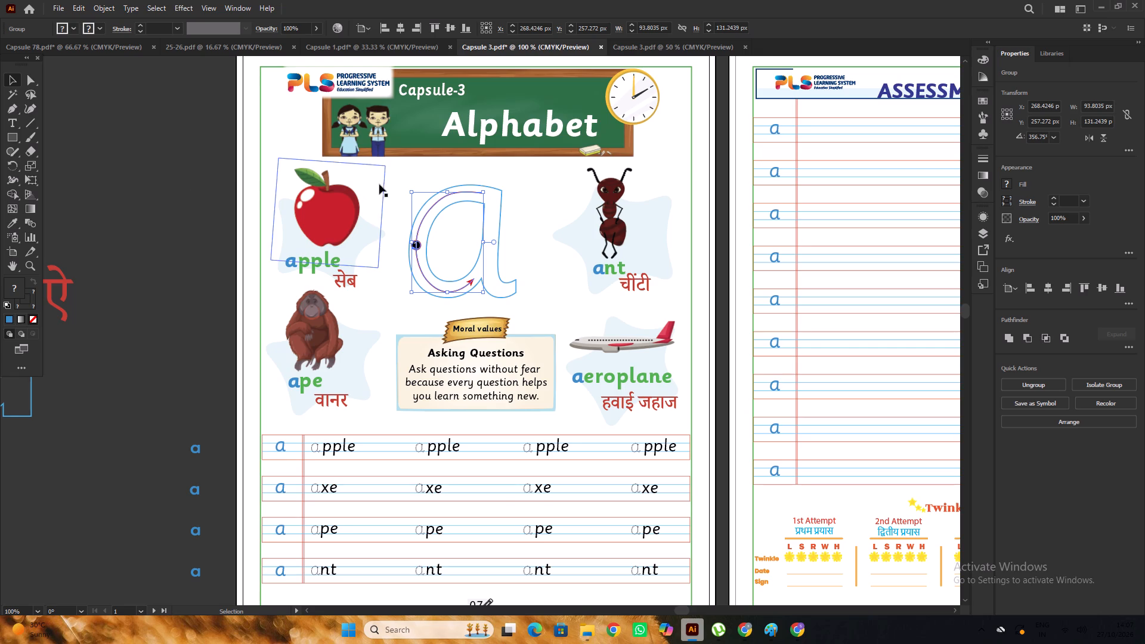
pyautogui.keyDown('alt'); pyautogui.scroll(2, 380, 184); pyautogui.keyUp('alt')
pyautogui.tripleClick(485, 231)
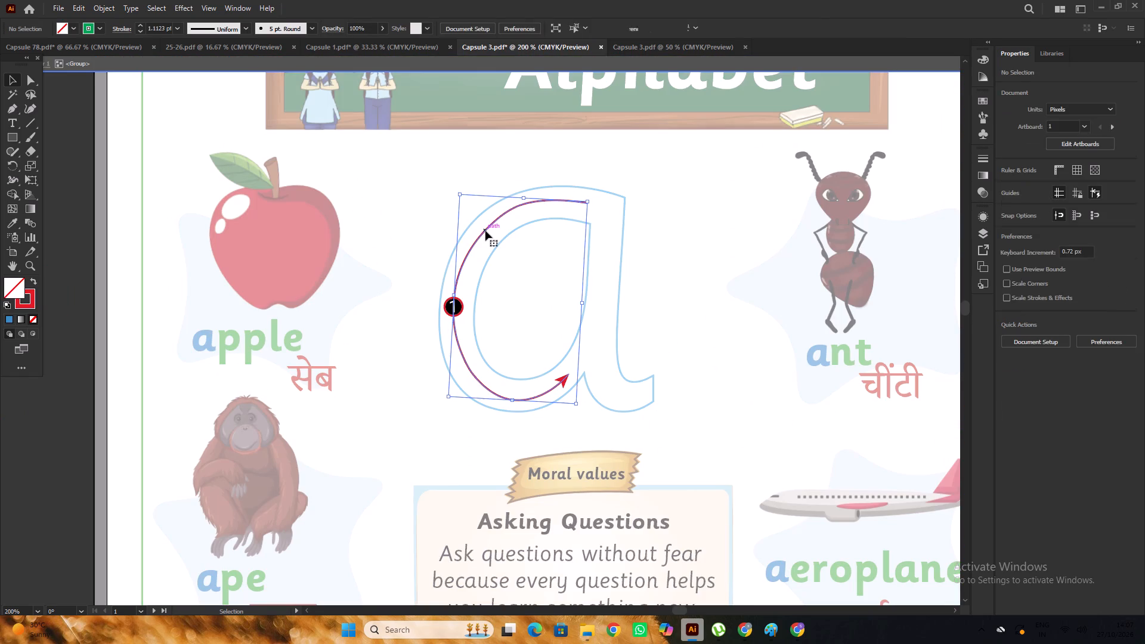
pyautogui.keyDown('alt'); pyautogui.scroll(-3, 485, 231); pyautogui.keyUp('alt')
pyautogui.doubleClick(132, 150)
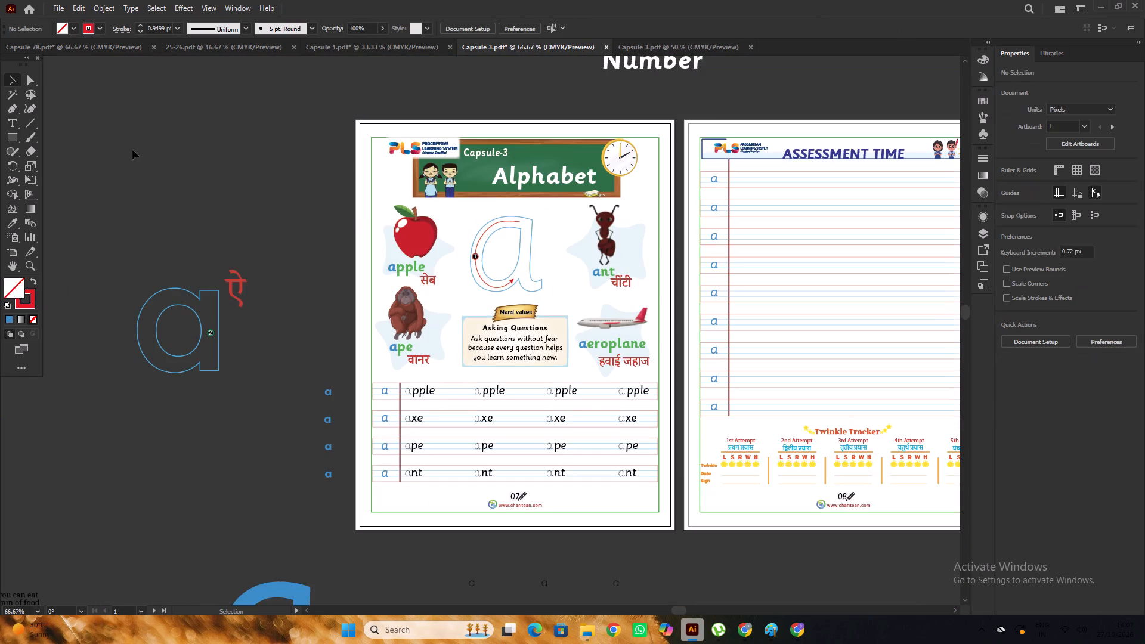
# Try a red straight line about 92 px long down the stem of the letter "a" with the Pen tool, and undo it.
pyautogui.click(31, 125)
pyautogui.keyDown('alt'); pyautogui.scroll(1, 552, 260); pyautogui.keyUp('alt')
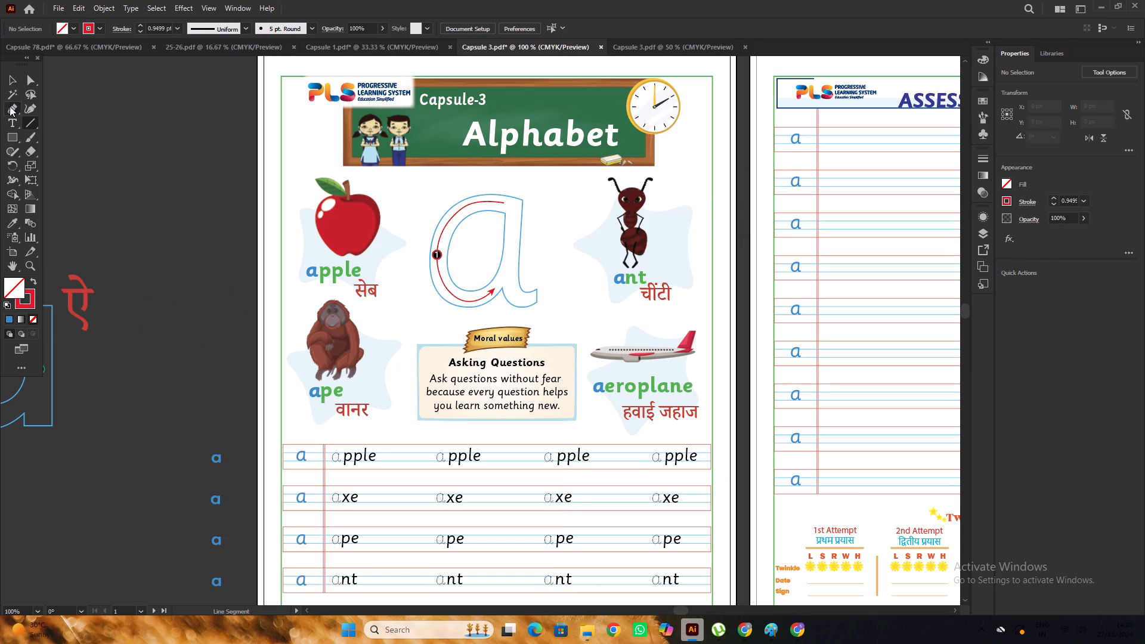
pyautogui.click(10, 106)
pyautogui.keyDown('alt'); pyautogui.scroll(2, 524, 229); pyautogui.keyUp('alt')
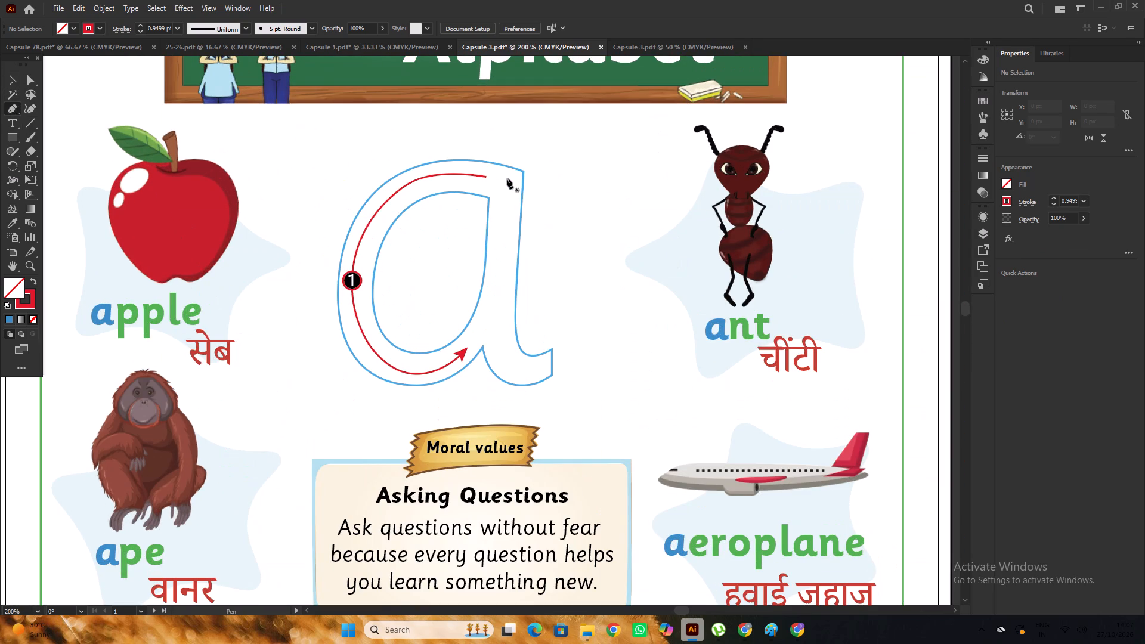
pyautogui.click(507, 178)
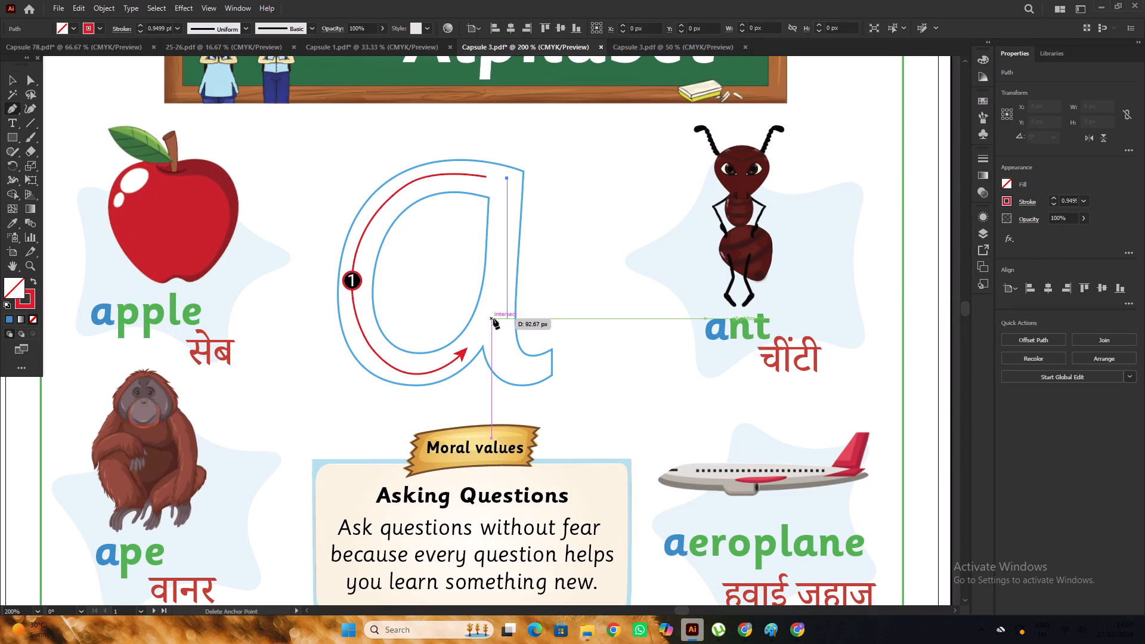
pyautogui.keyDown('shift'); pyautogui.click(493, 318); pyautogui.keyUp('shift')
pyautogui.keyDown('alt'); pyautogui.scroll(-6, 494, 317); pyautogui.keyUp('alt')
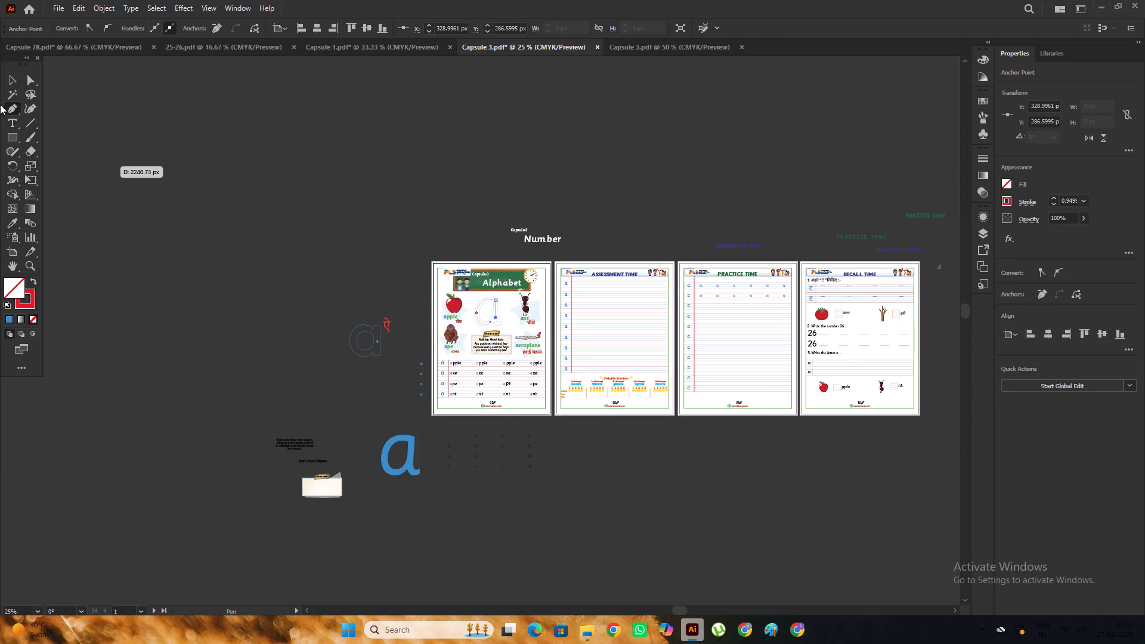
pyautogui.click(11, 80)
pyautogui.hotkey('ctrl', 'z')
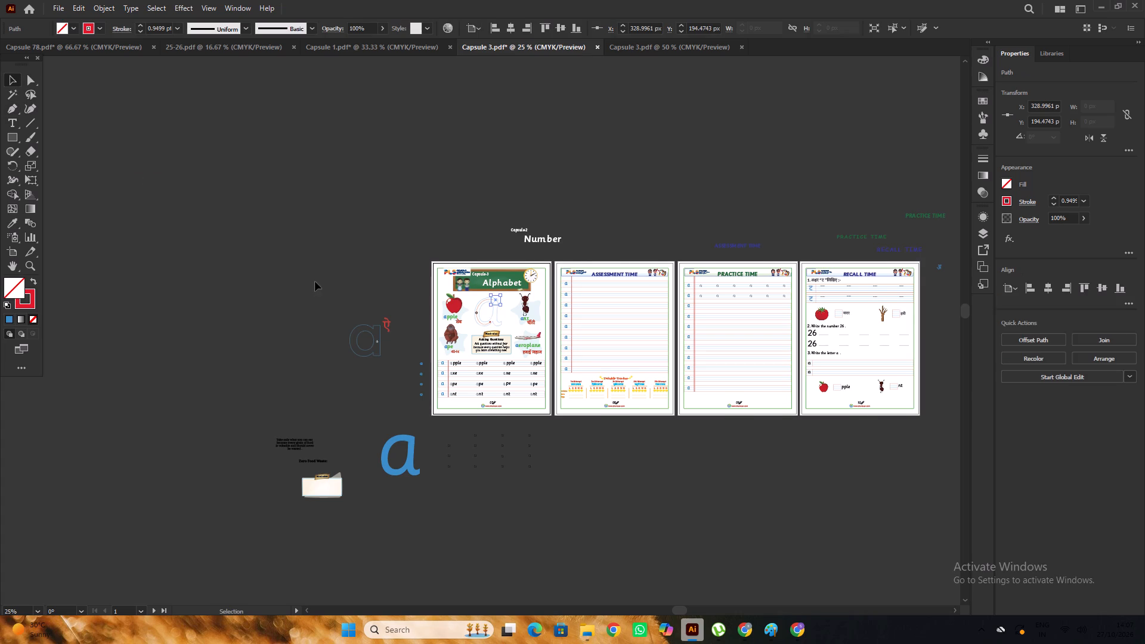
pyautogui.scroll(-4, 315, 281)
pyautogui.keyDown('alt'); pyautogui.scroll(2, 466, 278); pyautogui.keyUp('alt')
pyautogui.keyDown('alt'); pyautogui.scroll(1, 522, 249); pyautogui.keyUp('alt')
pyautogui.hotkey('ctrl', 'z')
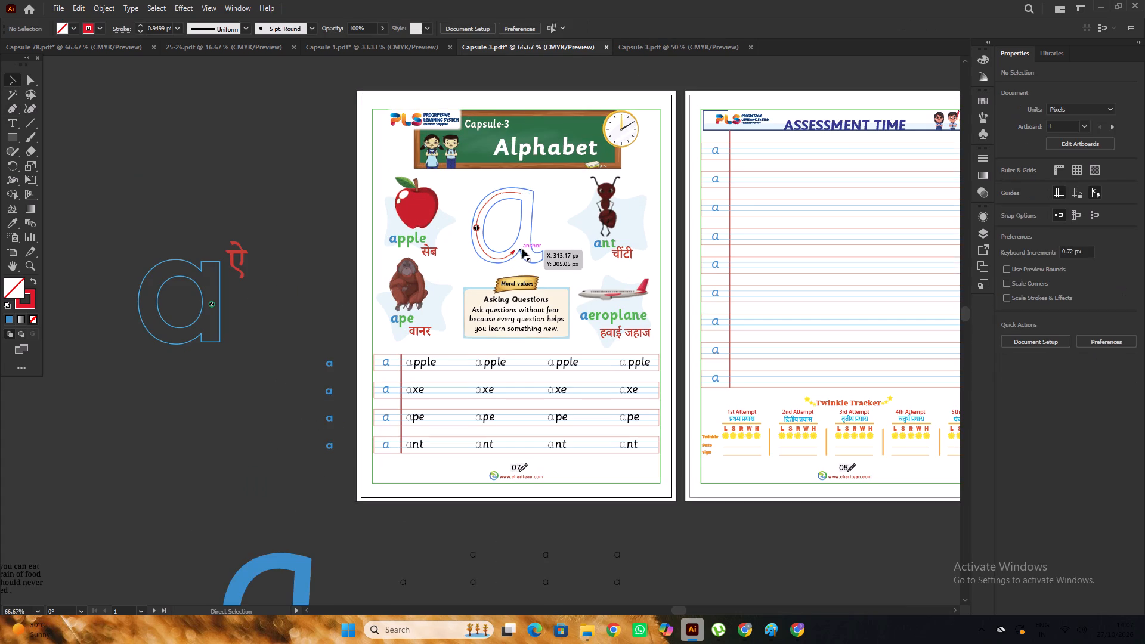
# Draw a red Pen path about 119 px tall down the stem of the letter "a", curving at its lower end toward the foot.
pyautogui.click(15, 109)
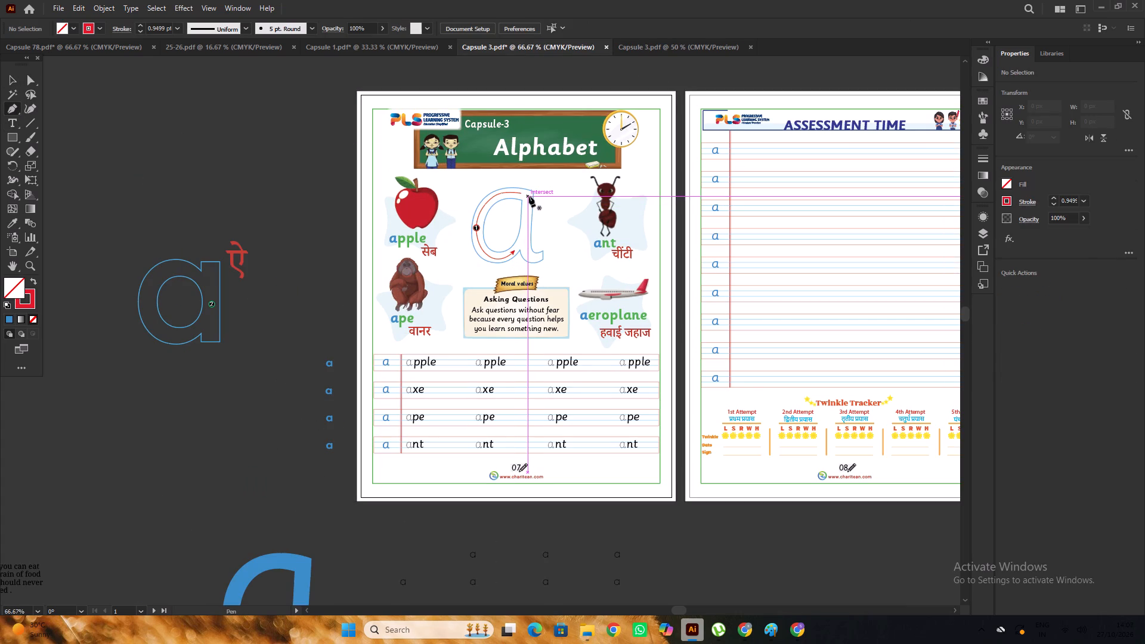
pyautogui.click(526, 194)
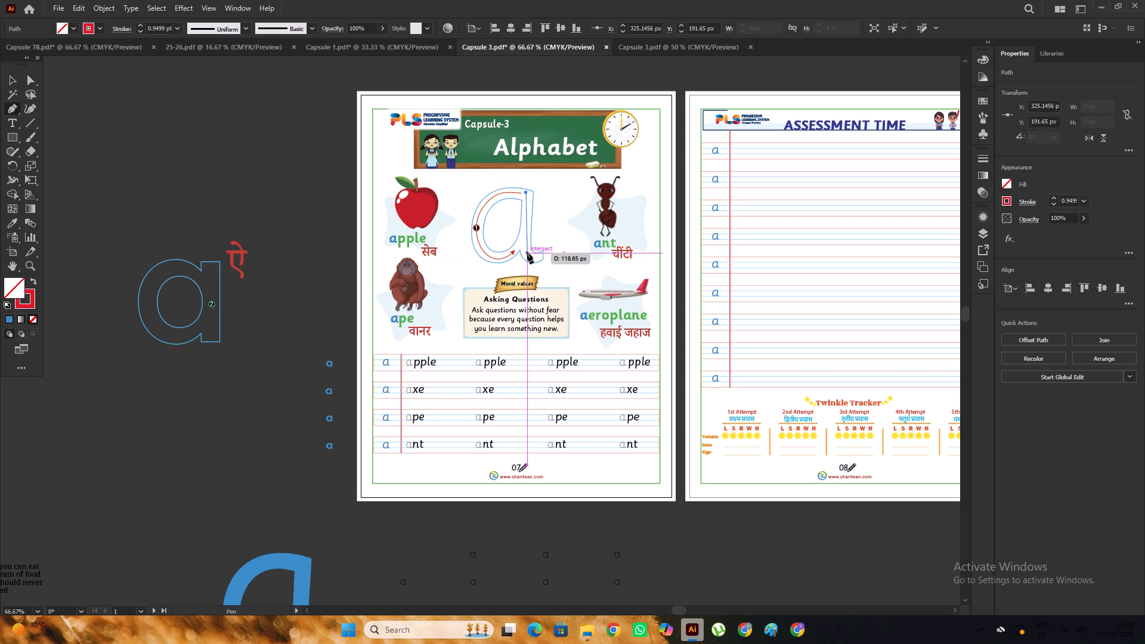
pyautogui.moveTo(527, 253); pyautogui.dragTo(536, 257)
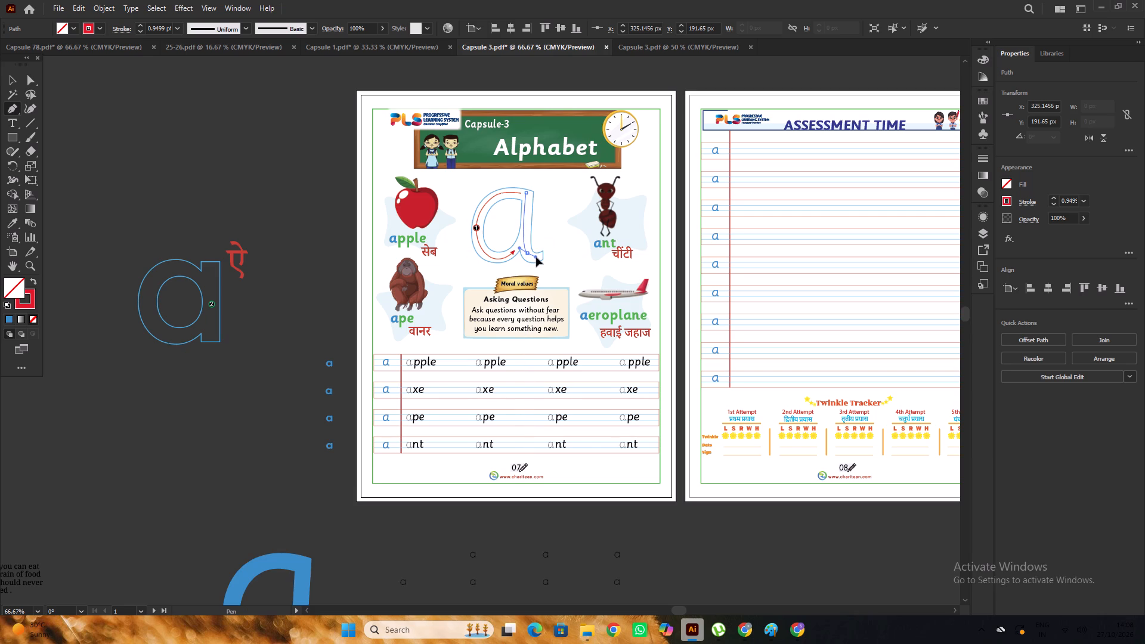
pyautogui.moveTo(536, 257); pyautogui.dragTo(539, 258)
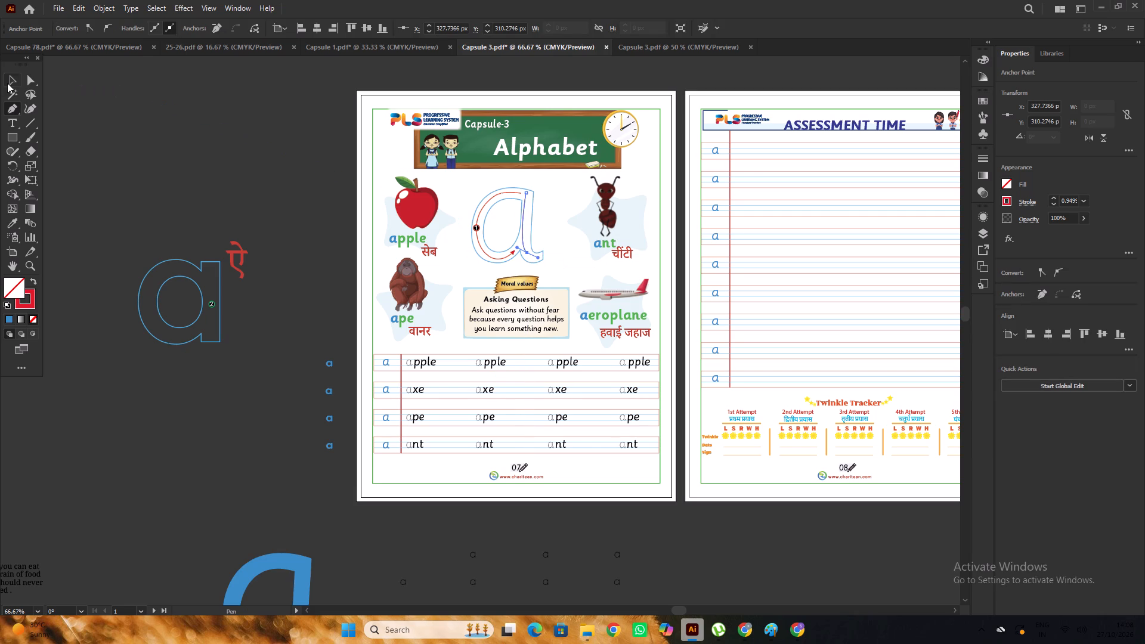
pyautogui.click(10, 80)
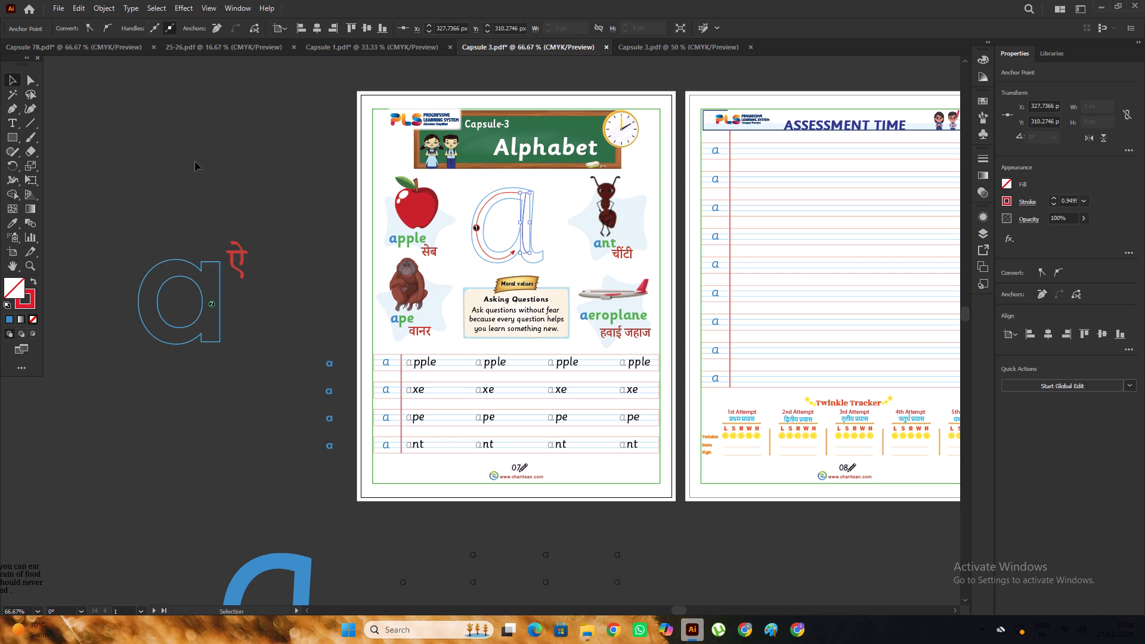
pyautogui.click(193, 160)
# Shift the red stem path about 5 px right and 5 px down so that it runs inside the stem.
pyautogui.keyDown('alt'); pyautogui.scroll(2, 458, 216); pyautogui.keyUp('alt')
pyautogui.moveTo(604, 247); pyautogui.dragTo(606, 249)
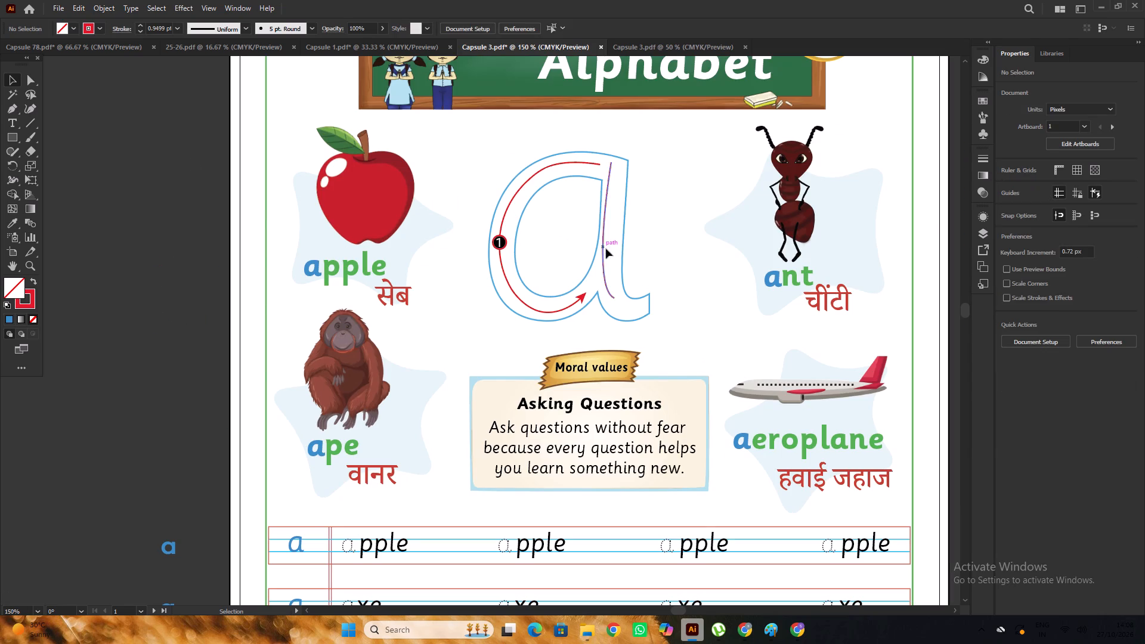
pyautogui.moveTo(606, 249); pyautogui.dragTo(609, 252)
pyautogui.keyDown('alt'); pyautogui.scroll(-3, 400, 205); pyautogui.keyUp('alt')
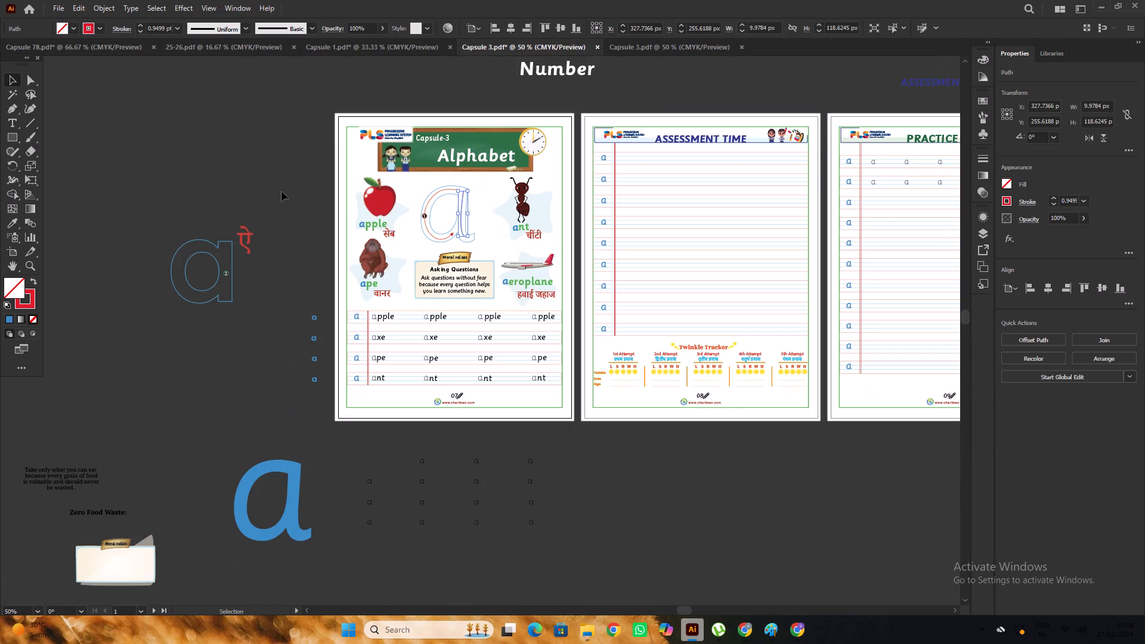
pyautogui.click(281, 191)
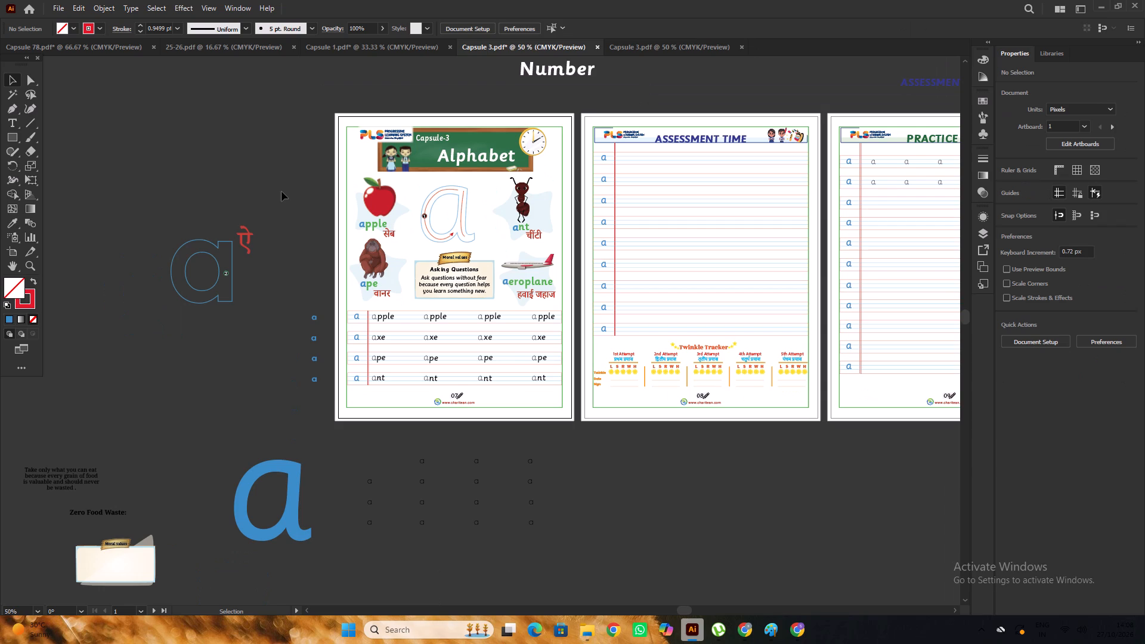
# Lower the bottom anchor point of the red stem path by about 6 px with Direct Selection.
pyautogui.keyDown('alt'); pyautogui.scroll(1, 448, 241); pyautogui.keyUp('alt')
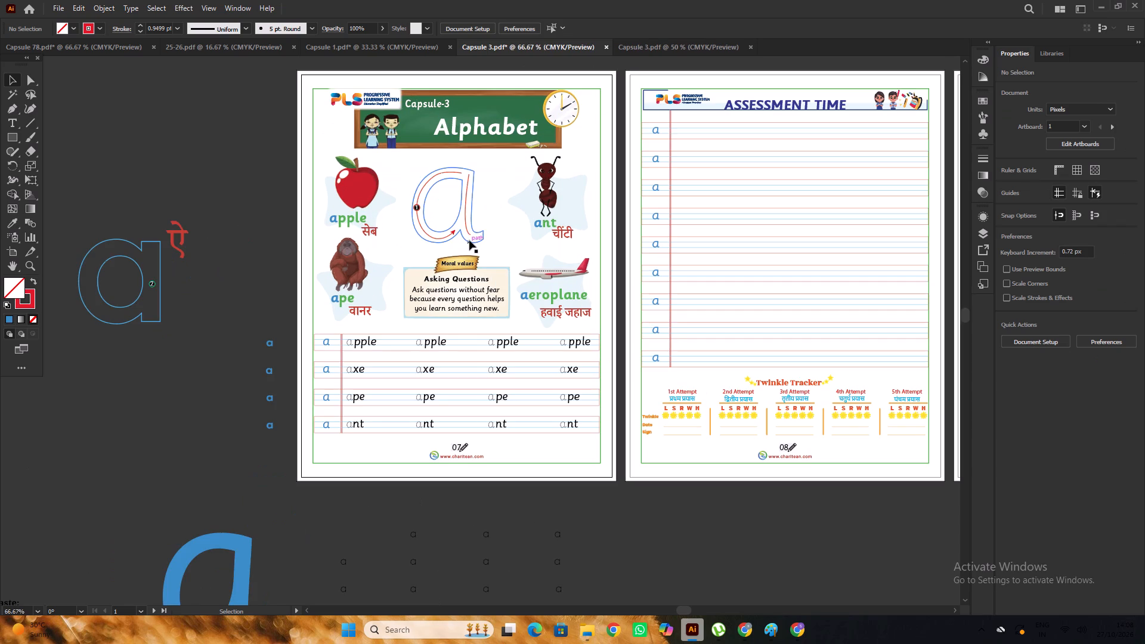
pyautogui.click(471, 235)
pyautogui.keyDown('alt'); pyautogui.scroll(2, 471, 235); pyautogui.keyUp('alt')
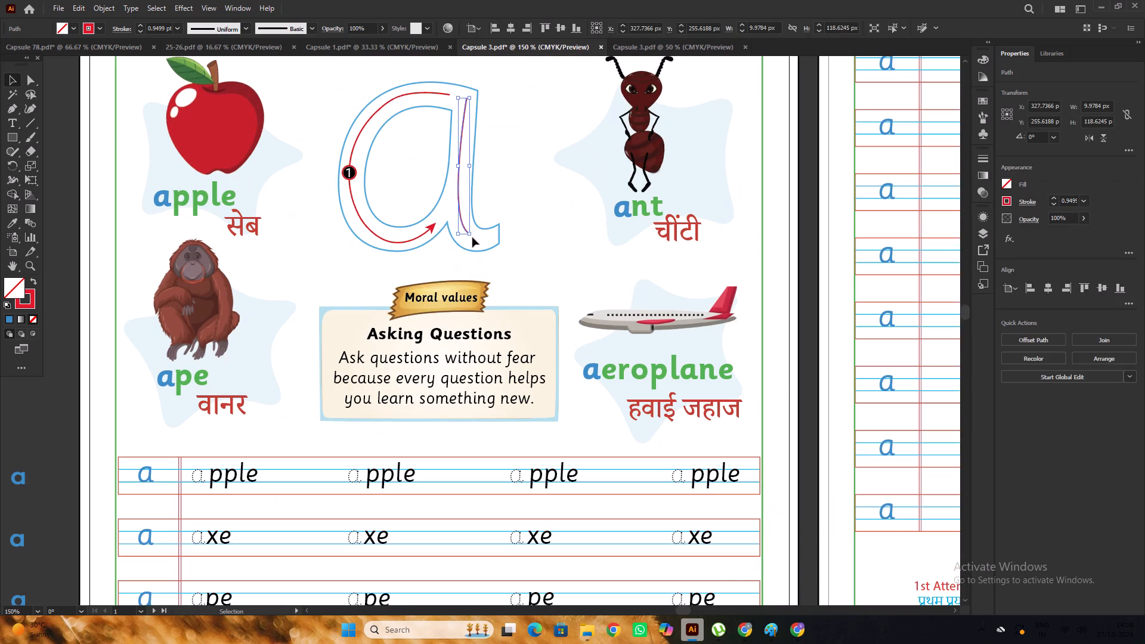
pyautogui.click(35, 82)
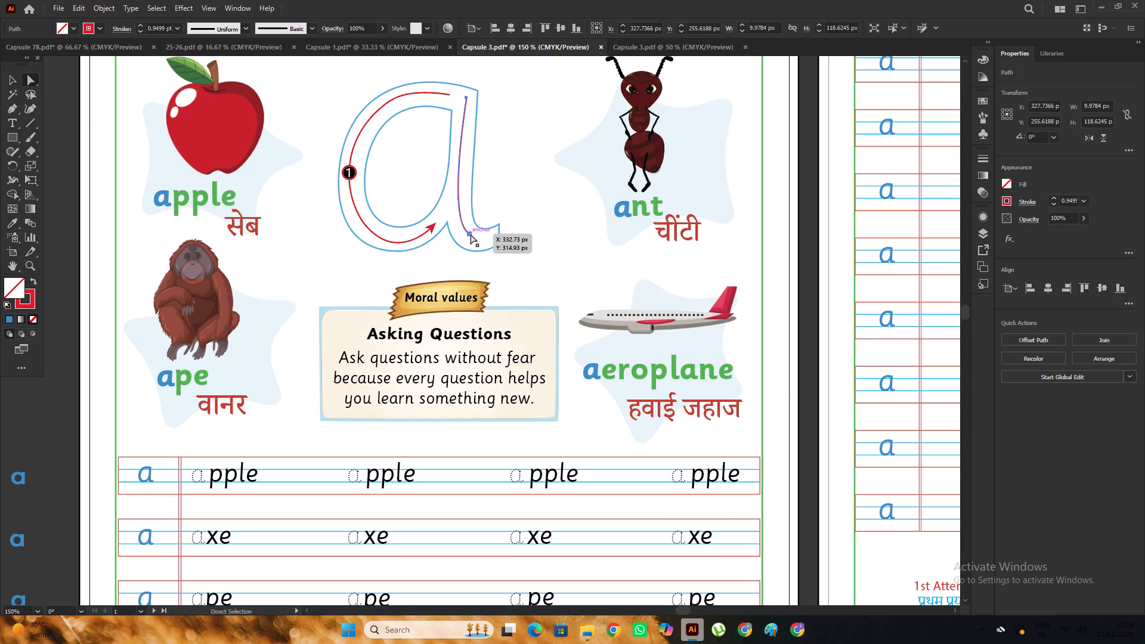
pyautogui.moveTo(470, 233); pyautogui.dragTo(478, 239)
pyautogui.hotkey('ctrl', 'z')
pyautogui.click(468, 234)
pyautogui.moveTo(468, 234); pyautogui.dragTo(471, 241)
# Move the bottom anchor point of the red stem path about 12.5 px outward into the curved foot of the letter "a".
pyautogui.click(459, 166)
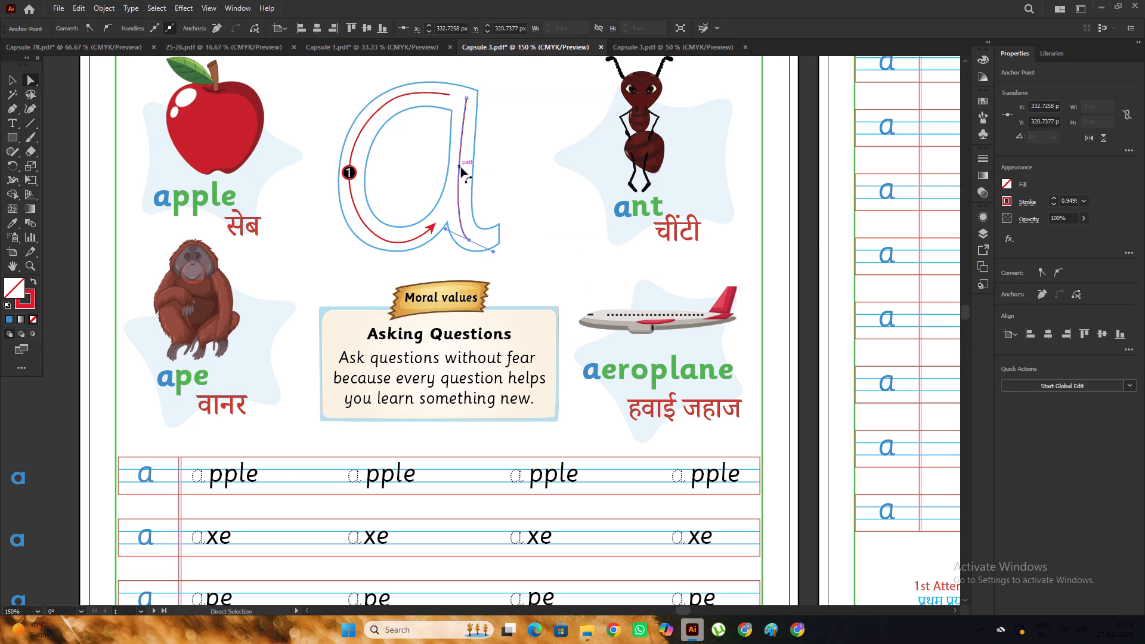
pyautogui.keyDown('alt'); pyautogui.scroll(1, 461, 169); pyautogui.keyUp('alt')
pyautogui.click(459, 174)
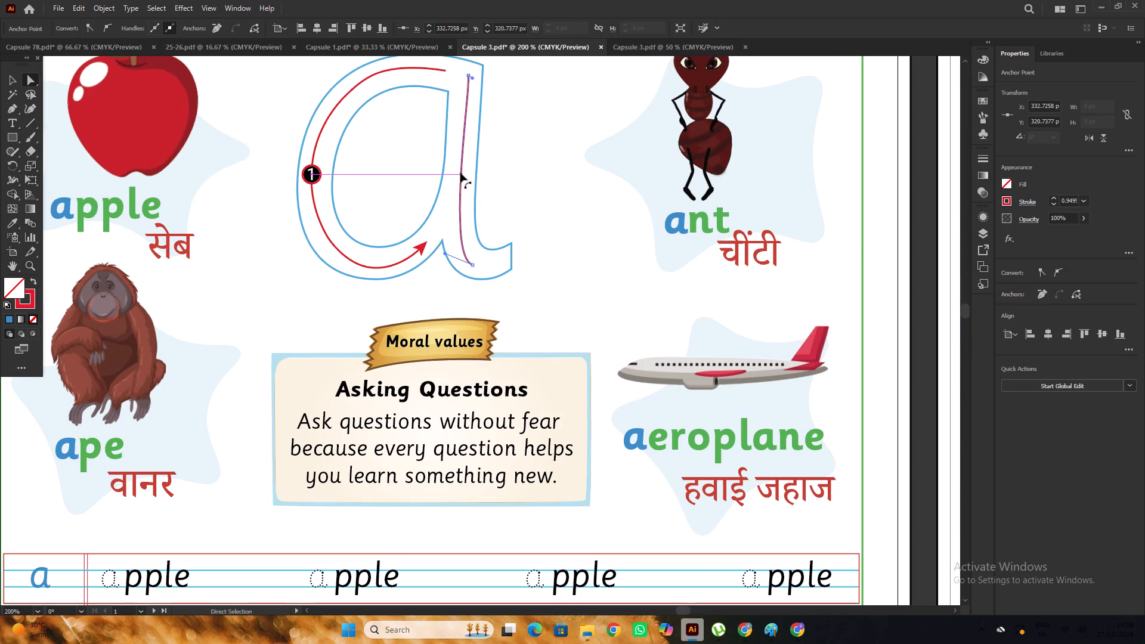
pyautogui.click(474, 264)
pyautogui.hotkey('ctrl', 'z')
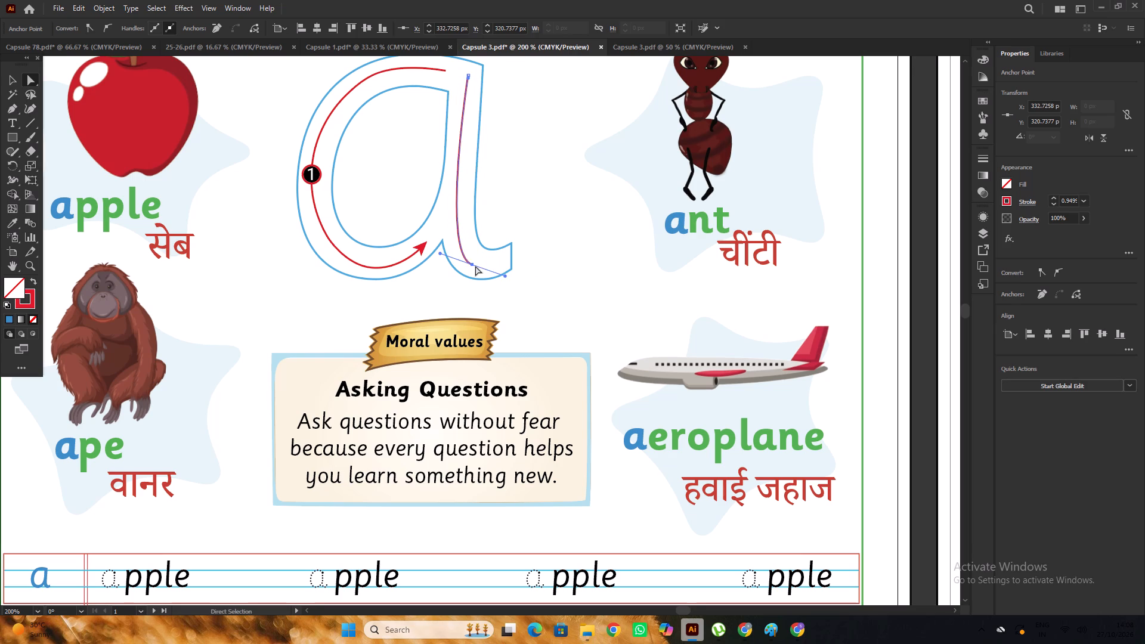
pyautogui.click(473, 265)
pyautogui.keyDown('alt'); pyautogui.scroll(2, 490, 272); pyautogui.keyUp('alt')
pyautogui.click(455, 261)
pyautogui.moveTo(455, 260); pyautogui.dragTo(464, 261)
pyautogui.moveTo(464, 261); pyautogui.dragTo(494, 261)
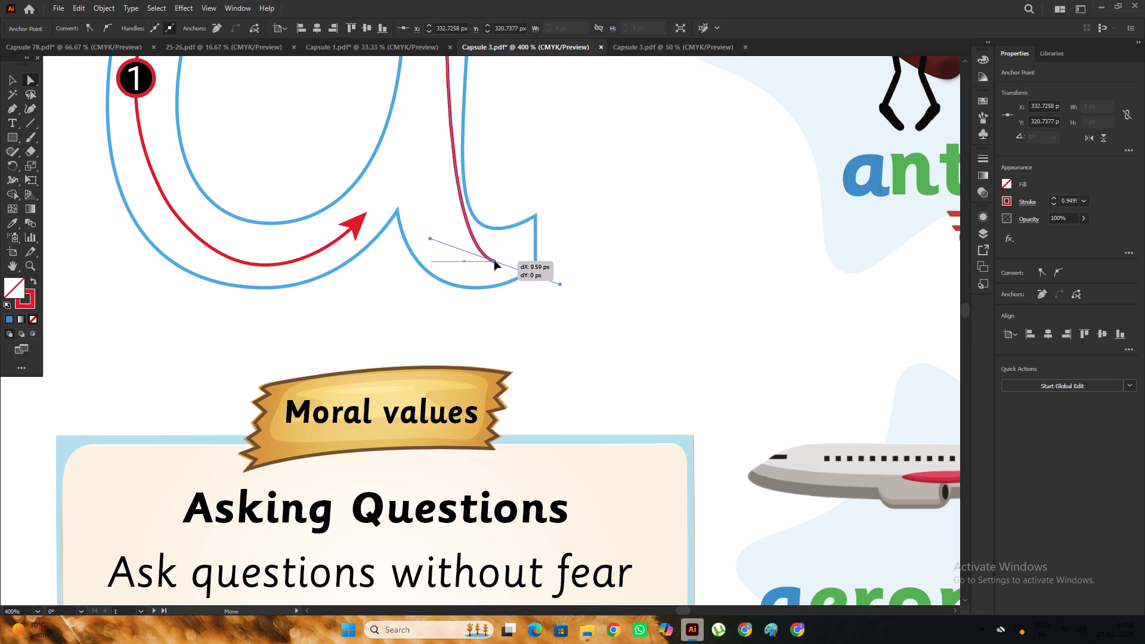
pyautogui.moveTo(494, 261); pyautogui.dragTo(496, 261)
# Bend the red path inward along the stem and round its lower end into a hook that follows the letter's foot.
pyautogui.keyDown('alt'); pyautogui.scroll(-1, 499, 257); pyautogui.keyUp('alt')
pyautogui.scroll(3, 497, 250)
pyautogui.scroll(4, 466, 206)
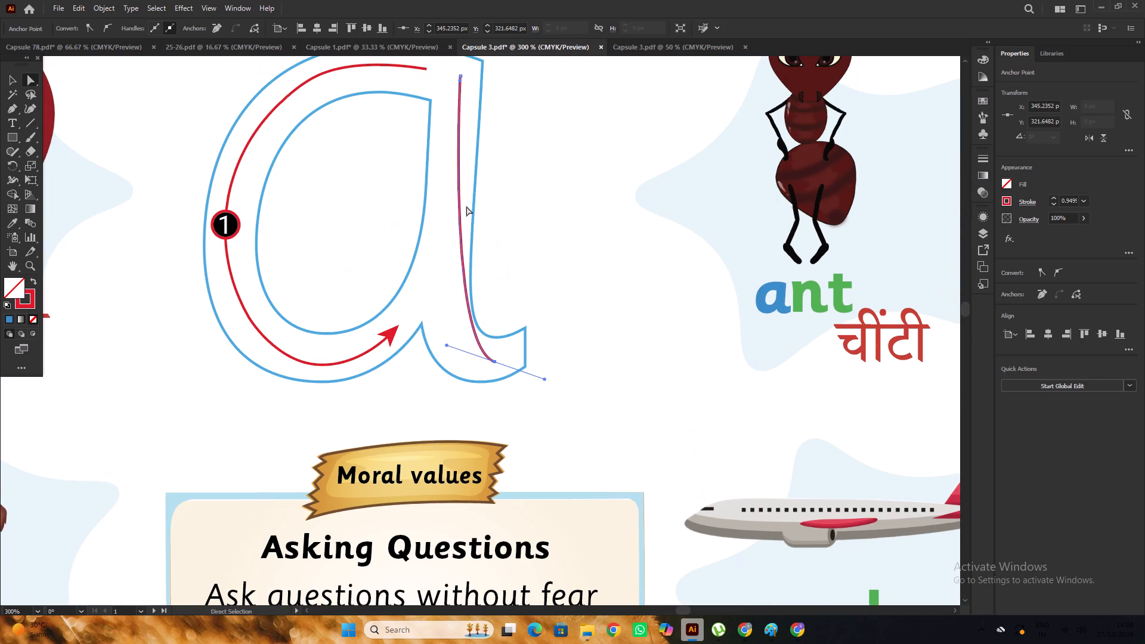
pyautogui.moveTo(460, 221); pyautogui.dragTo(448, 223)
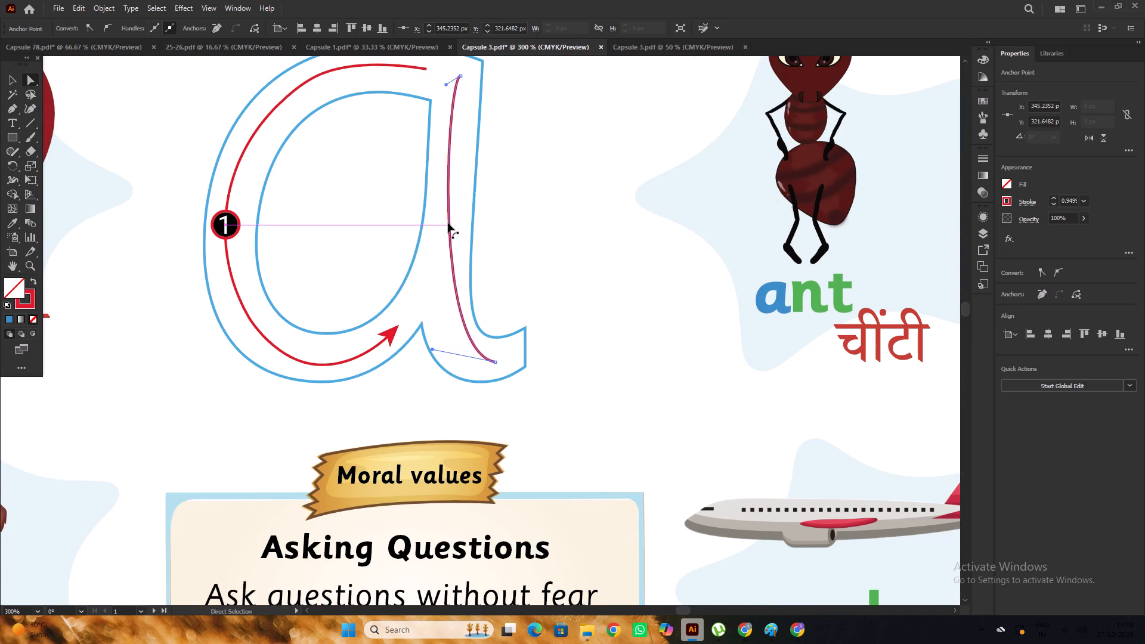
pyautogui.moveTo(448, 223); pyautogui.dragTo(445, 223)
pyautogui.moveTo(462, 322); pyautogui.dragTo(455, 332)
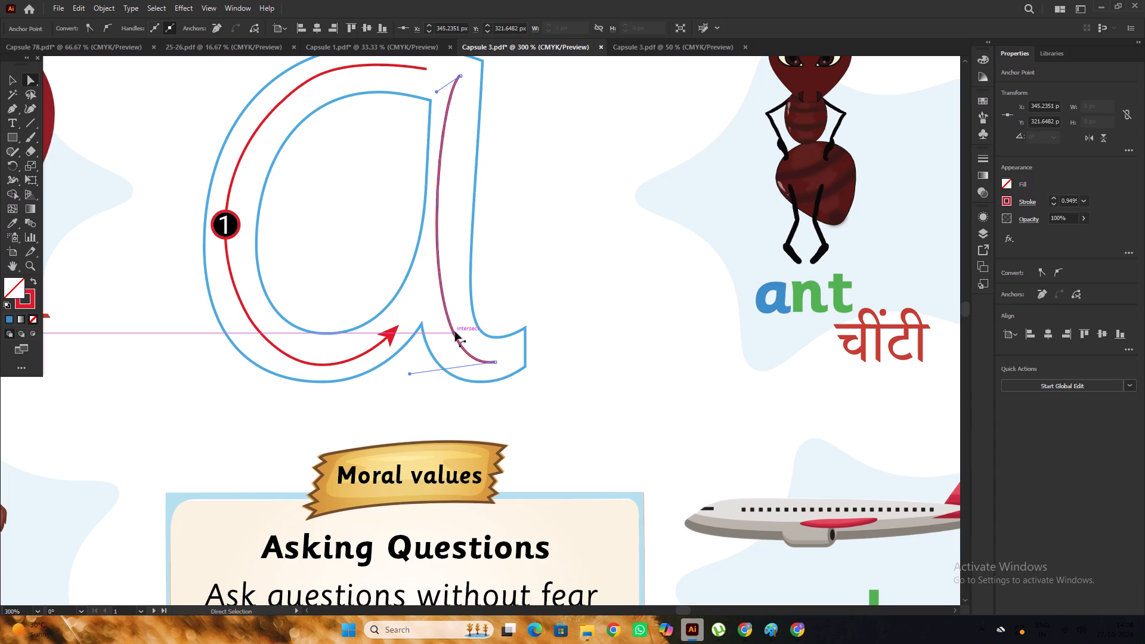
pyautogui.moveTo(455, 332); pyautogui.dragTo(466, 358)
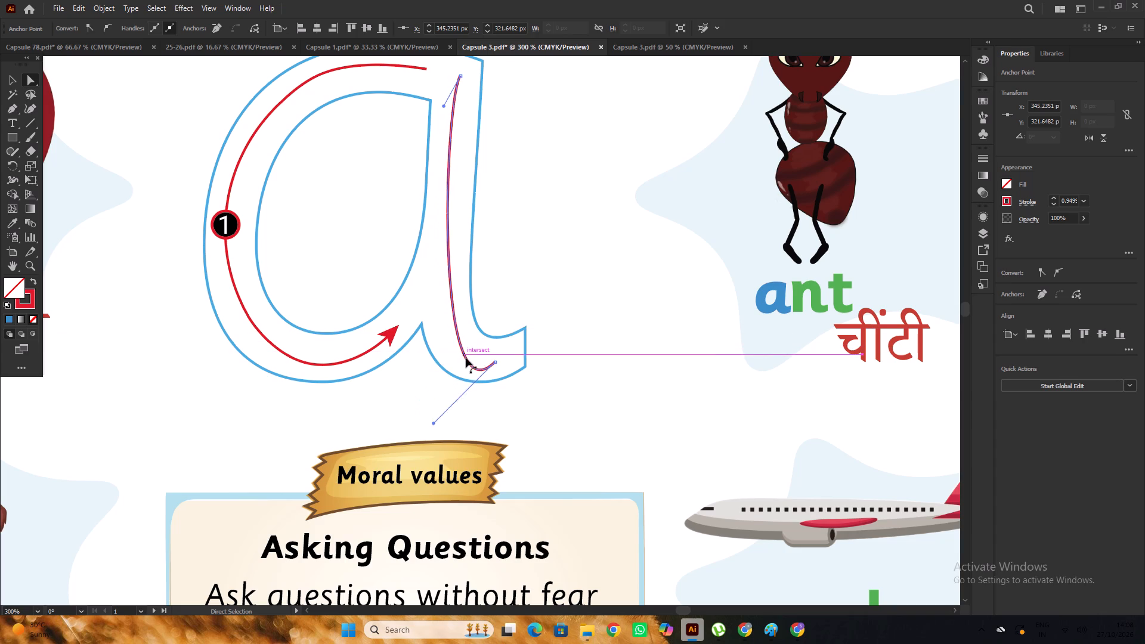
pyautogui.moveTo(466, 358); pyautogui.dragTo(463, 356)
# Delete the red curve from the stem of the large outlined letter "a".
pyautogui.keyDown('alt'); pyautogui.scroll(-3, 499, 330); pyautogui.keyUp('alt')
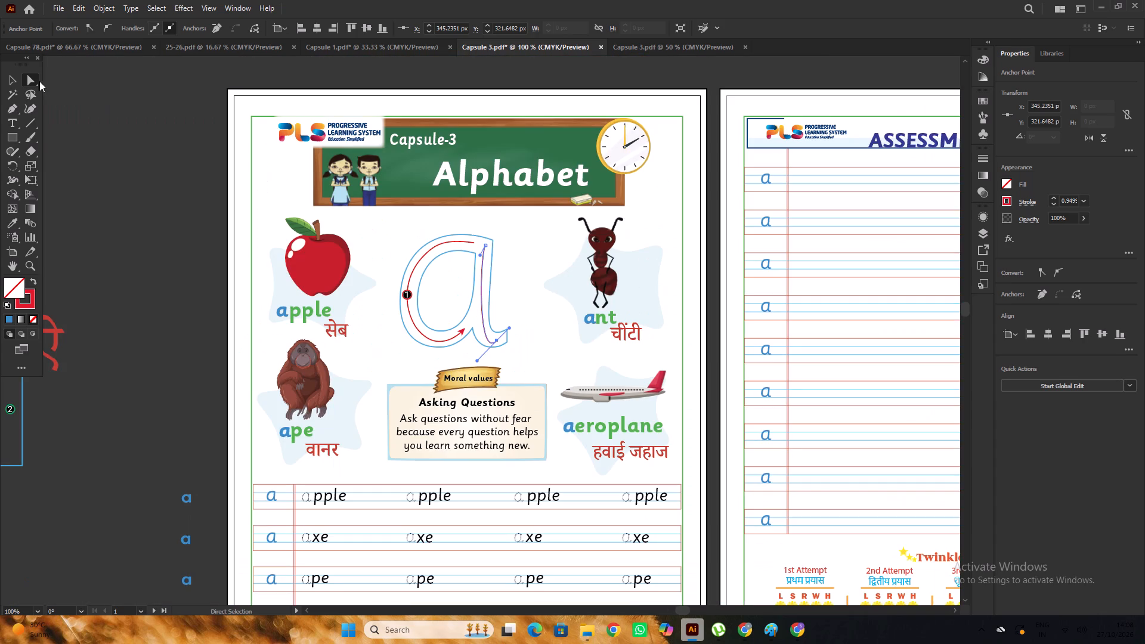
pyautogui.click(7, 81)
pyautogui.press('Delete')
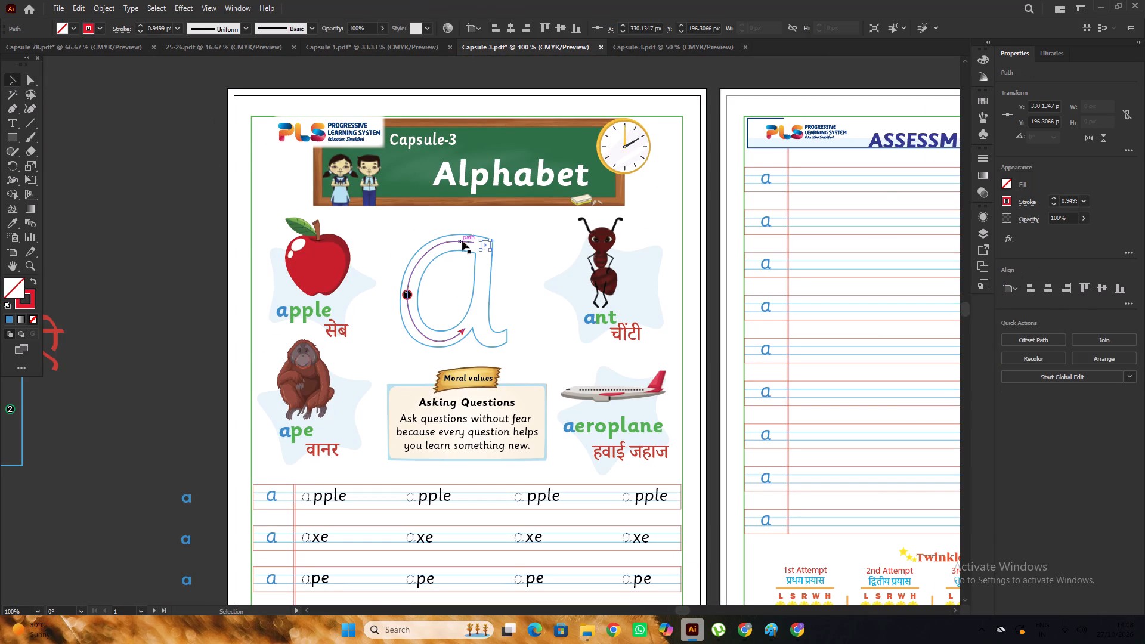
# Delete the leftover selected path piece at the top of the outlined letter "a"'s stem.
pyautogui.keyDown('alt'); pyautogui.scroll(-3, 492, 237); pyautogui.keyUp('alt')
pyautogui.keyDown('alt'); pyautogui.scroll(3, 478, 256); pyautogui.keyUp('alt')
pyautogui.press('Delete')
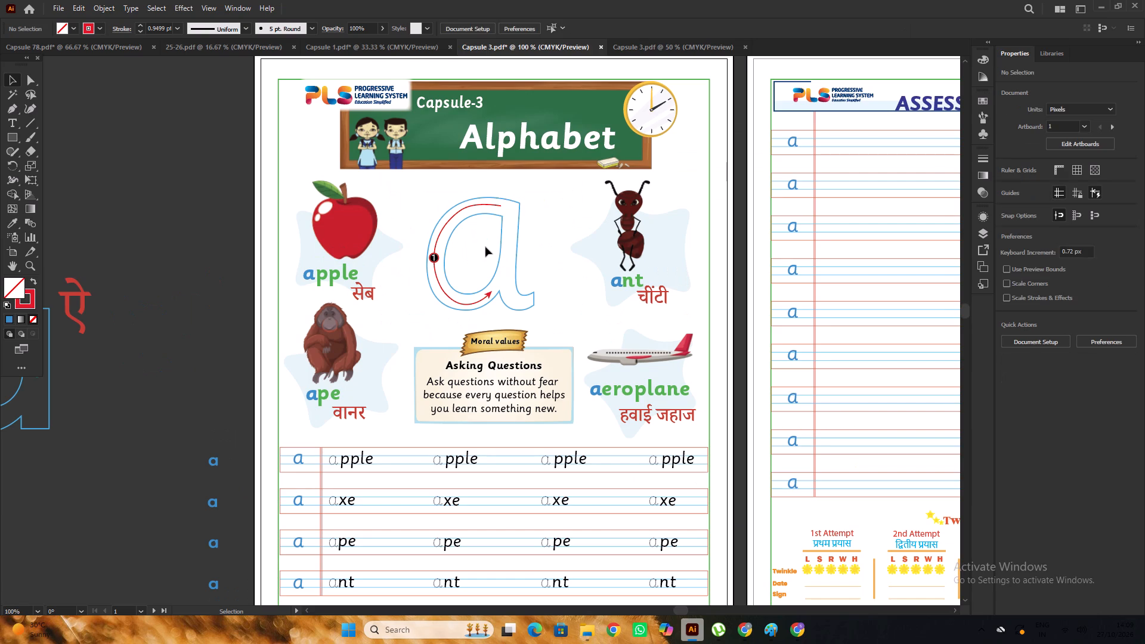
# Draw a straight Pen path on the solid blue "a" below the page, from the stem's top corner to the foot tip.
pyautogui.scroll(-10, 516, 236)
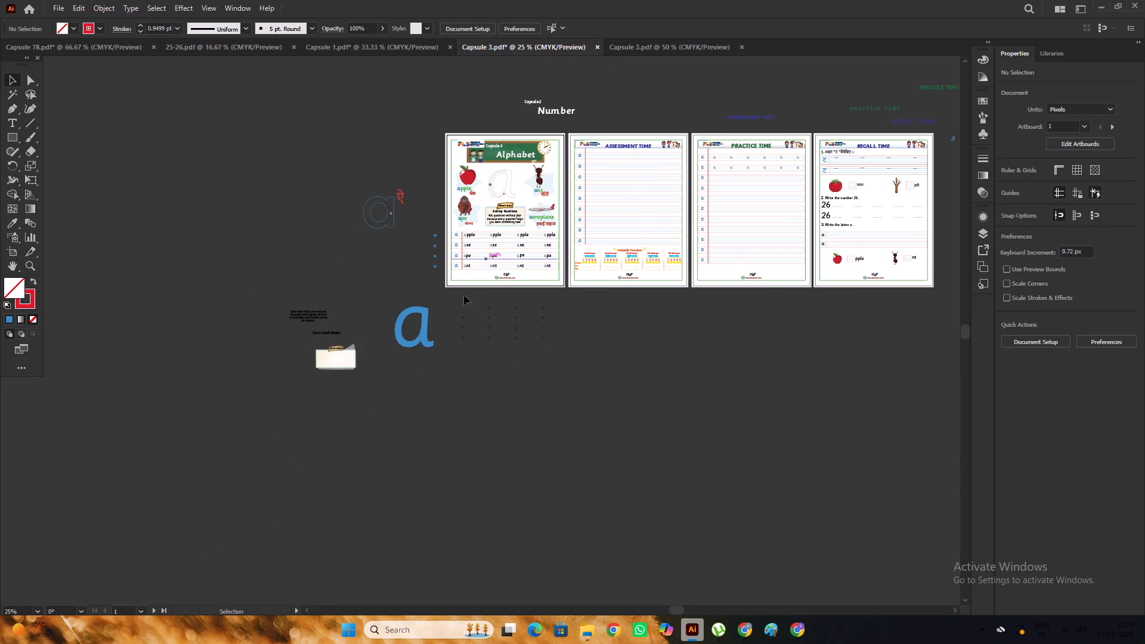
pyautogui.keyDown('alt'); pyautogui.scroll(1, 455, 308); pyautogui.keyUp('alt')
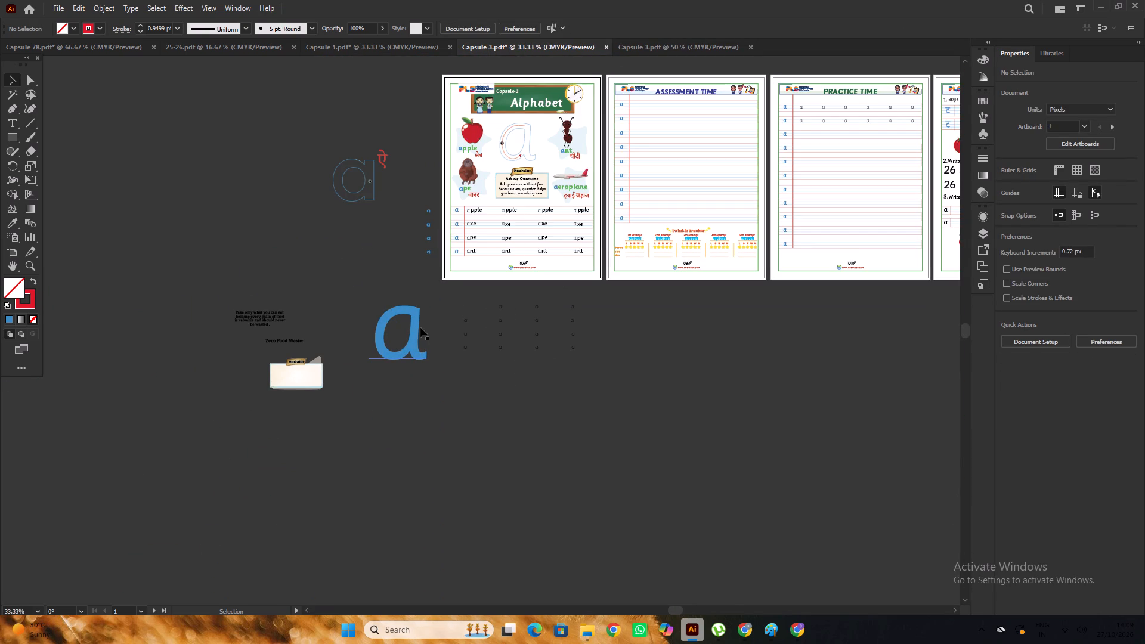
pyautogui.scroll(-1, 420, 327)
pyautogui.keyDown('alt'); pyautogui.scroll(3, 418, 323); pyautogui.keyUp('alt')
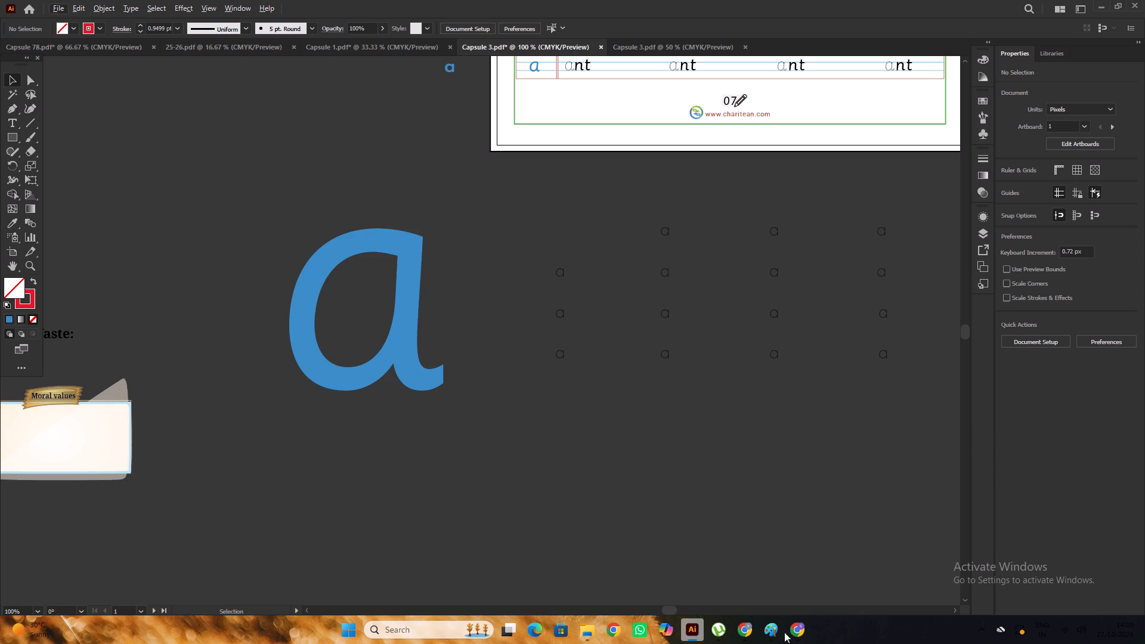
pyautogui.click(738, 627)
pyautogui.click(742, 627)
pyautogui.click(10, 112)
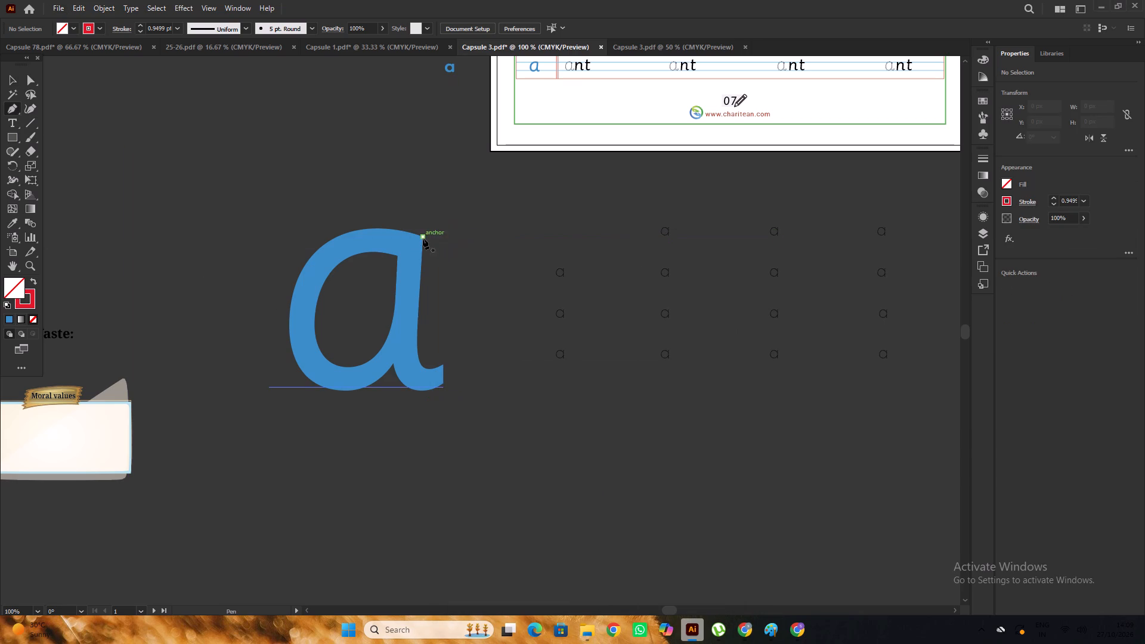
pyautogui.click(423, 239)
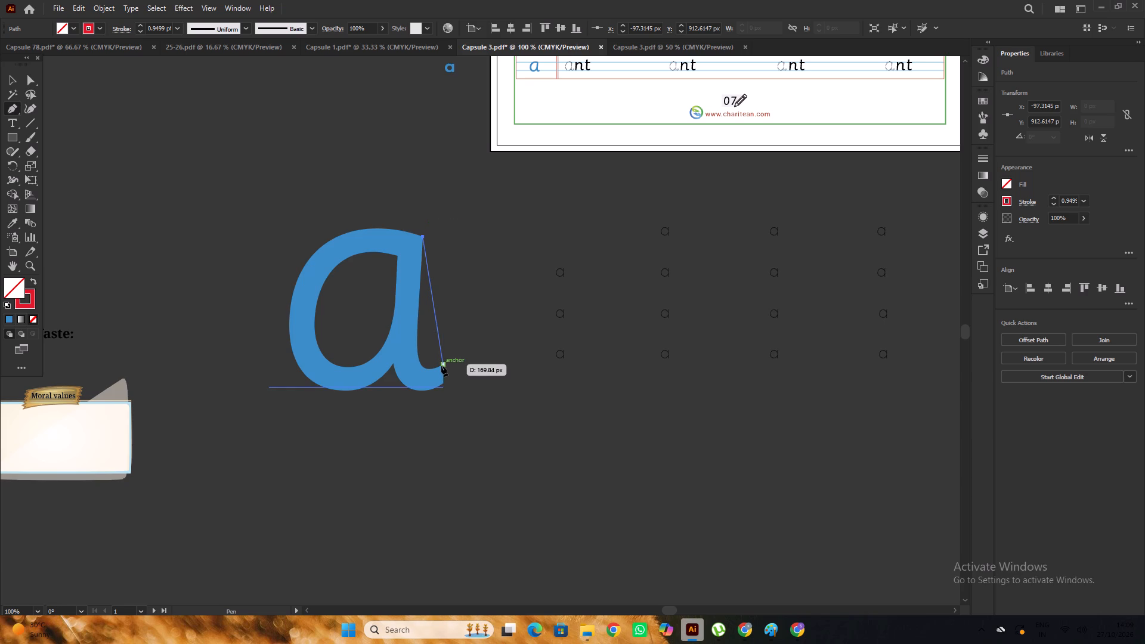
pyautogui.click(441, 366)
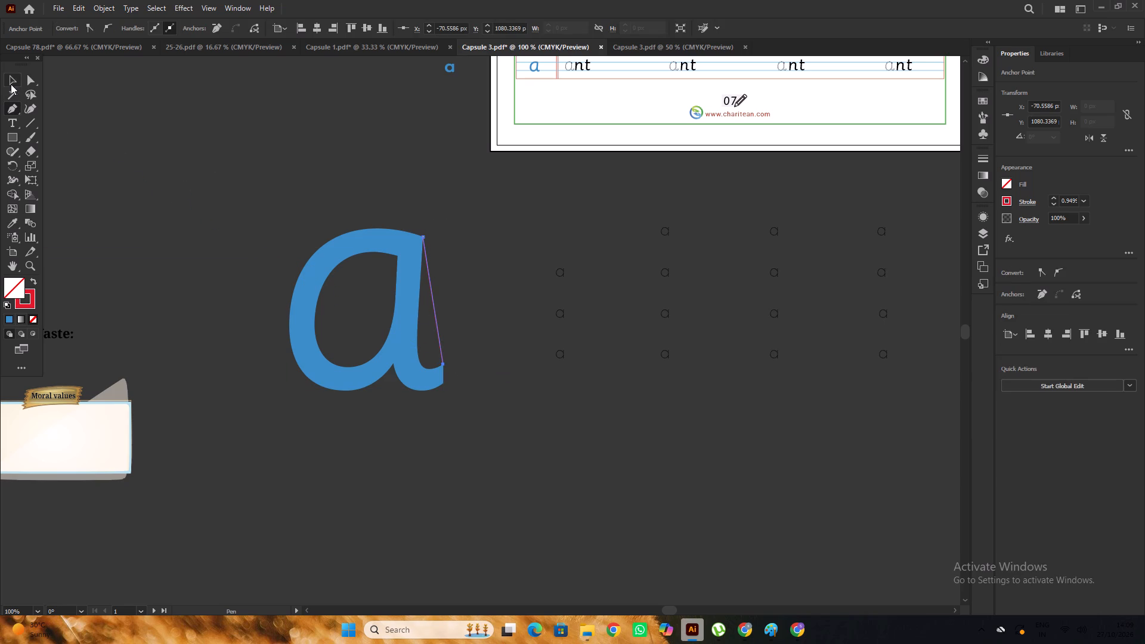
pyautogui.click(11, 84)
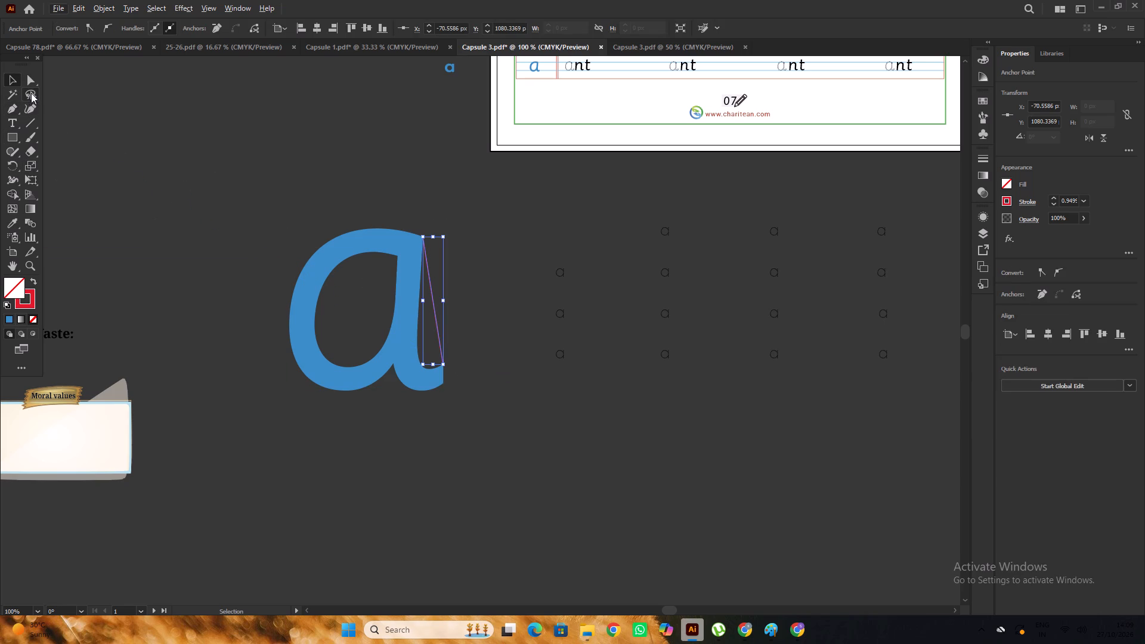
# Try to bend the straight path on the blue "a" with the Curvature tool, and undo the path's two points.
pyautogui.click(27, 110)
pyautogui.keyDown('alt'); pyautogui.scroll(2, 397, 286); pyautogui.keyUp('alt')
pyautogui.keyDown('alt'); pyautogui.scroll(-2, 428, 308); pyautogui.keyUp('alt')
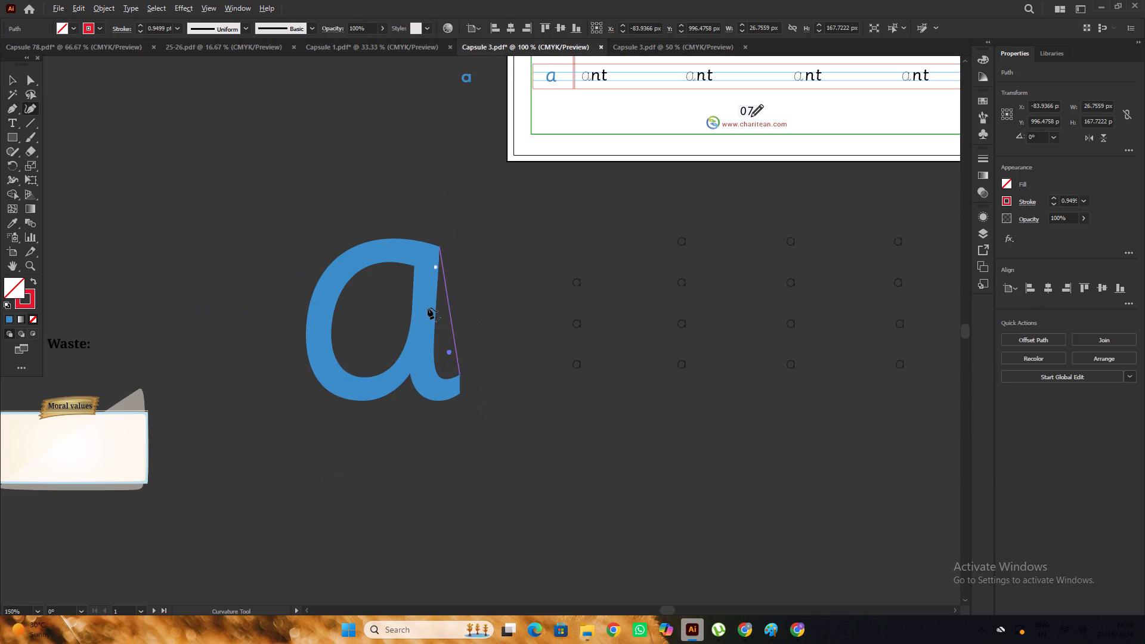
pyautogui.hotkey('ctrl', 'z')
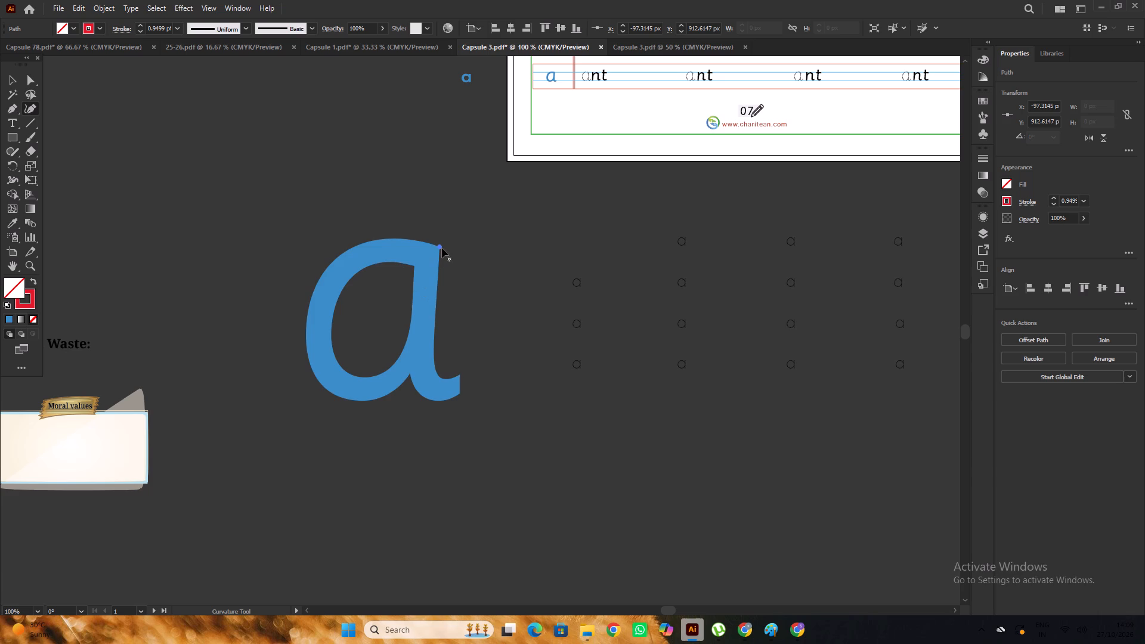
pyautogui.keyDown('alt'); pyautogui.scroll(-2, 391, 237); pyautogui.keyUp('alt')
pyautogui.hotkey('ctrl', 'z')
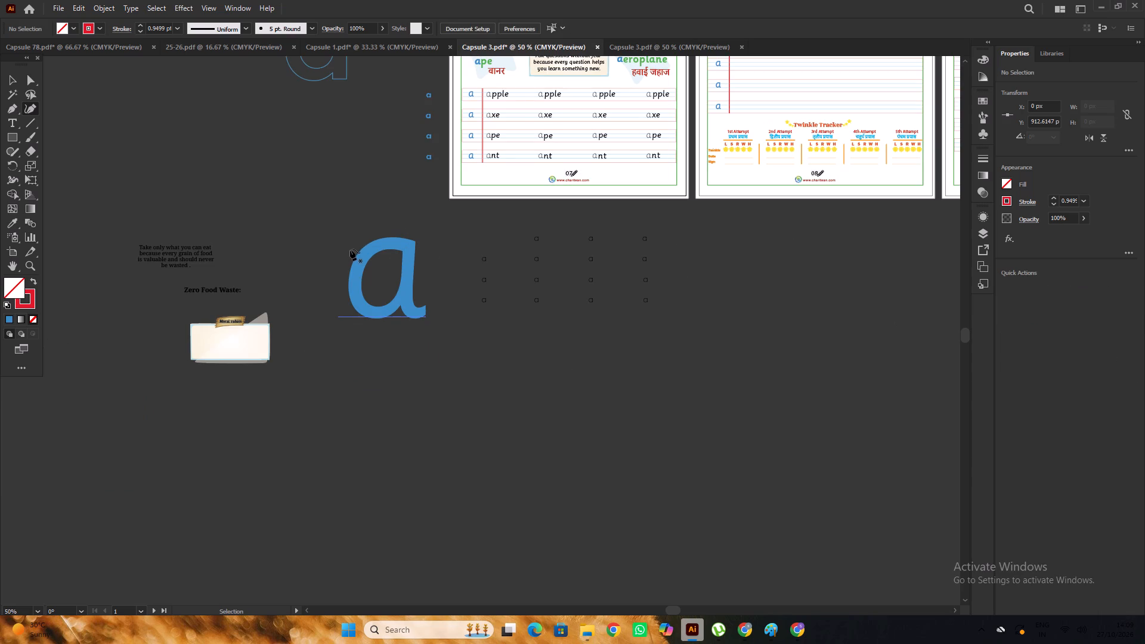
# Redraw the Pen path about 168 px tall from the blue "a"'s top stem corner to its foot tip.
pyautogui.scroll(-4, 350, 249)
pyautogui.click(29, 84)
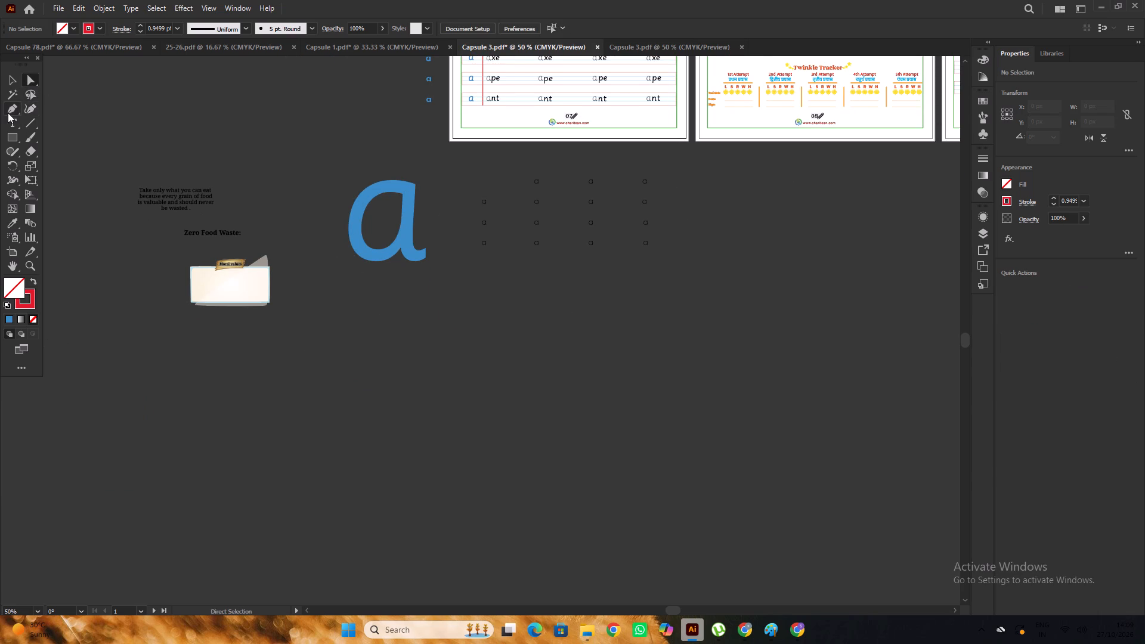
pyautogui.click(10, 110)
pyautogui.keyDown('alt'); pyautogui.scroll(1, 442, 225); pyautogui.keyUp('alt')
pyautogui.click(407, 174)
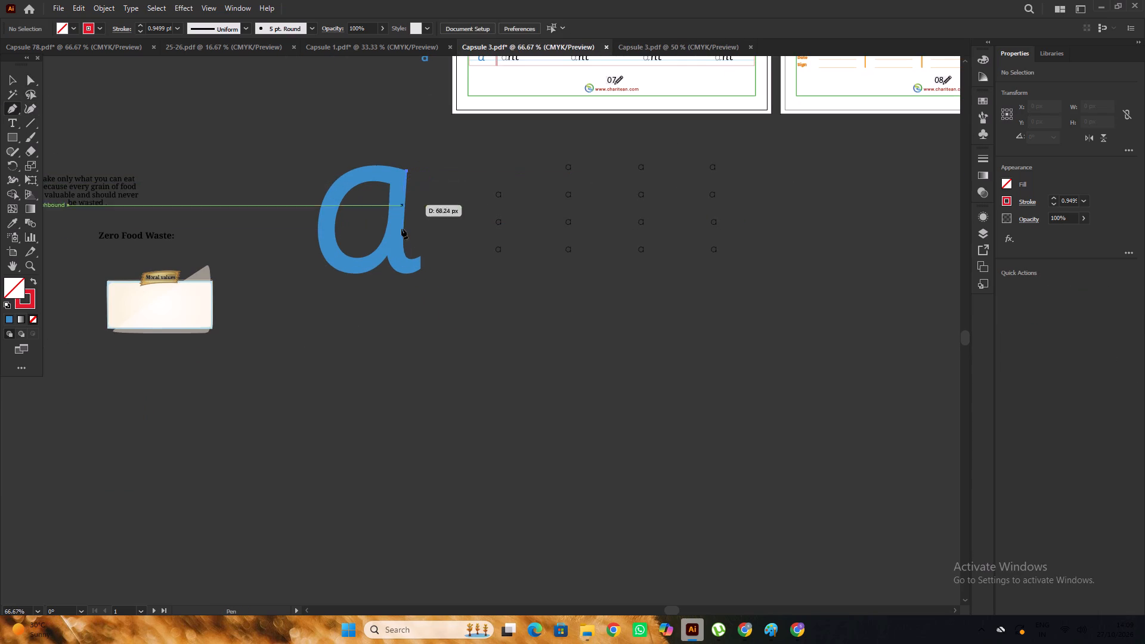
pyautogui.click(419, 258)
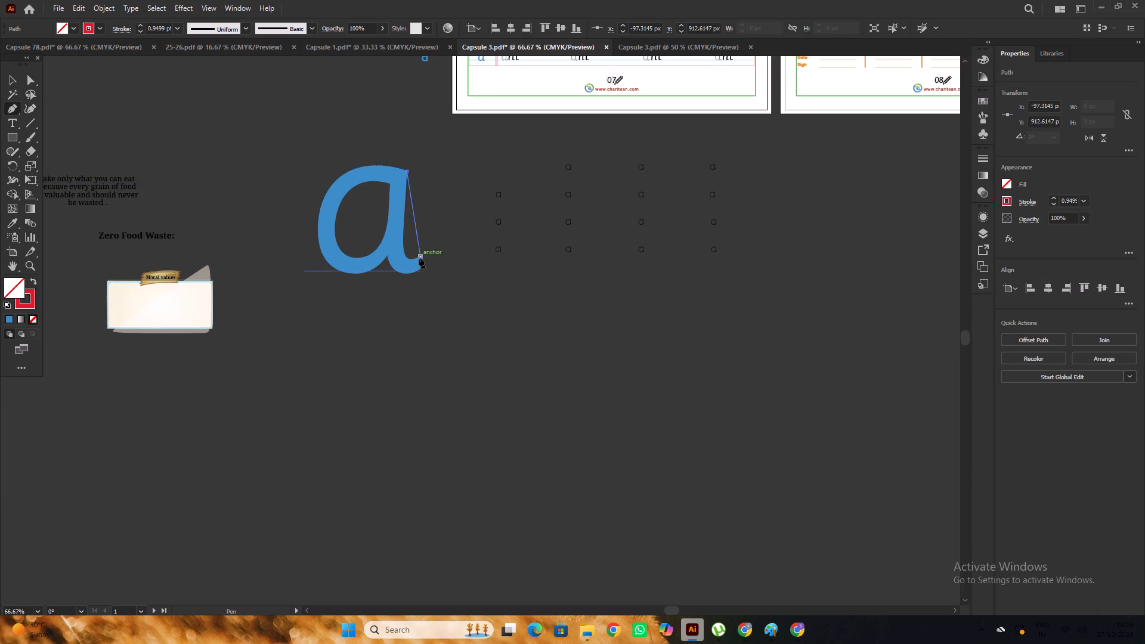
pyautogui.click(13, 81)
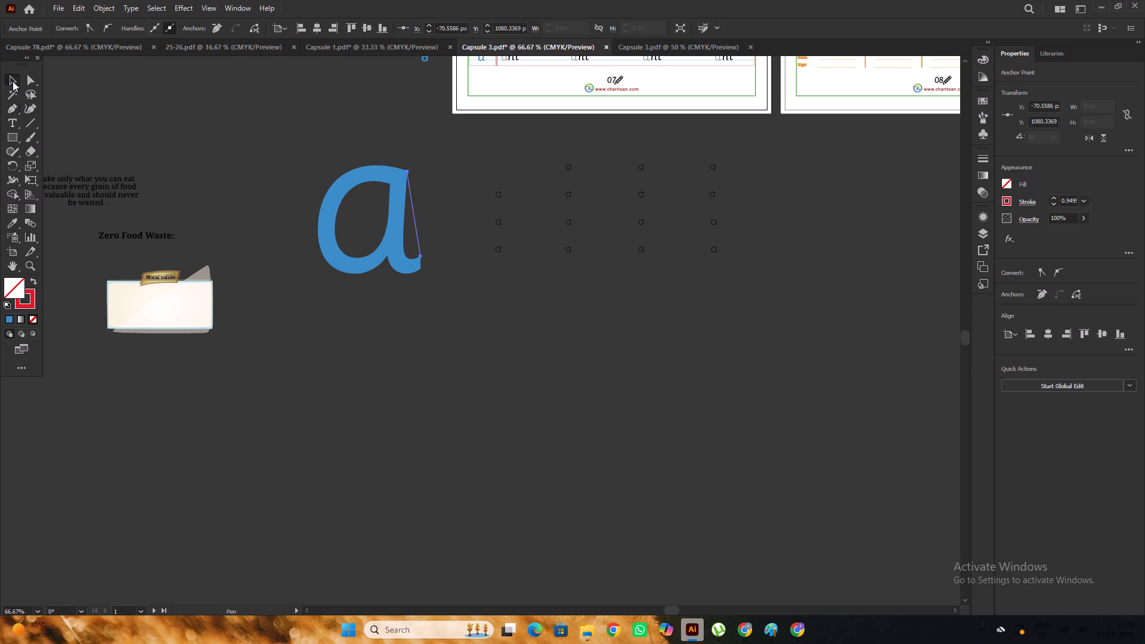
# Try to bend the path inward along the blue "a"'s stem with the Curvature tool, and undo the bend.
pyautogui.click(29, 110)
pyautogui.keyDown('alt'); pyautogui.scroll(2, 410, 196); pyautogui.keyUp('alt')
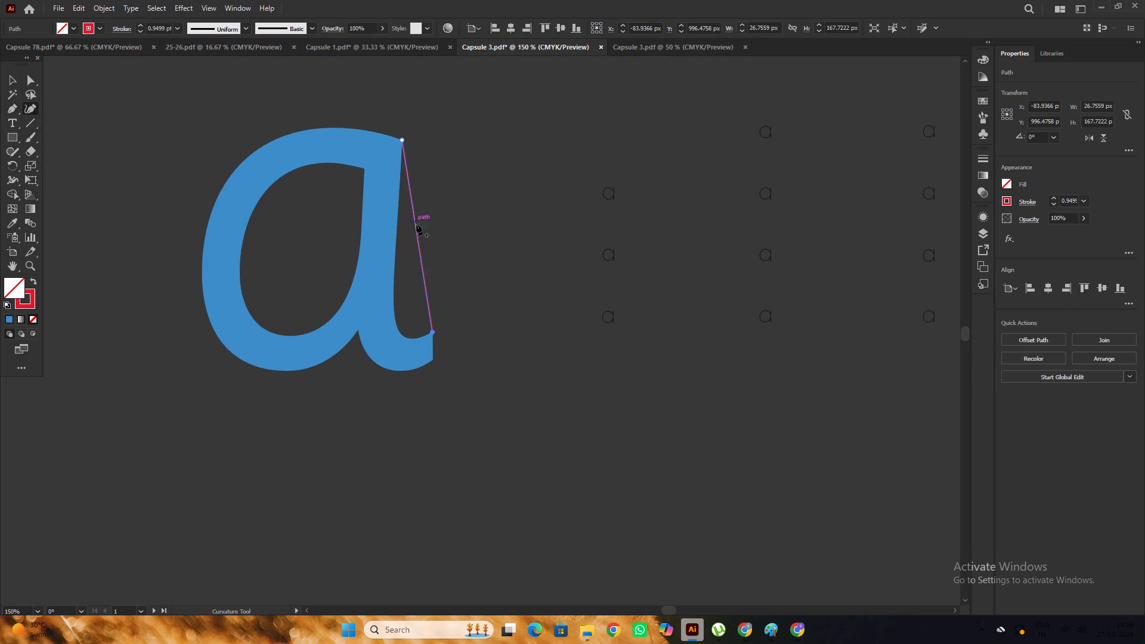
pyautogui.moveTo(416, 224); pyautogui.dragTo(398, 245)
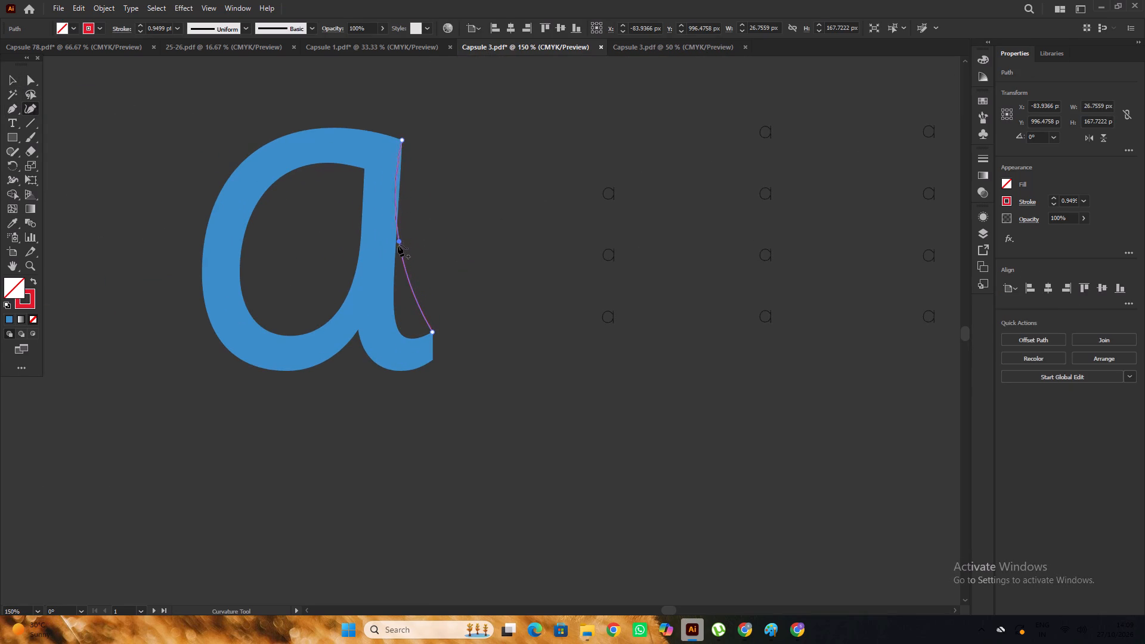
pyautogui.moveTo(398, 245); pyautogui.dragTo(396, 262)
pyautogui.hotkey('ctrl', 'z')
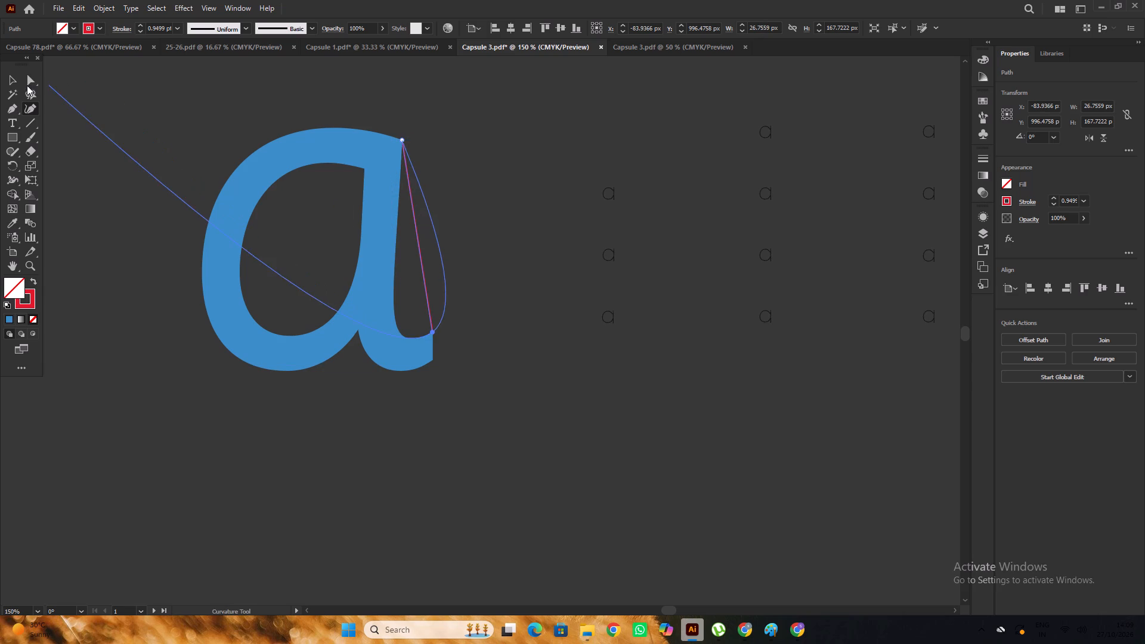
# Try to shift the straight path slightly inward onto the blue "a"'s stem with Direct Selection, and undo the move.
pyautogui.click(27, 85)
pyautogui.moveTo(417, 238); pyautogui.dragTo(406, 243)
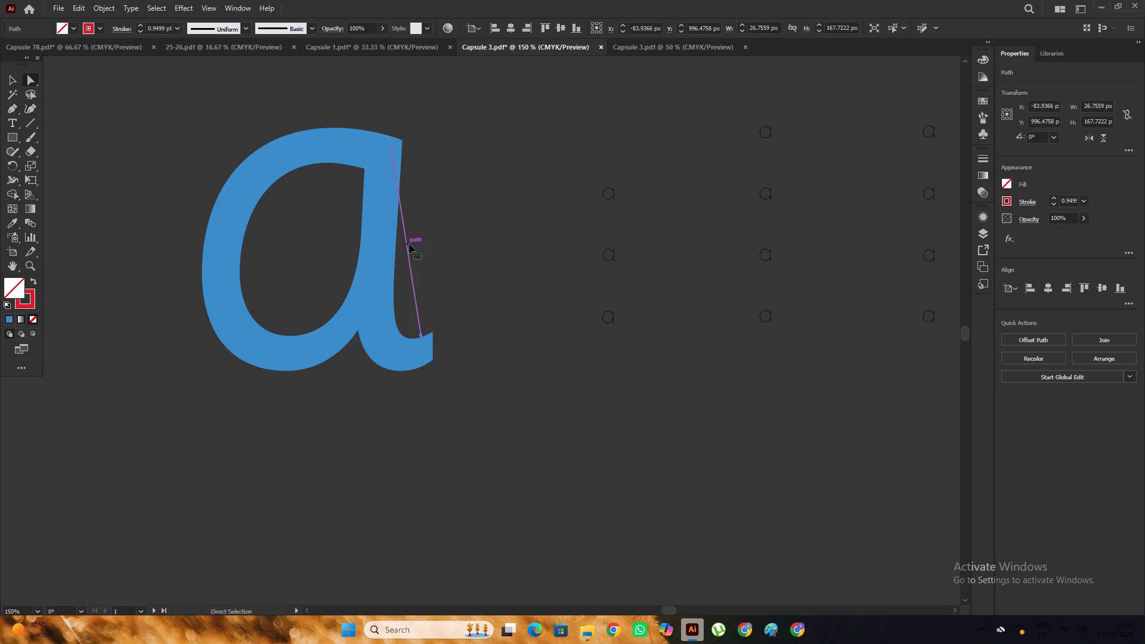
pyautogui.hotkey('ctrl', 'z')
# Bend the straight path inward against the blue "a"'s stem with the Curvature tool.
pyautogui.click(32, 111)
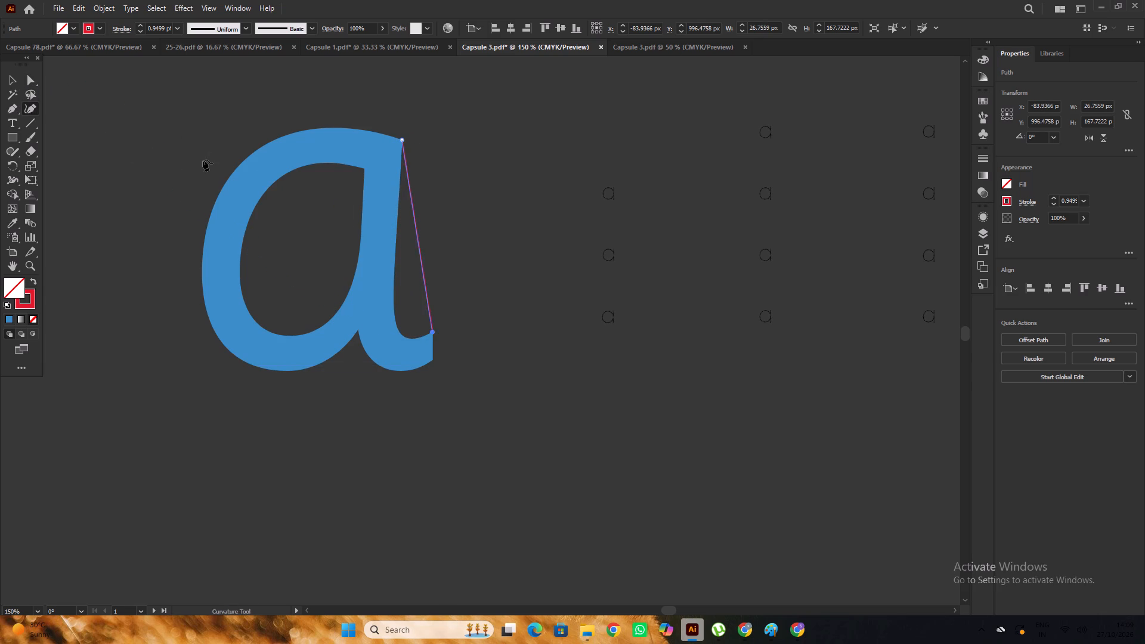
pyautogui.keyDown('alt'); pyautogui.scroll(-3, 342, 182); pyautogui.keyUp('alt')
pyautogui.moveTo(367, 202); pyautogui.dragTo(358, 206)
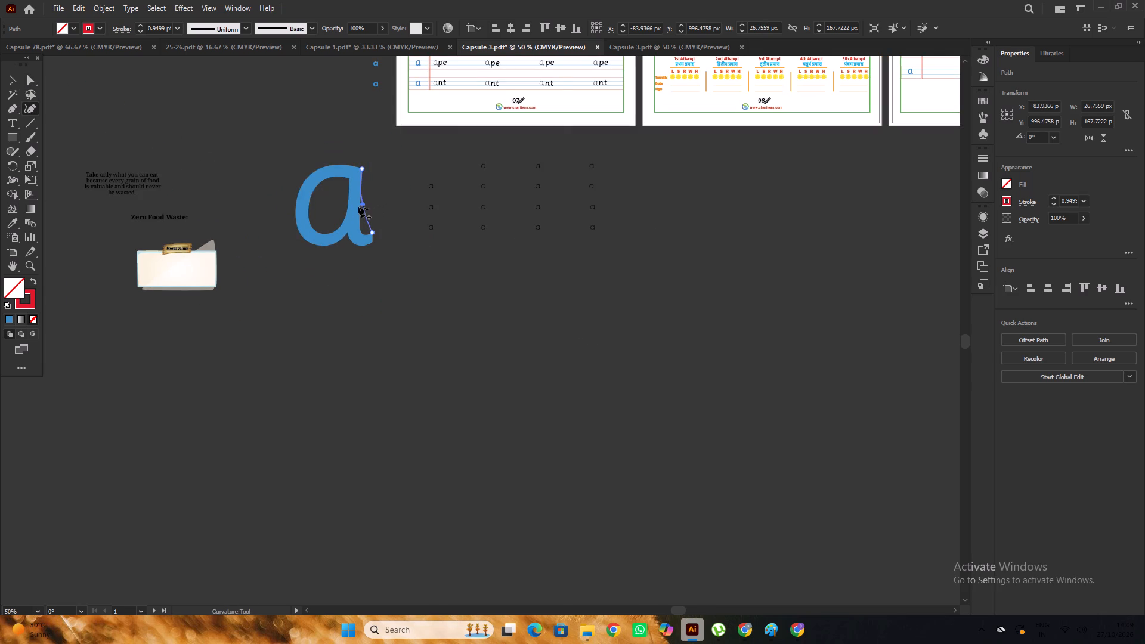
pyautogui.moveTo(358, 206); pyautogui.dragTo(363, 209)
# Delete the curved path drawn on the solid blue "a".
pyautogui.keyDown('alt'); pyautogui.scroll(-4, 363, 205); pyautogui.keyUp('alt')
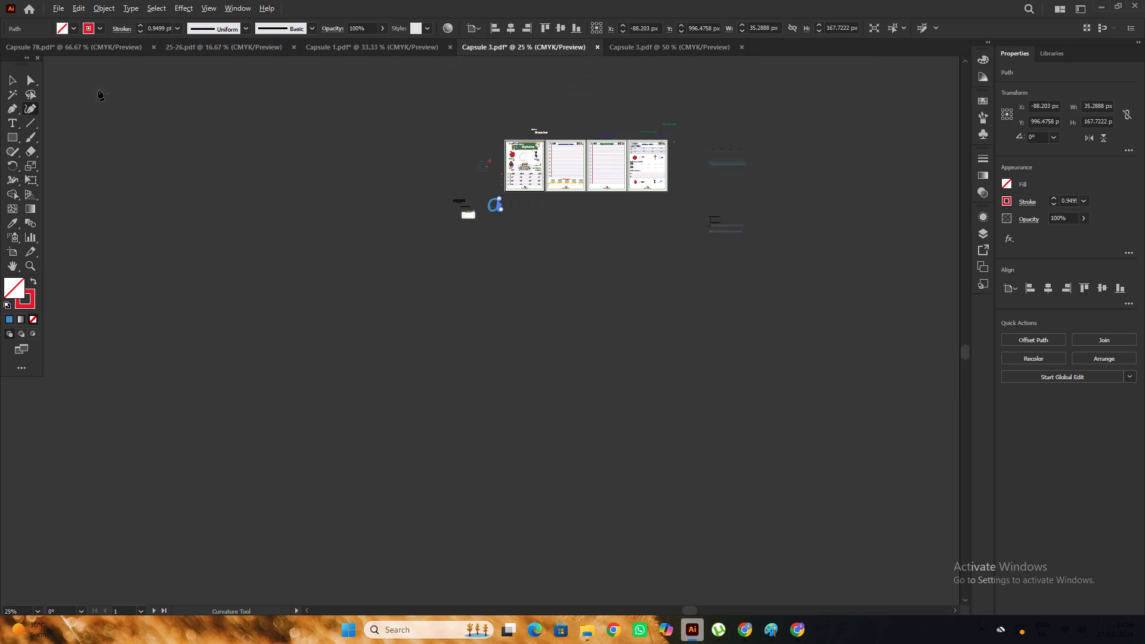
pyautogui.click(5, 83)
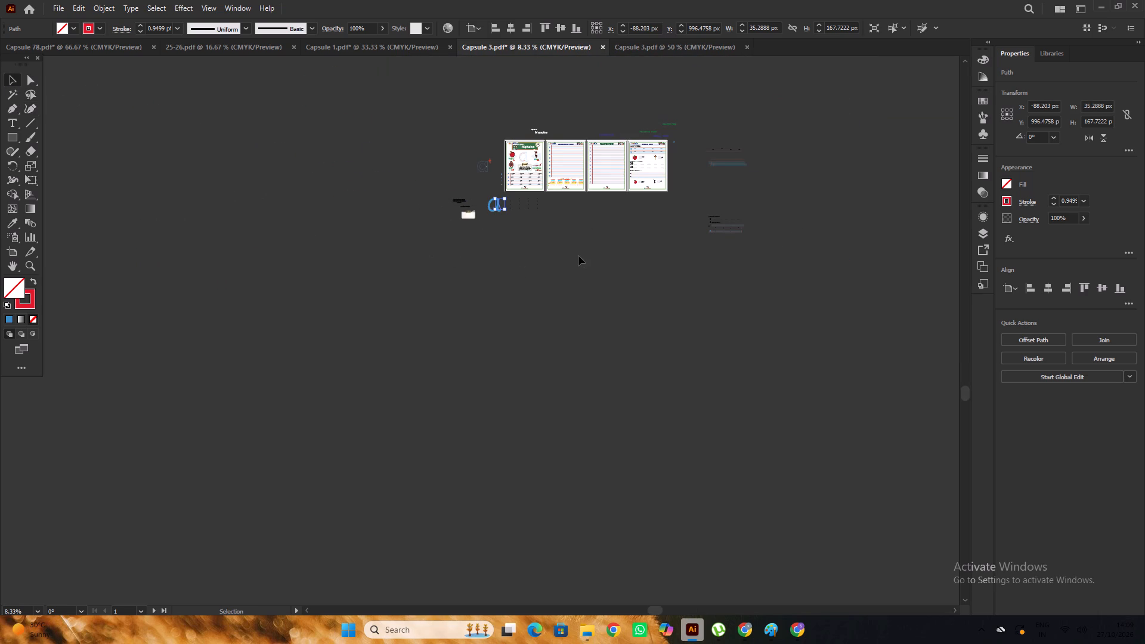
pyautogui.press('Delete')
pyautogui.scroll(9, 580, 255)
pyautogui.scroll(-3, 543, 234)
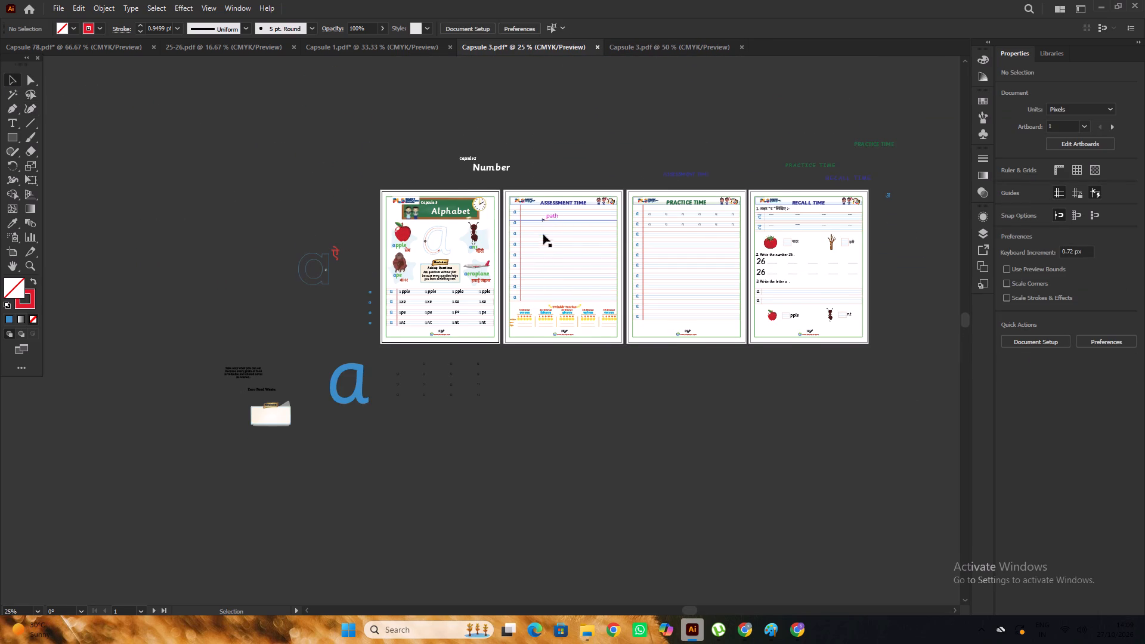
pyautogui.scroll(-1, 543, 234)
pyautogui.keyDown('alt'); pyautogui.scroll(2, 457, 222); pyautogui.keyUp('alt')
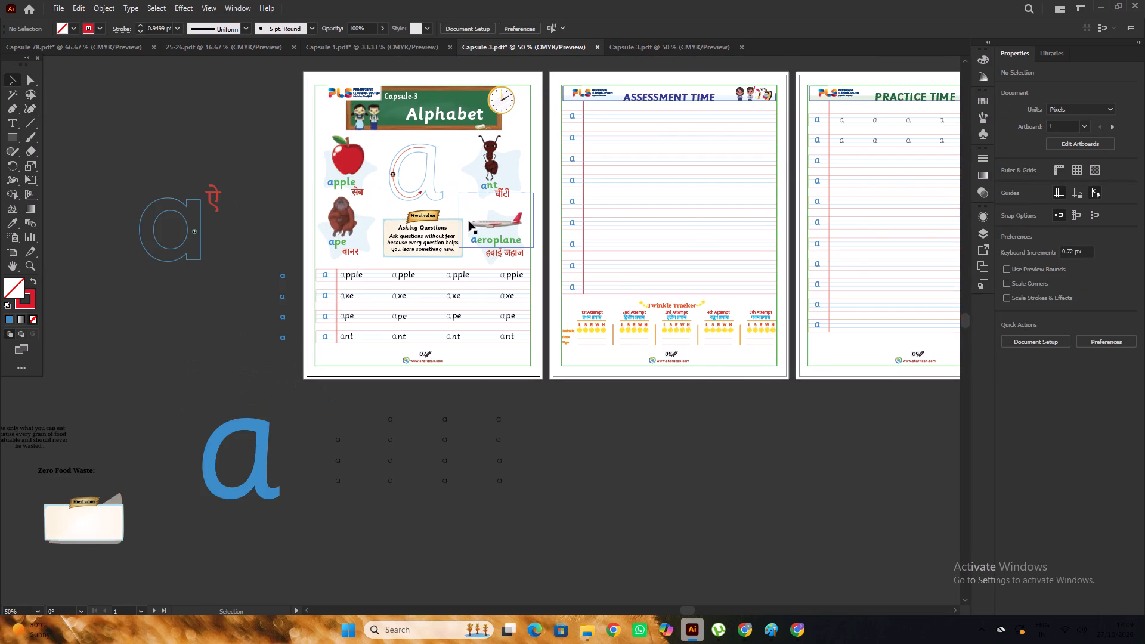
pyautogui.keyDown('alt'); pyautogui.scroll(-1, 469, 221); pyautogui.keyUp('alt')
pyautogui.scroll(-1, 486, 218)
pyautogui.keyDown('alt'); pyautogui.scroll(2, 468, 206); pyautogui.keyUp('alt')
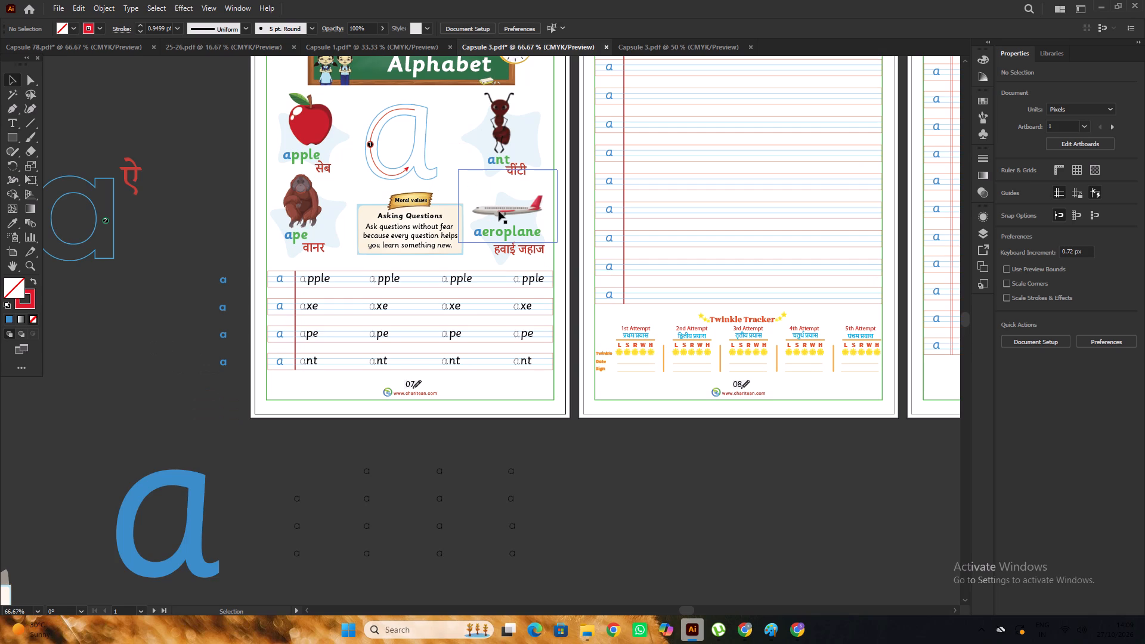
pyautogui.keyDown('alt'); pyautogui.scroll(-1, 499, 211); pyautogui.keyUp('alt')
# Copy the green stroke-2 arrow from inside the grouped letter in the other Capsule 3.pdf and paste it in front on this worksheet.
pyautogui.click(694, 47)
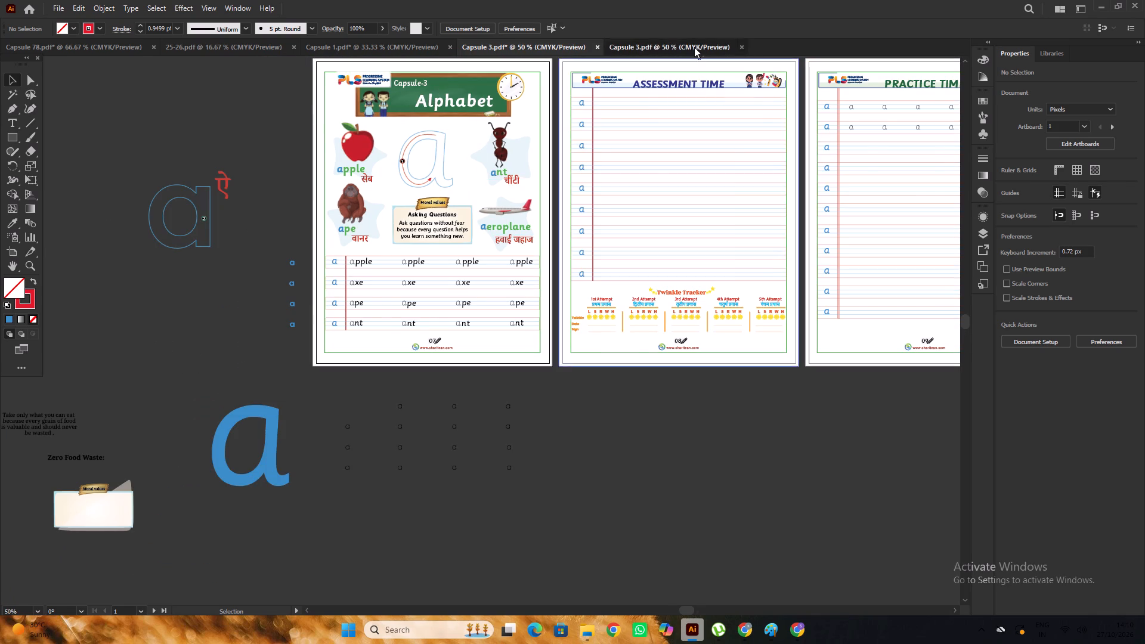
pyautogui.keyDown('alt'); pyautogui.scroll(2, 398, 213); pyautogui.keyUp('alt')
pyautogui.click(394, 206)
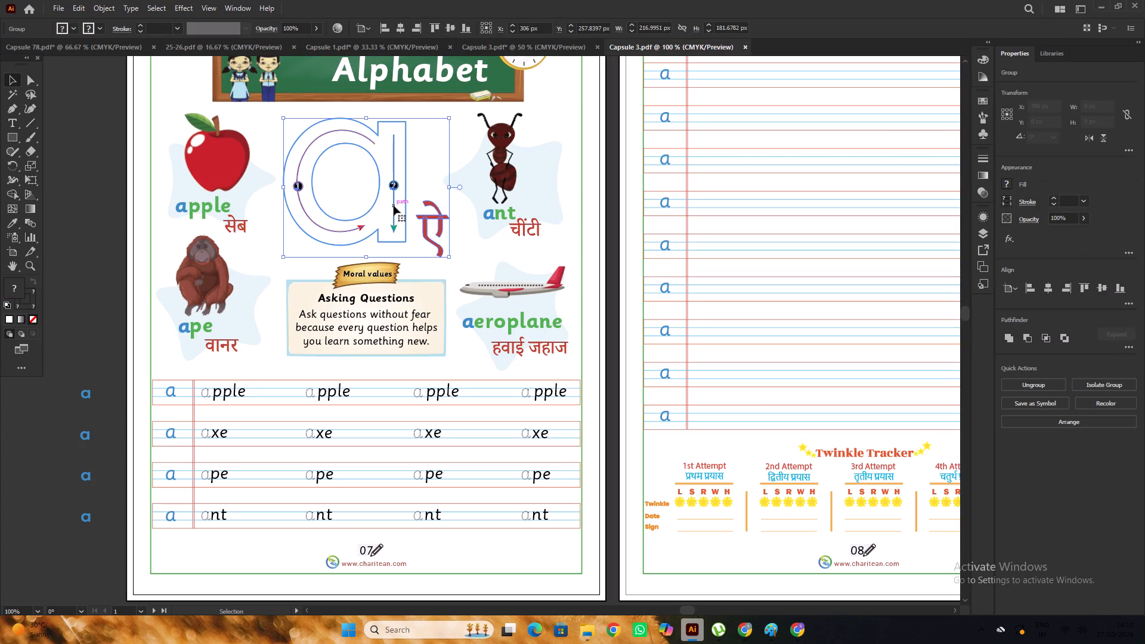
pyautogui.tripleClick(394, 206)
pyautogui.tripleClick(394, 206)
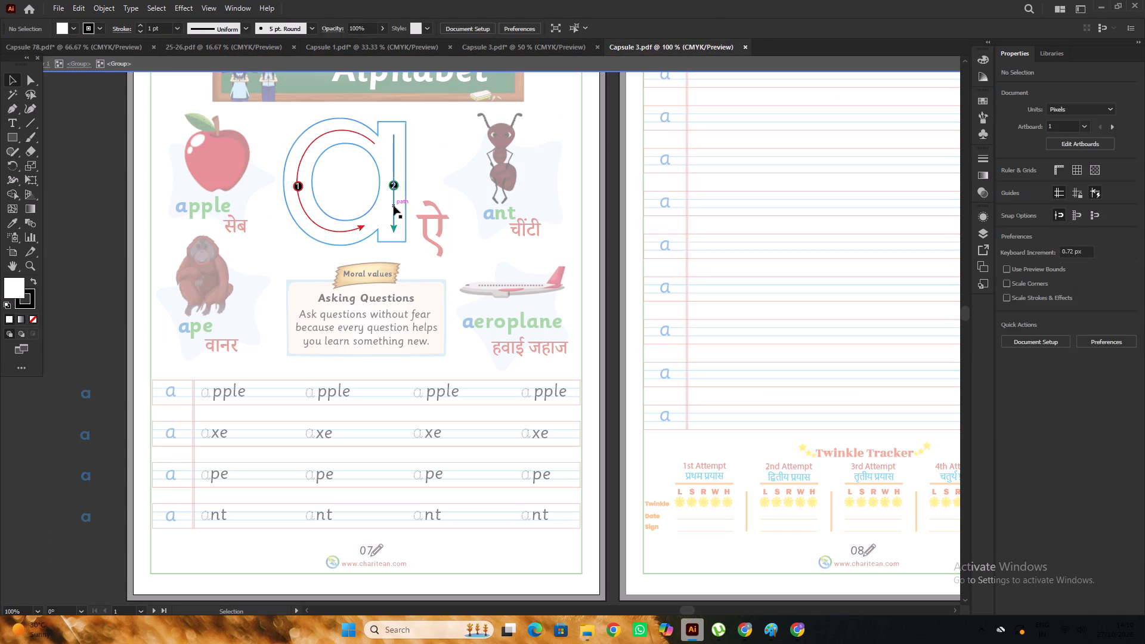
pyautogui.tripleClick(394, 206)
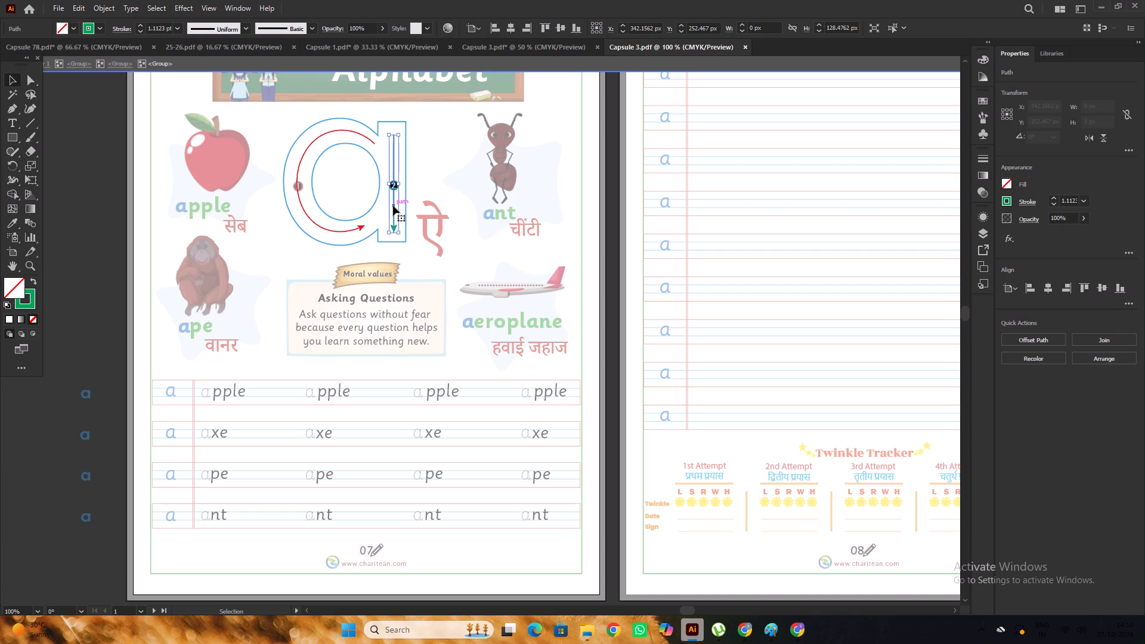
pyautogui.hotkey('ctrl', 'c')
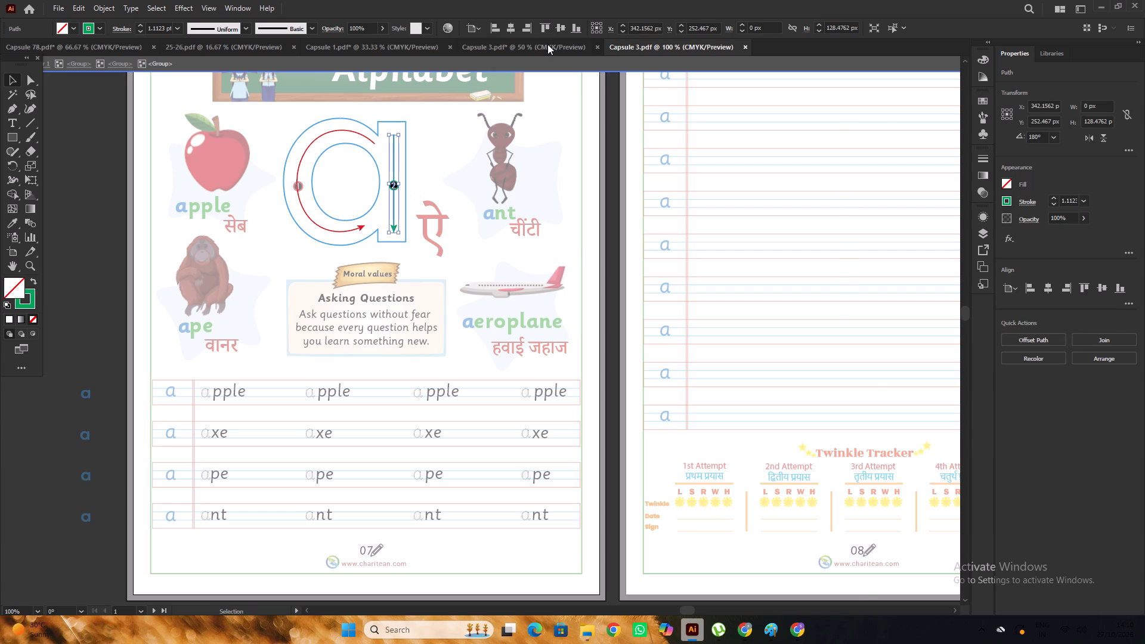
pyautogui.click(547, 44)
pyautogui.scroll(3, 441, 174)
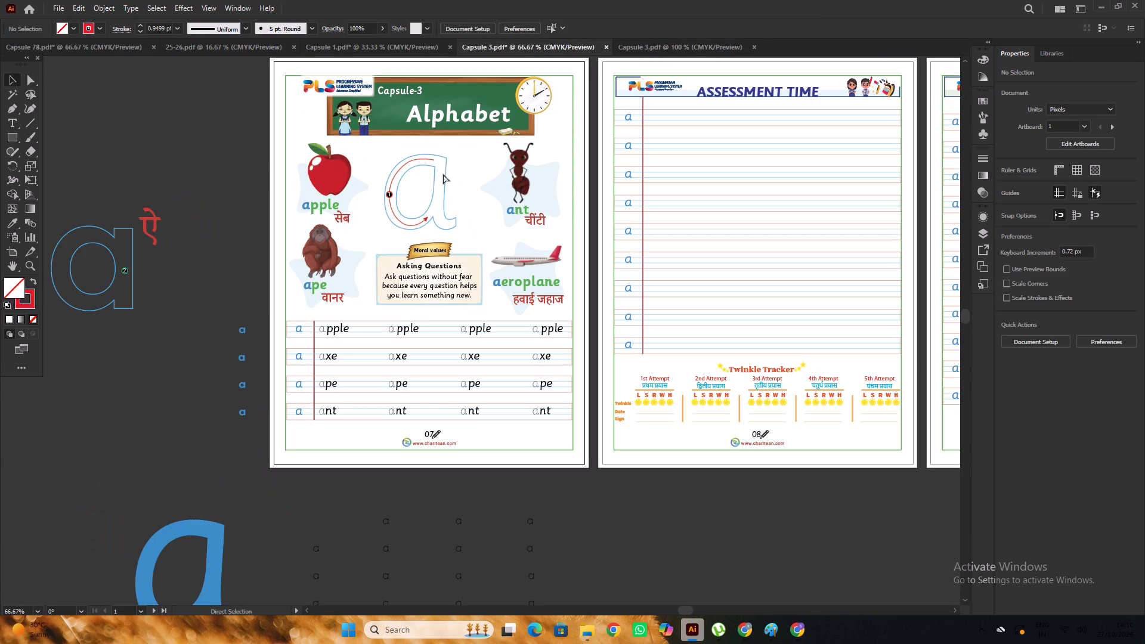
pyautogui.hotkey('ctrl', 'f')
# Move the pasted green arrow about 15 px left and 5 px down into the stem of the outlined letter "a".
pyautogui.keyDown('alt'); pyautogui.scroll(3, 442, 191); pyautogui.keyUp('alt')
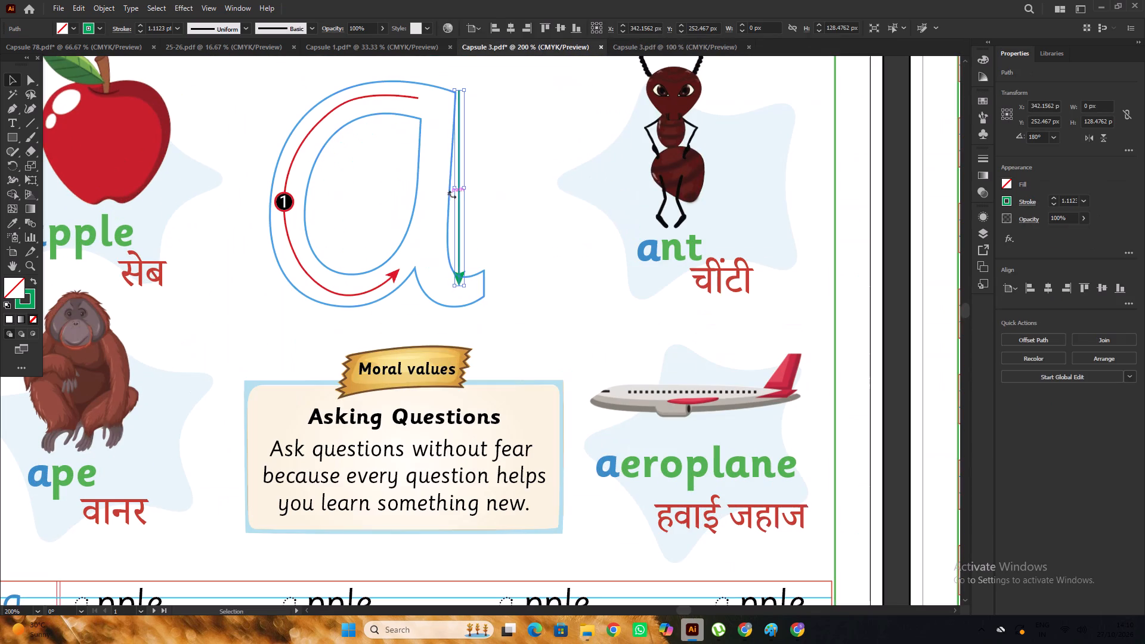
pyautogui.moveTo(458, 197); pyautogui.dragTo(436, 205)
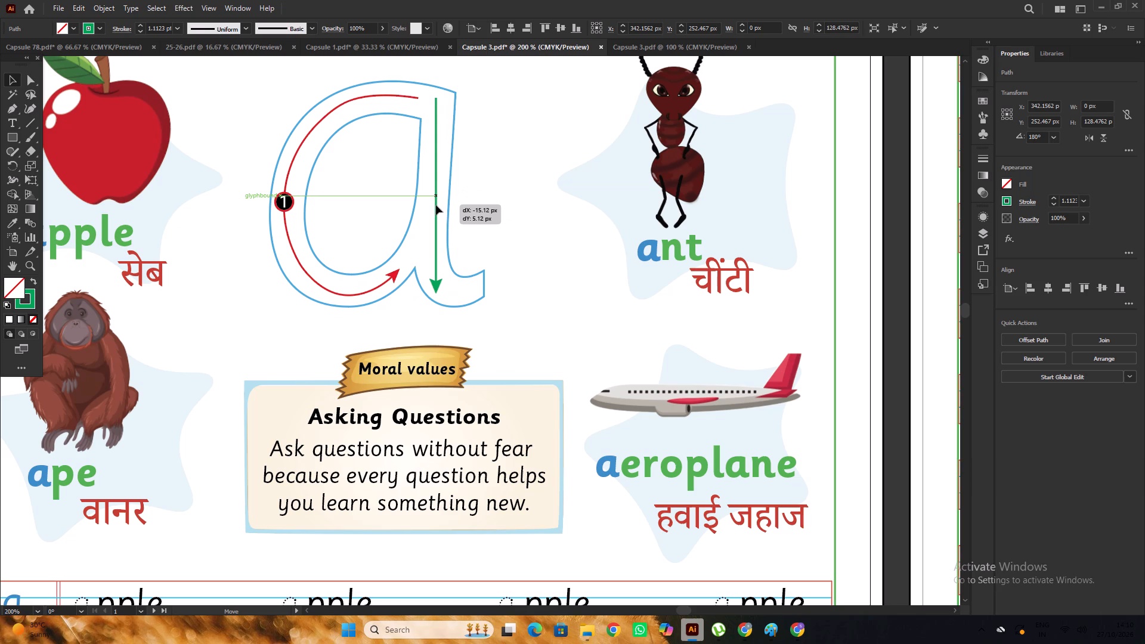
# Drop the green arrow inside the outlined letter "a"'s stem, about 15 px left and 5 px down from where it was pasted.
pyautogui.moveTo(436, 205); pyautogui.dragTo(436, 205)
pyautogui.keyDown('alt'); pyautogui.scroll(-4, 439, 253); pyautogui.keyUp('alt')
pyautogui.keyDown('alt'); pyautogui.scroll(1, 437, 260); pyautogui.keyUp('alt')
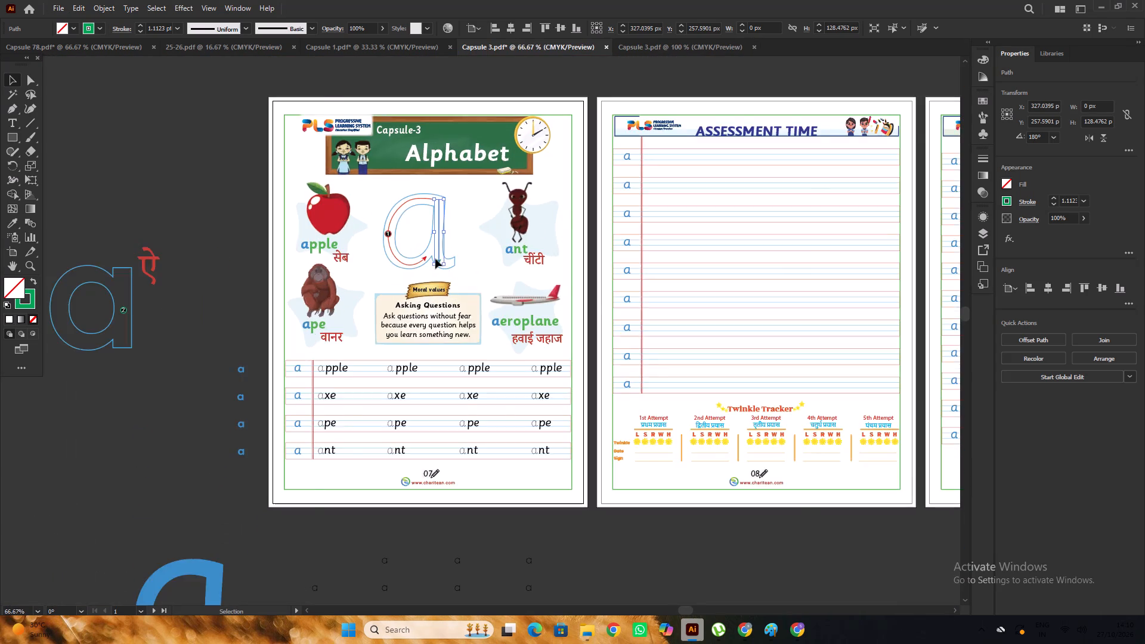
# Delete the coloured inner border frame from the Recall Time page of this worksheet file.
pyautogui.keyDown('alt'); pyautogui.scroll(-3, 435, 259); pyautogui.keyUp('alt')
pyautogui.press('space')
pyautogui.press('space')
pyautogui.press('space')
pyautogui.moveTo(751, 314); pyautogui.dragTo(556, 296)
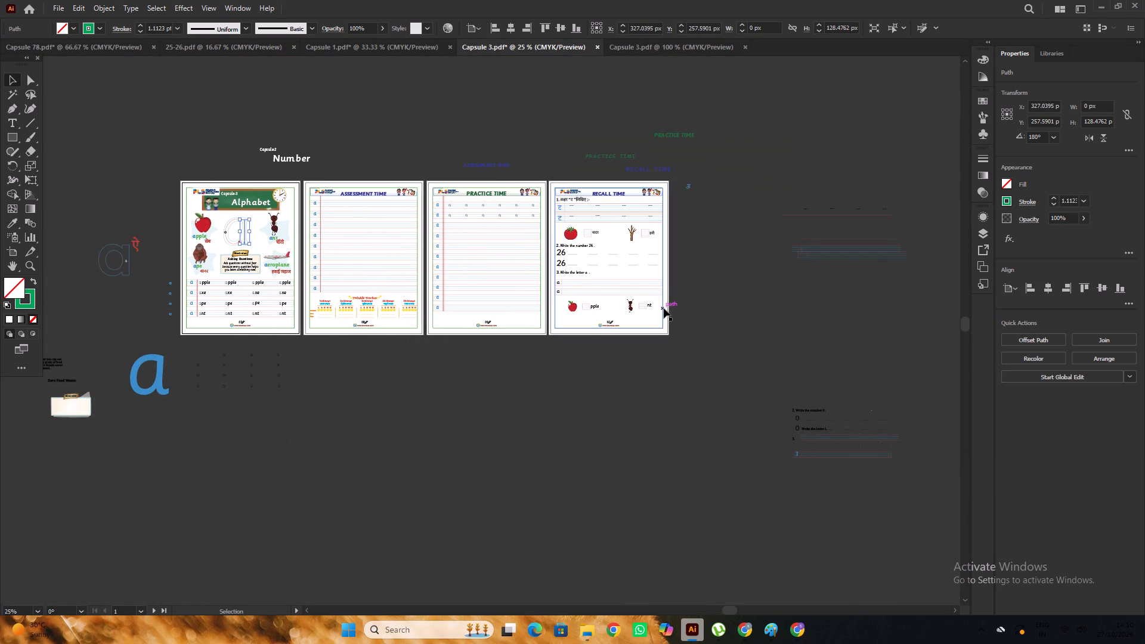
pyautogui.click(664, 308)
pyautogui.press('Delete')
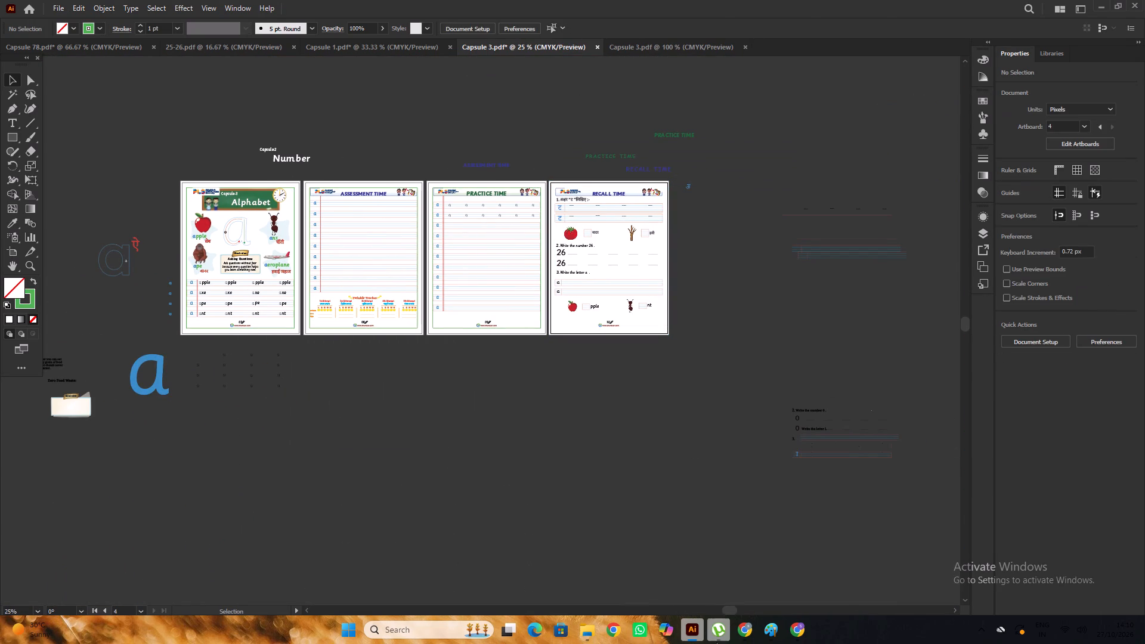
# Switch to Chrome, close the Do Pall YouTube tab and the TouchCric live cricket tab, and minimise the browser.
pyautogui.click(741, 640)
pyautogui.click(741, 640)
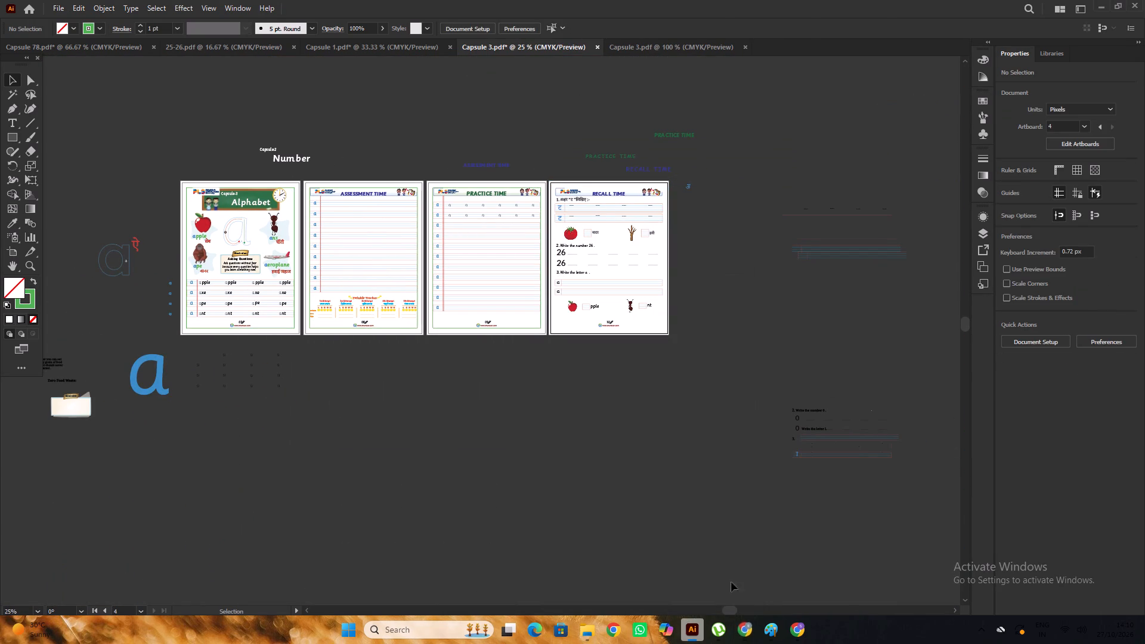
pyautogui.click(745, 618)
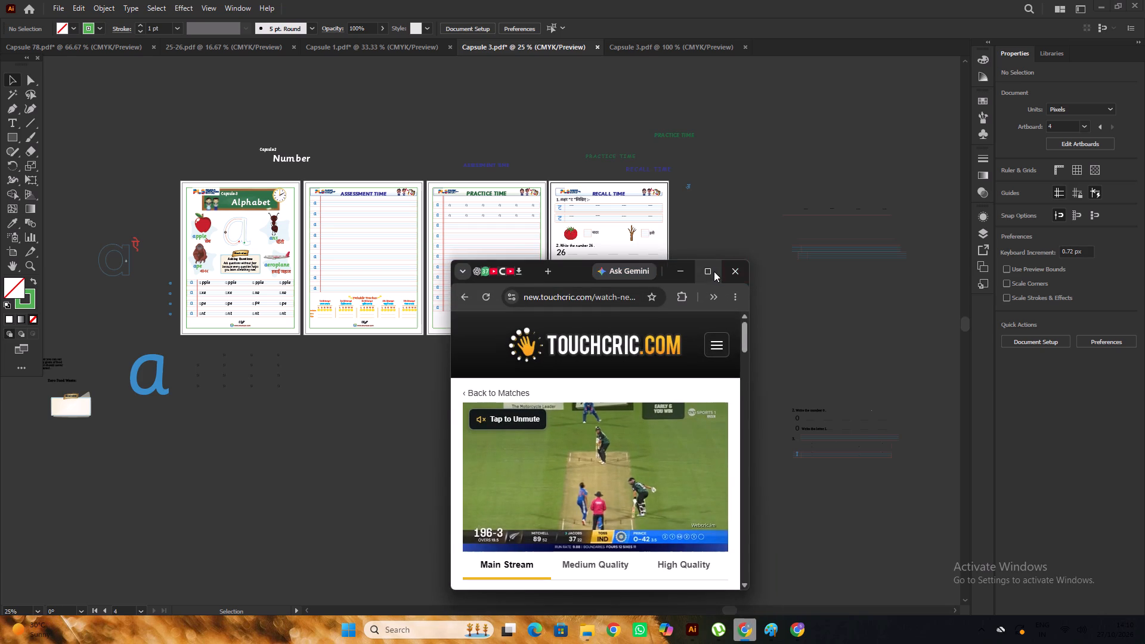
pyautogui.click(713, 271)
pyautogui.click(577, 0)
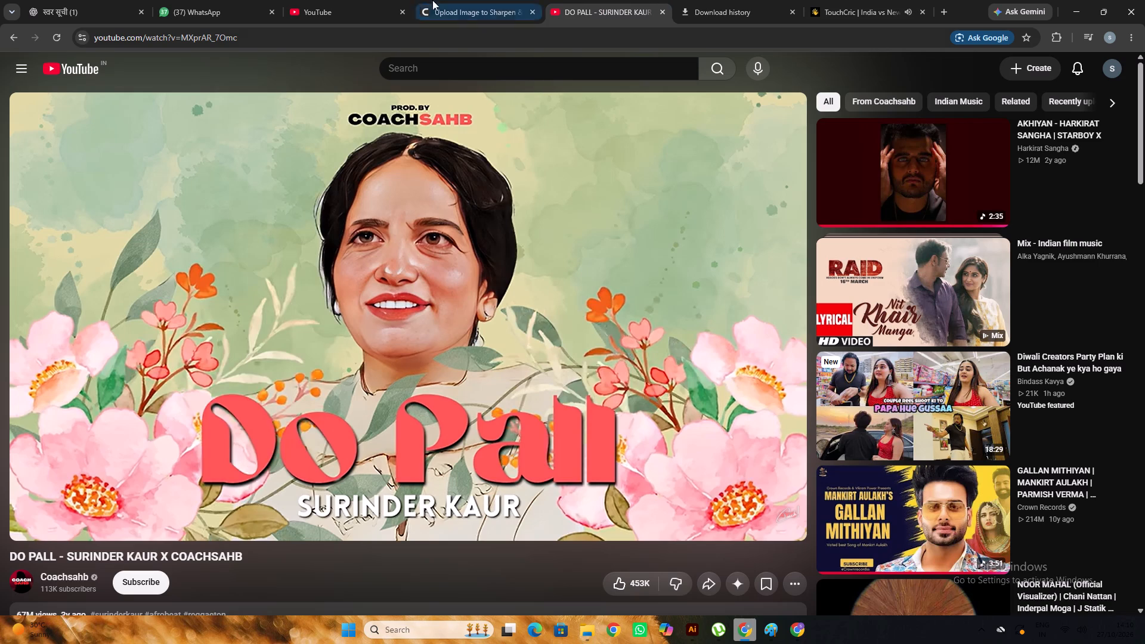
pyautogui.click(661, 11)
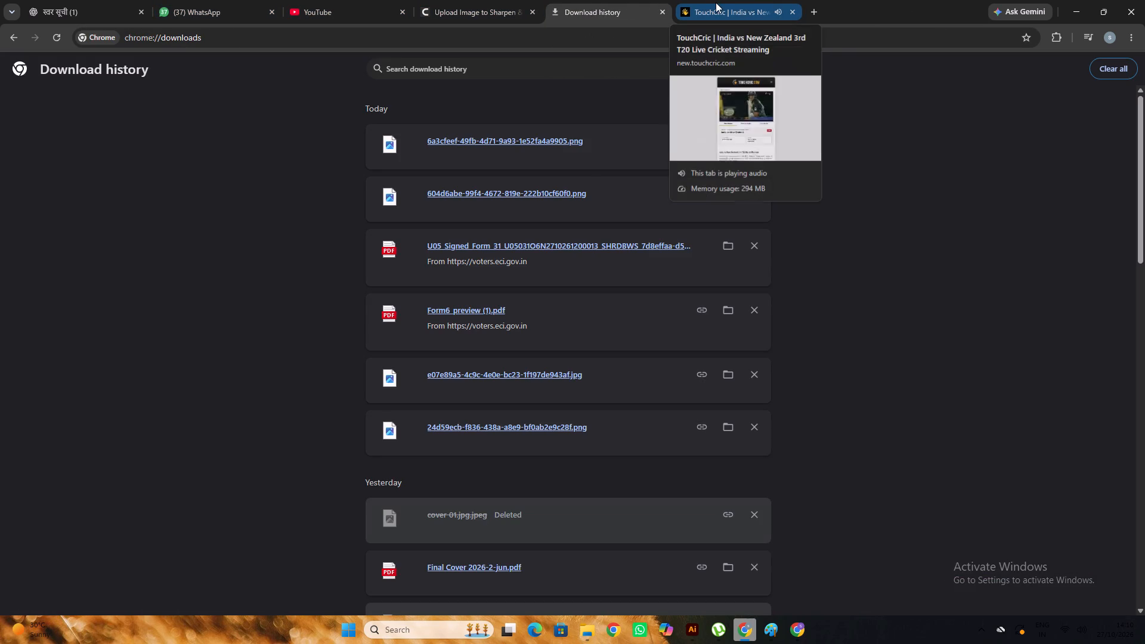
pyautogui.click(726, 7)
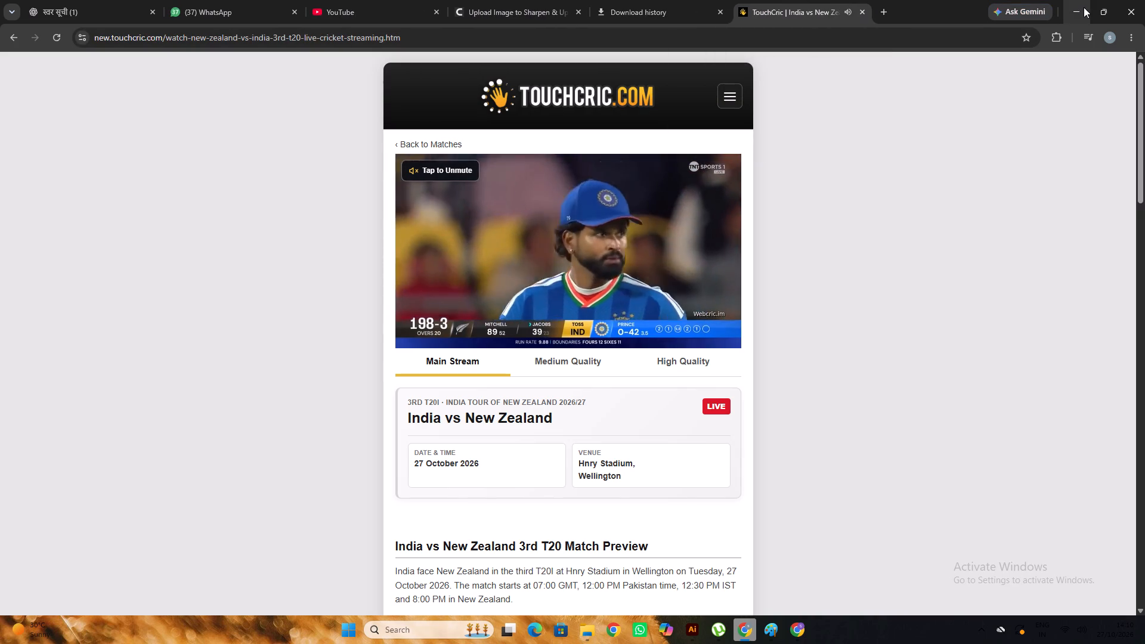
pyautogui.click(862, 15)
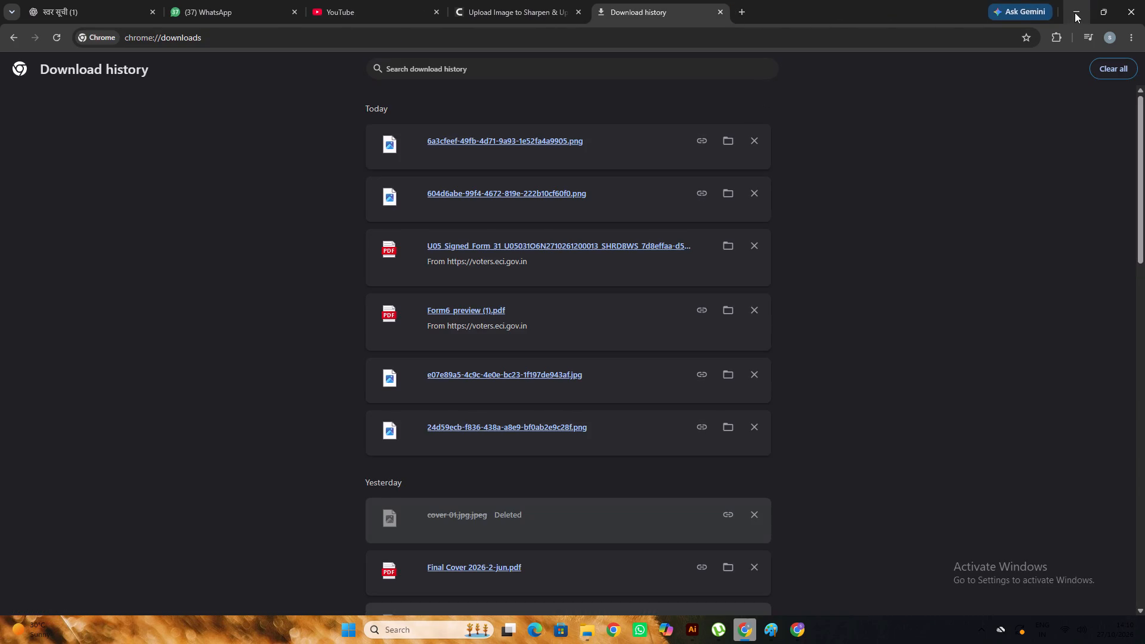
pyautogui.click(1075, 12)
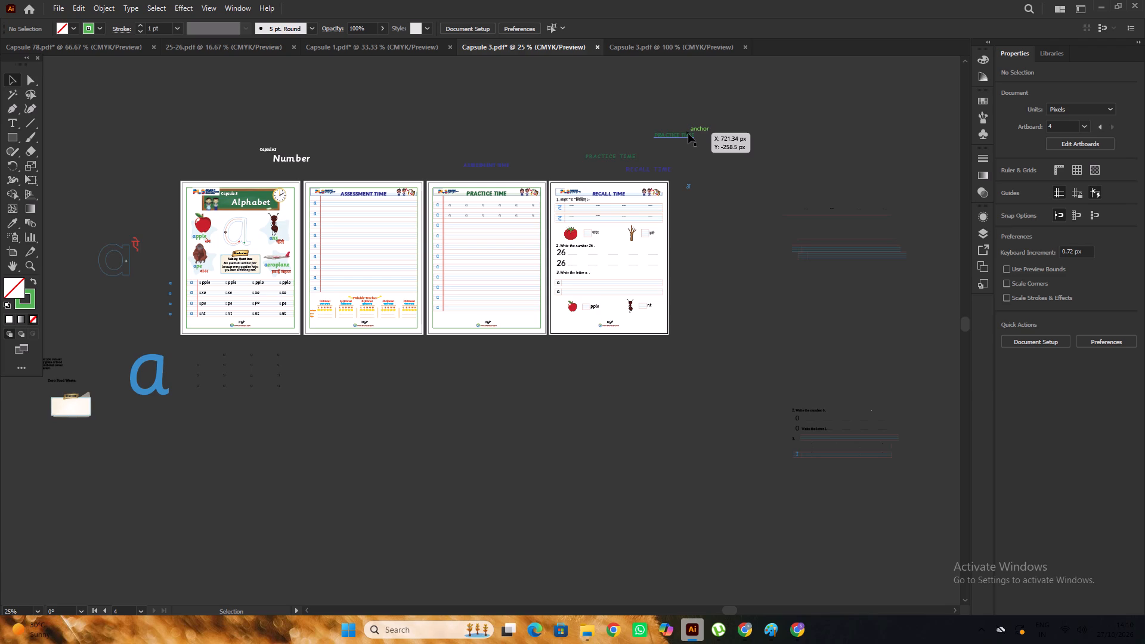
# Switch to the other Capsule 3.pdf in Illustrator and exit isolation mode on the grouped letter.
pyautogui.click(644, 52)
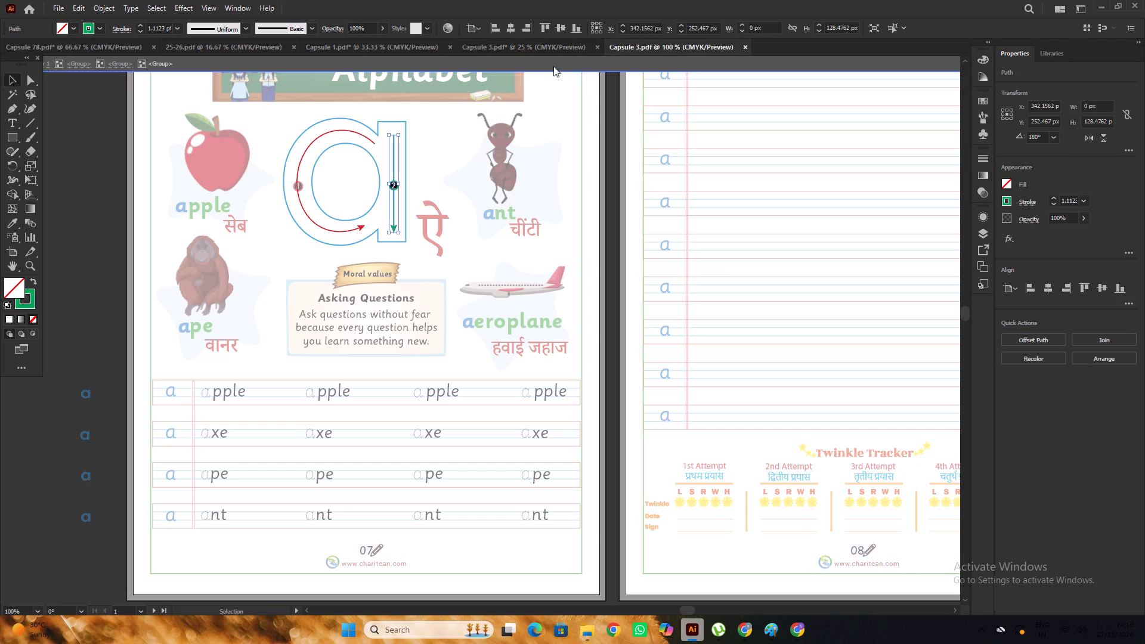
pyautogui.tripleClick(57, 148)
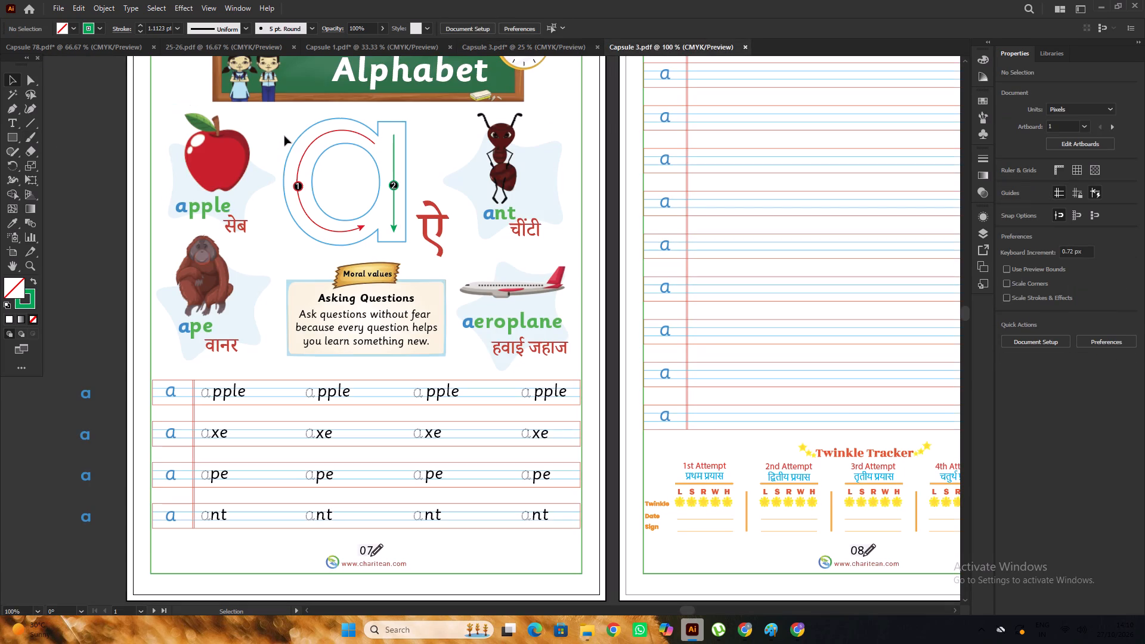
# Look over the four pages, from Alphabet to Recall Time, and the practice rows of word tracing.
pyautogui.keyDown('alt'); pyautogui.scroll(-5, 289, 138); pyautogui.keyUp('alt')
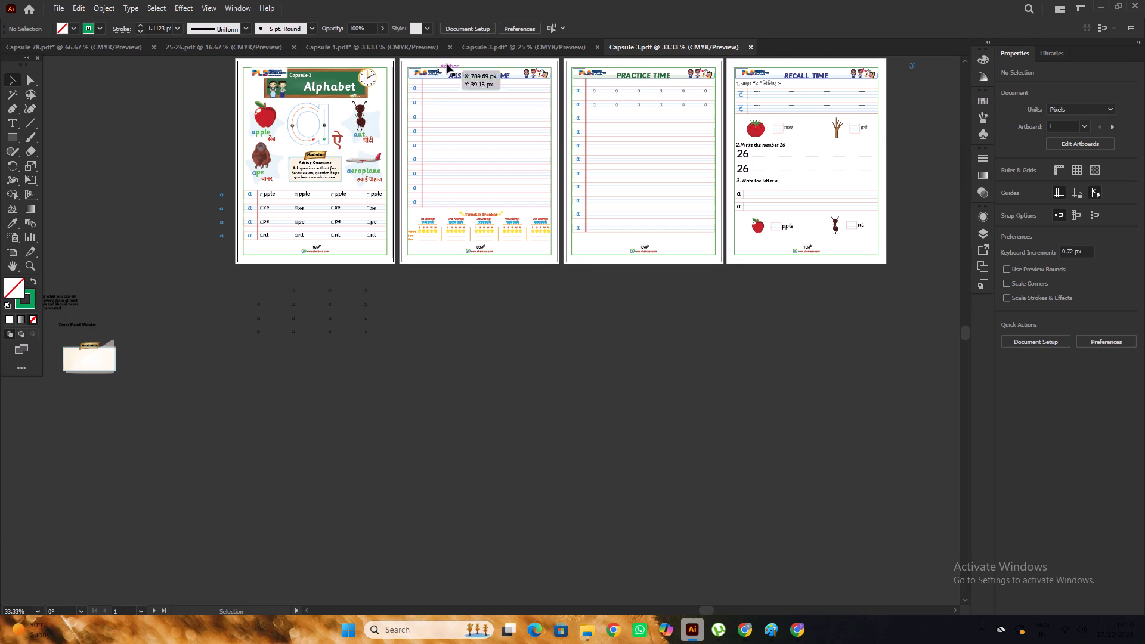
pyautogui.scroll(-1, 465, 47)
pyautogui.scroll(3, 245, 177)
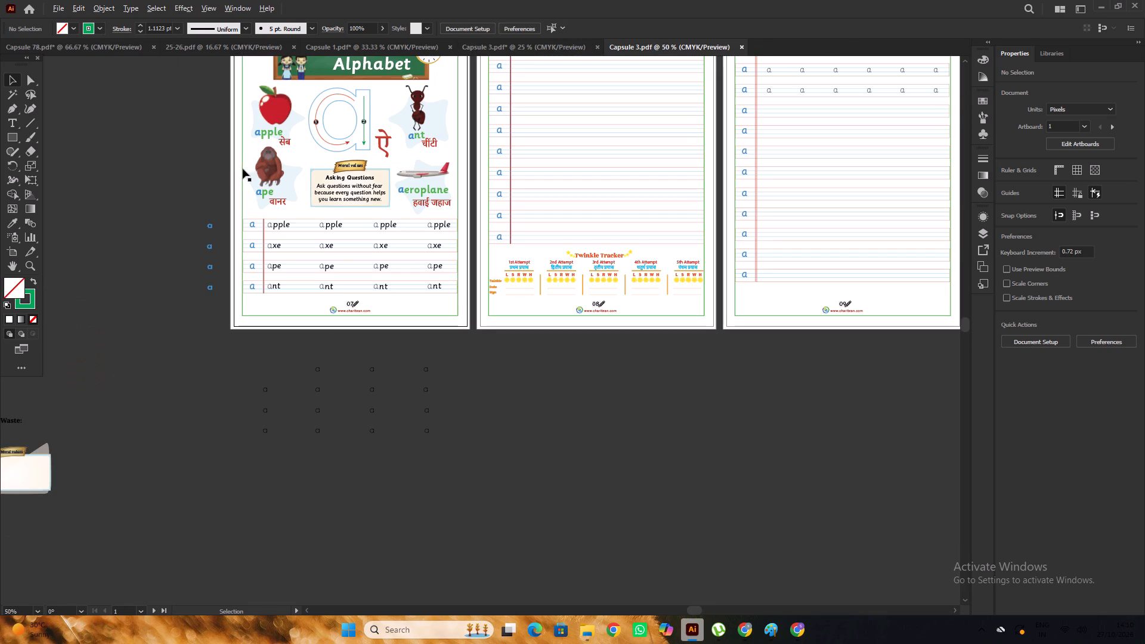
pyautogui.scroll(-5, 247, 162)
pyautogui.scroll(5, 248, 164)
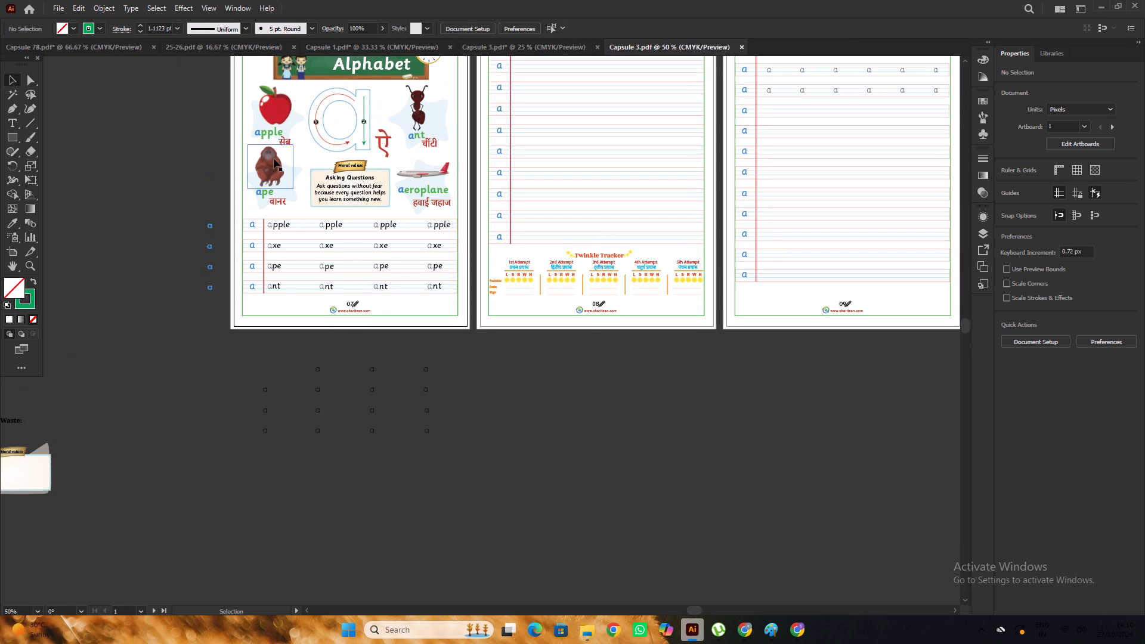
pyautogui.scroll(-4, 277, 156)
pyautogui.keyDown('alt'); pyautogui.scroll(2, 266, 169); pyautogui.keyUp('alt')
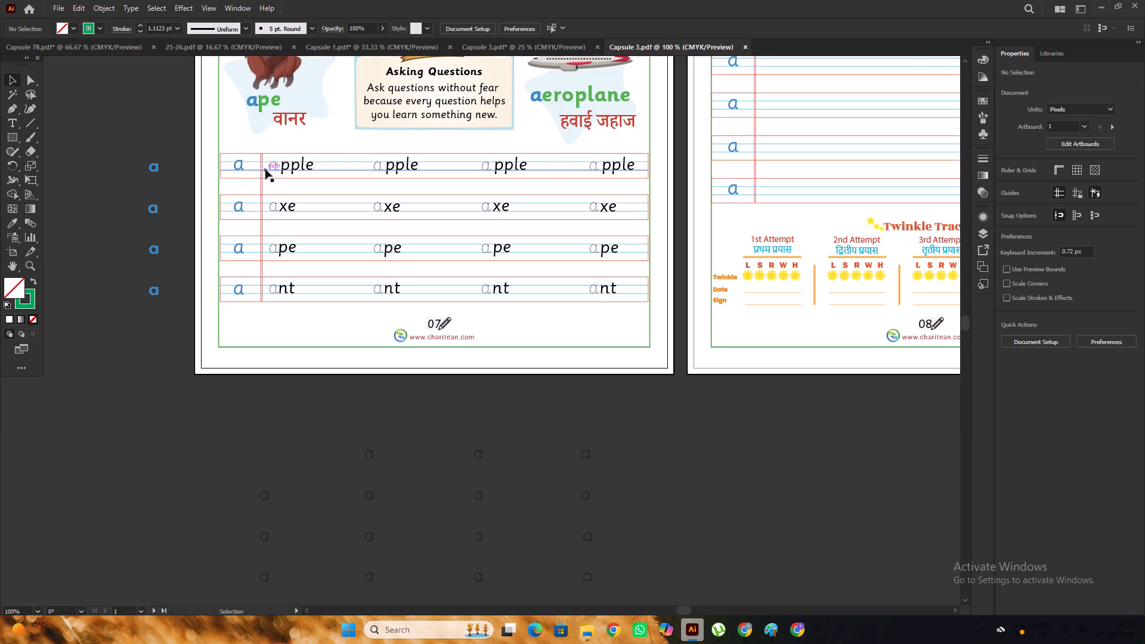
pyautogui.keyDown('alt'); pyautogui.scroll(-3, 268, 164); pyautogui.keyUp('alt')
pyautogui.scroll(4, 268, 164)
pyautogui.scroll(-4, 269, 163)
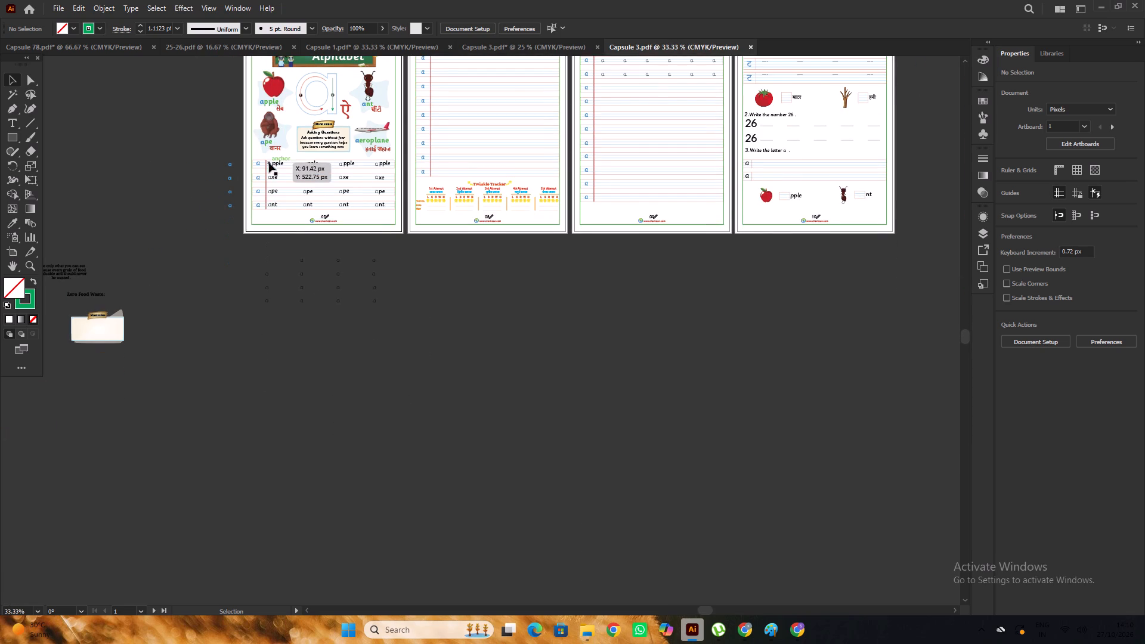
pyautogui.press('space')
pyautogui.press('space')
pyautogui.press('space')
pyautogui.press('space')
pyautogui.press('space')
pyautogui.press('space')
pyautogui.press('space')
pyautogui.press('space')
pyautogui.press('space')
pyautogui.press('space')
pyautogui.press('space')
pyautogui.press('space')
pyautogui.press('space')
pyautogui.press('space')
pyautogui.press('space')
pyautogui.press('space')
pyautogui.press('space')
pyautogui.press('space')
pyautogui.press('space')
pyautogui.press('space')
pyautogui.moveTo(655, 273); pyautogui.dragTo(551, 296)
pyautogui.moveTo(665, 286); pyautogui.dragTo(584, 309)
pyautogui.moveTo(747, 290); pyautogui.dragTo(691, 310)
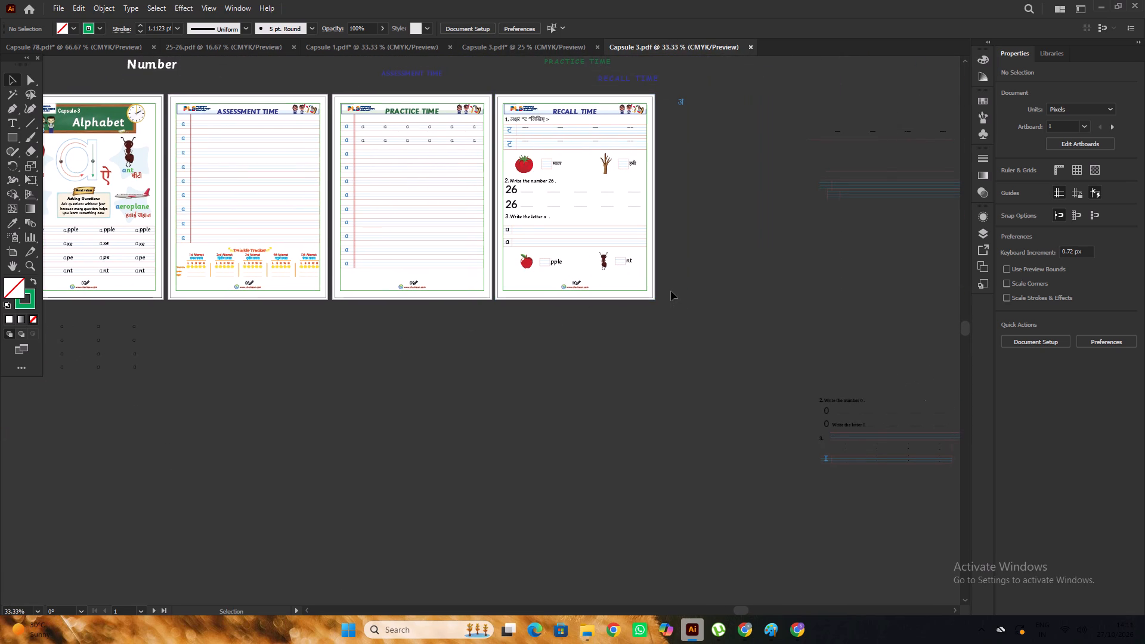
pyautogui.press('space')
pyautogui.press('space')
pyautogui.press('space')
pyautogui.press('space')
pyautogui.press('space')
pyautogui.press('space')
pyautogui.press('space')
pyautogui.press('space')
pyautogui.press('space')
pyautogui.moveTo(671, 270); pyautogui.dragTo(760, 231)
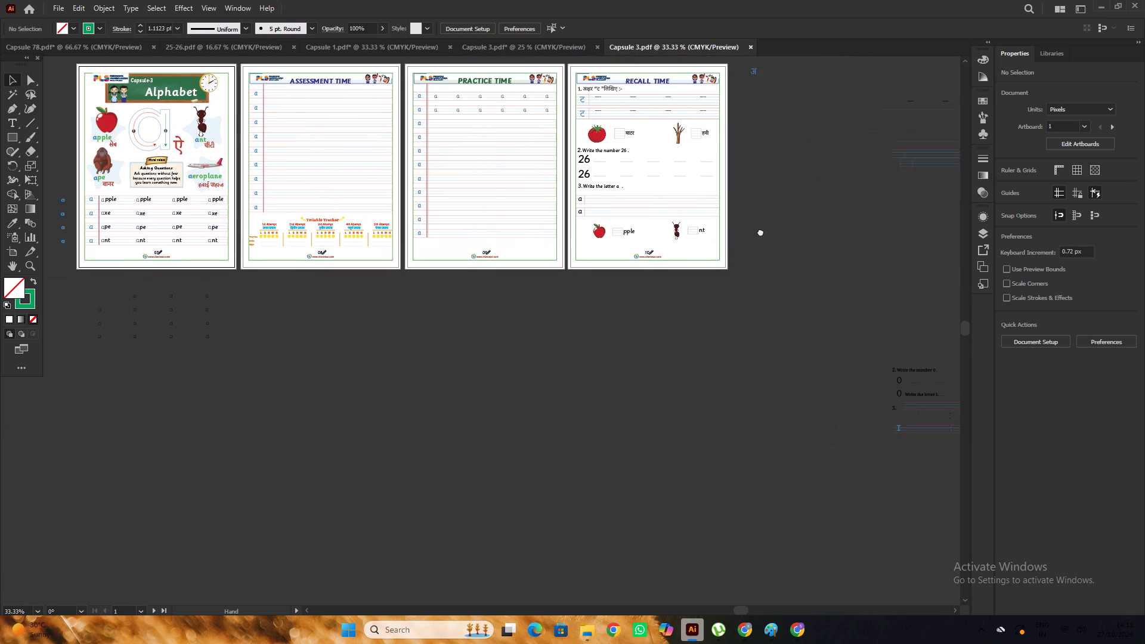
pyautogui.moveTo(760, 231); pyautogui.dragTo(764, 230)
pyautogui.press('space')
pyautogui.moveTo(448, 312); pyautogui.dragTo(553, 311)
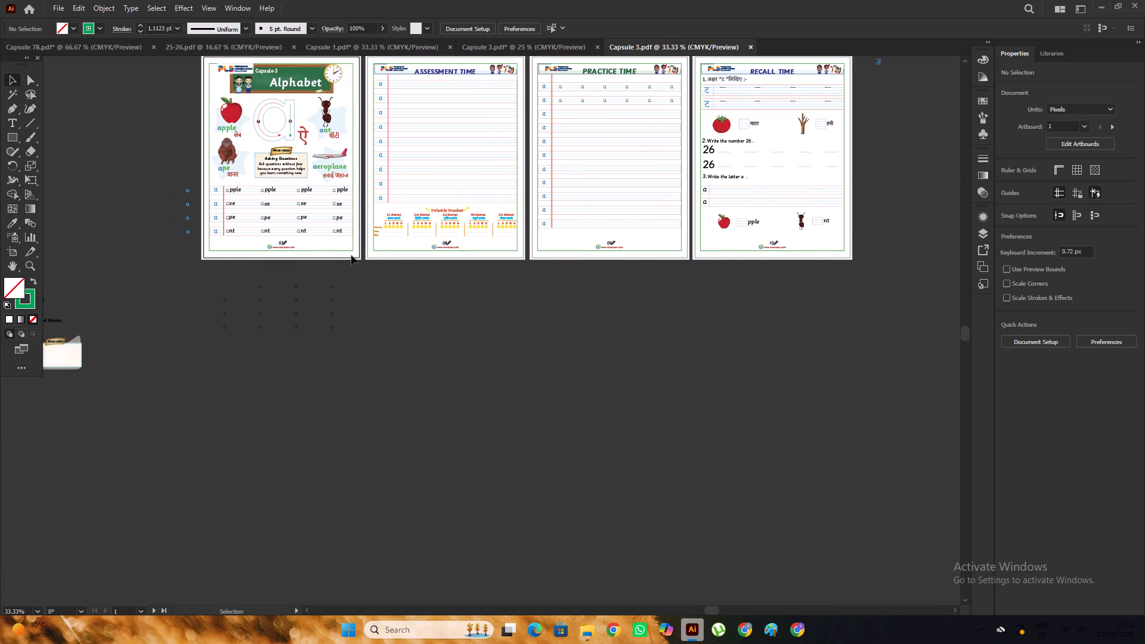
# Delete the coloured inner border frames from the Alphabet, Assessment Time, Practice Time and Recall Time pages.
pyautogui.click(349, 249)
pyautogui.press('Delete')
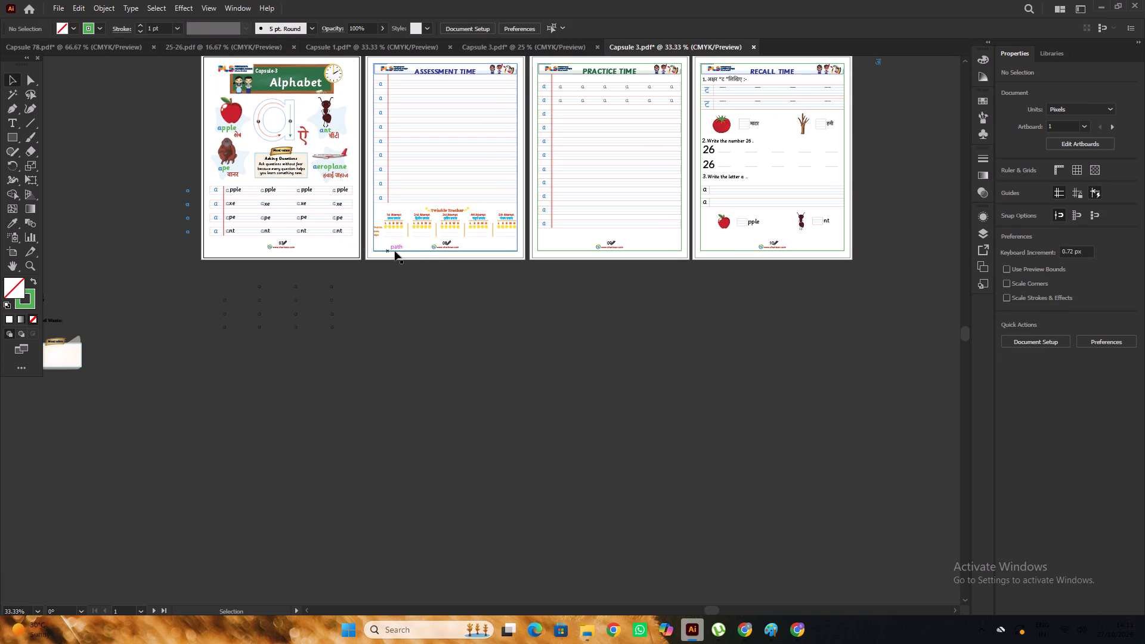
pyautogui.click(418, 251)
pyautogui.press('Delete')
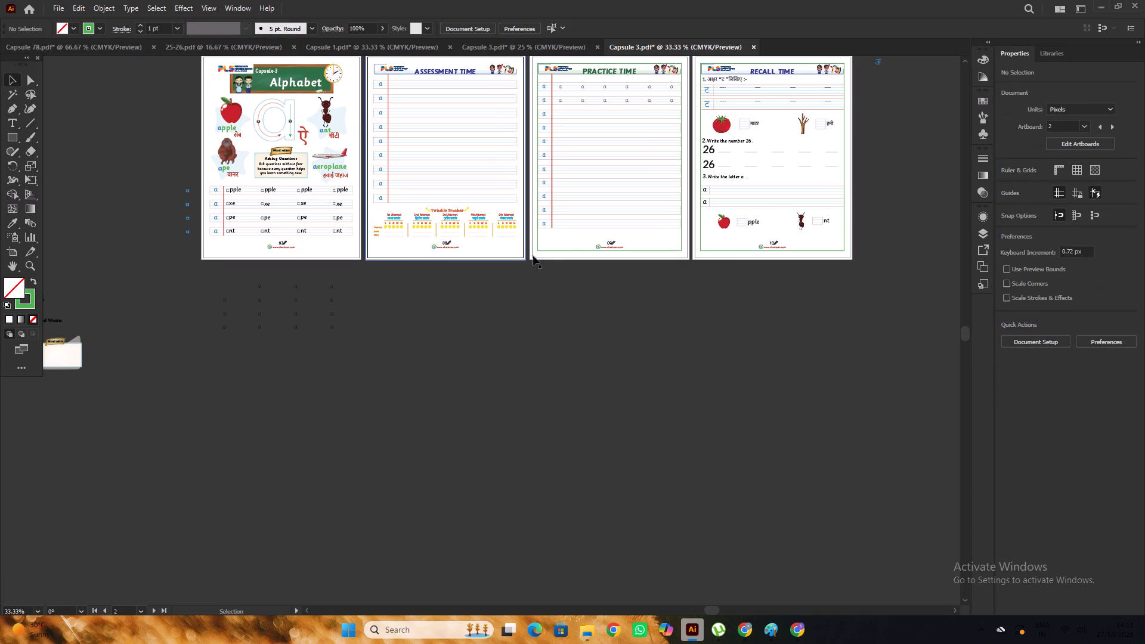
pyautogui.click(564, 250)
pyautogui.press('Delete')
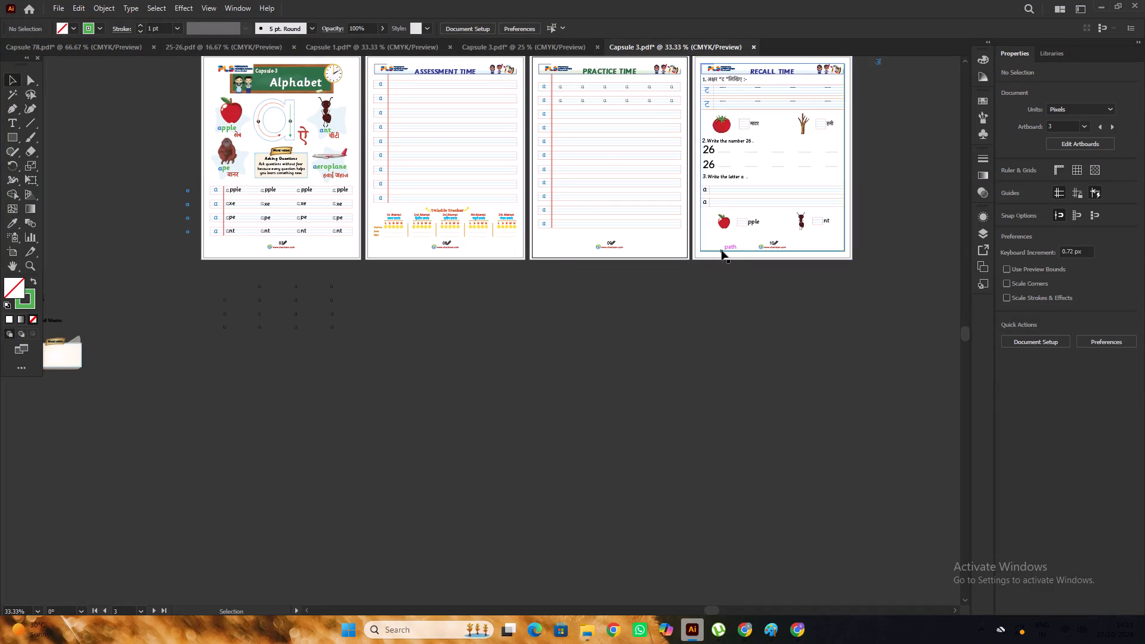
pyautogui.click(722, 250)
pyautogui.press('Delete')
pyautogui.click(770, 315)
# Scale the blue "a" at the start of the axe row to 21.18 pt and seat it between the two blue lines.
pyautogui.scroll(1, 771, 312)
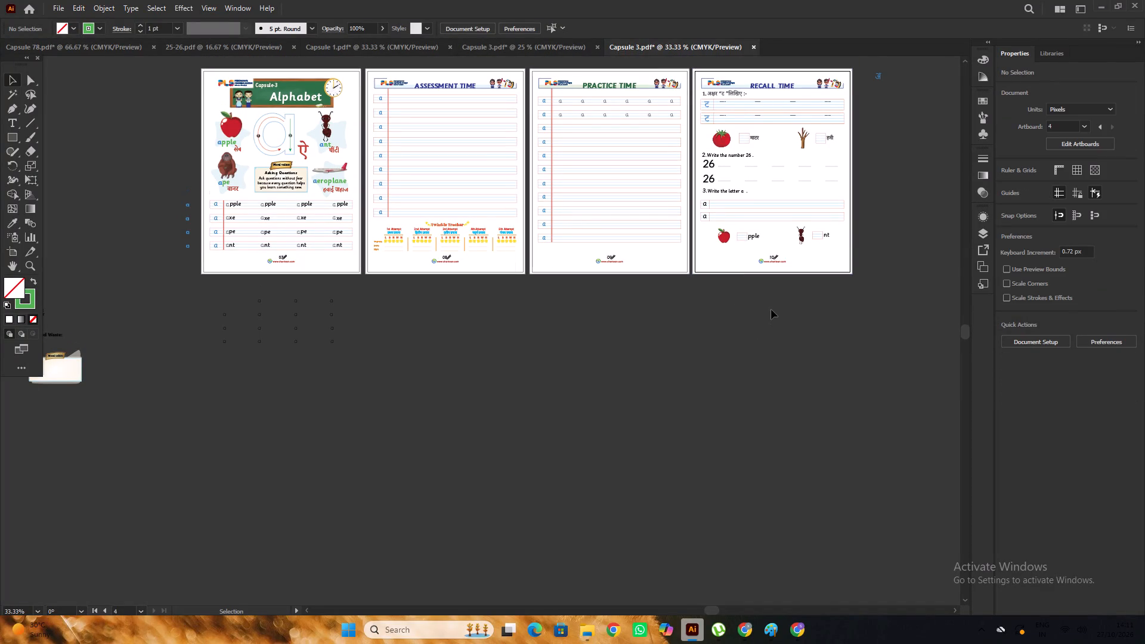
pyautogui.scroll(-5, 772, 304)
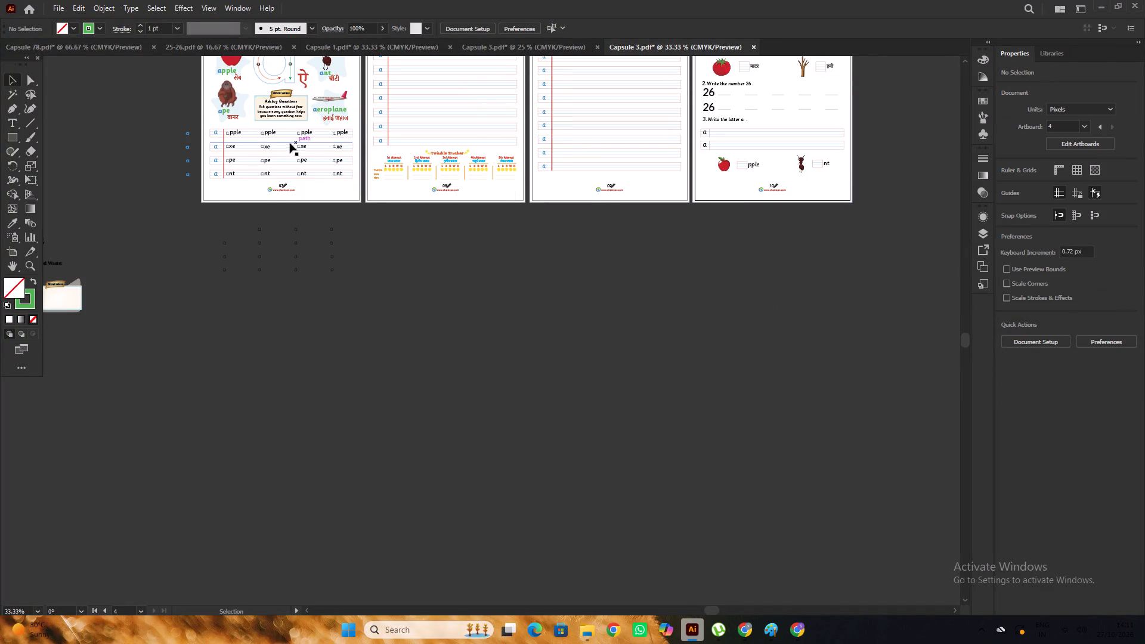
pyautogui.keyDown('alt'); pyautogui.scroll(4, 224, 160); pyautogui.keyUp('alt')
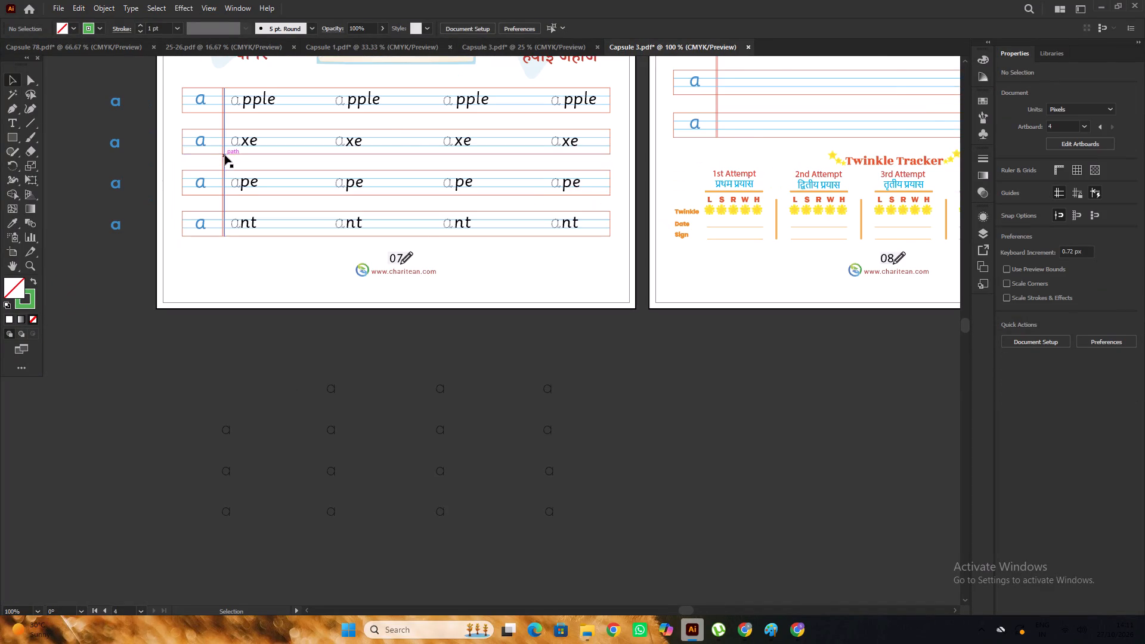
pyautogui.keyDown('alt'); pyautogui.scroll(3, 225, 154); pyautogui.keyUp('alt')
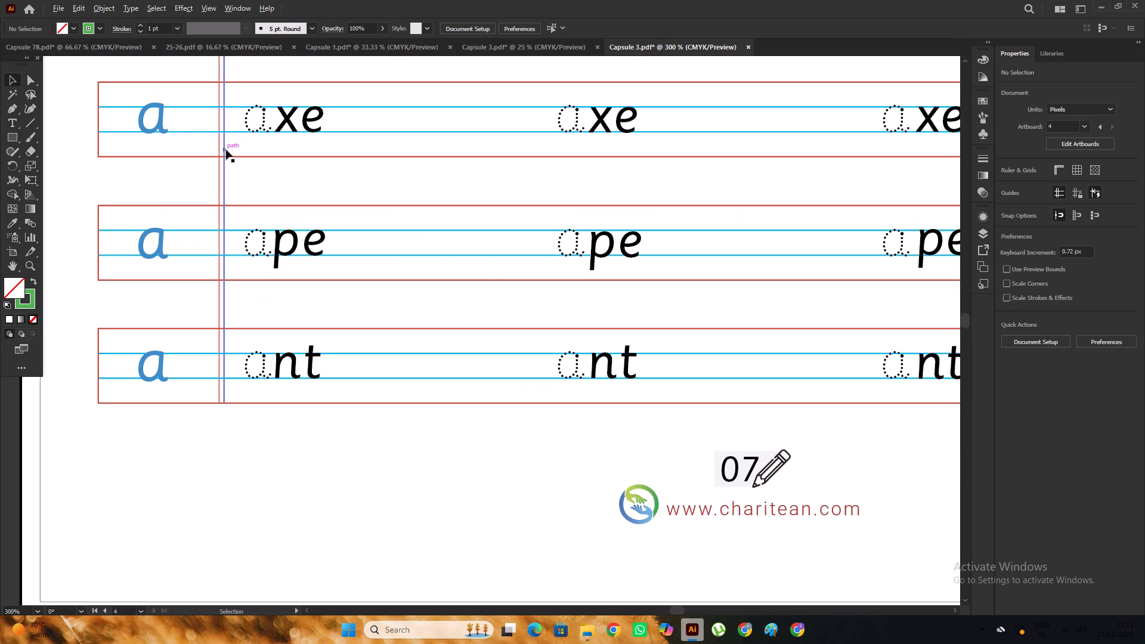
pyautogui.keyDown('alt'); pyautogui.scroll(-1, 226, 150); pyautogui.keyUp('alt')
pyautogui.scroll(3, 226, 150)
pyautogui.click(184, 174)
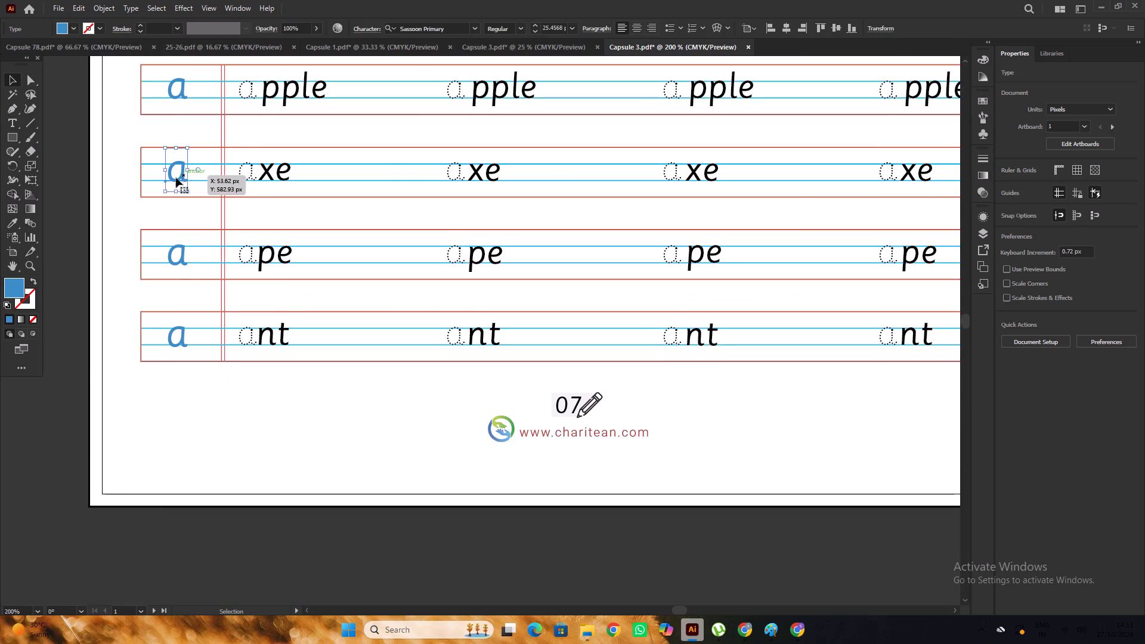
pyautogui.keyDown('alt'); pyautogui.scroll(3, 166, 183); pyautogui.keyUp('alt')
pyautogui.keyDown('alt'); pyautogui.keyDown('shift'); pyautogui.moveTo(231, 203); pyautogui.dragTo(231, 193); pyautogui.keyUp('shift'); pyautogui.keyUp('alt')
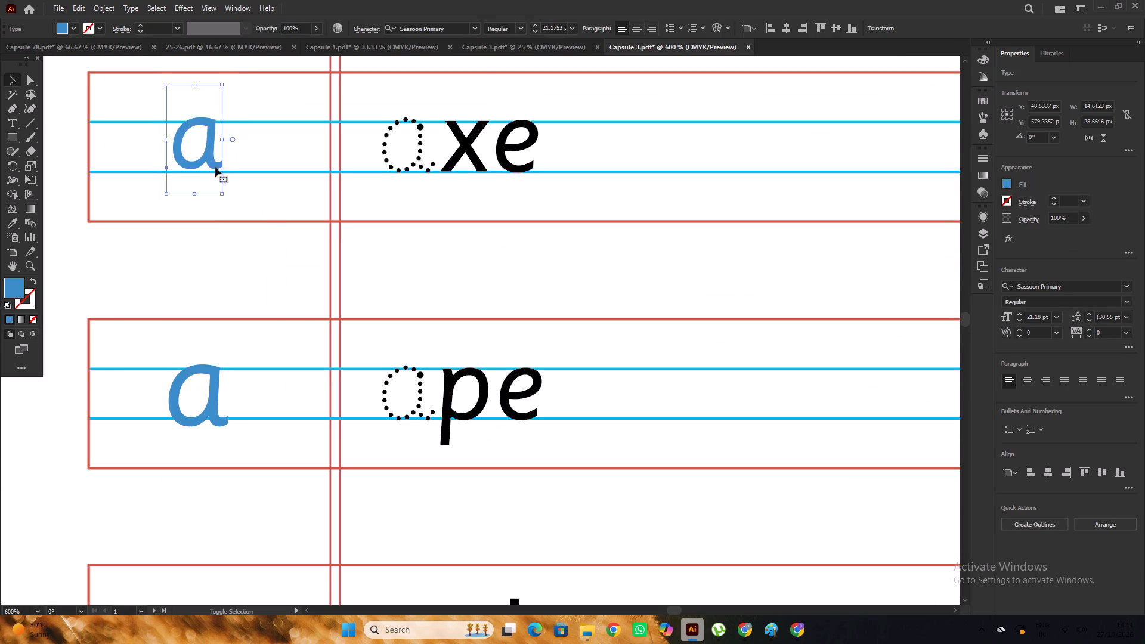
pyautogui.scroll(3, 205, 150)
pyautogui.moveTo(216, 150); pyautogui.dragTo(217, 159)
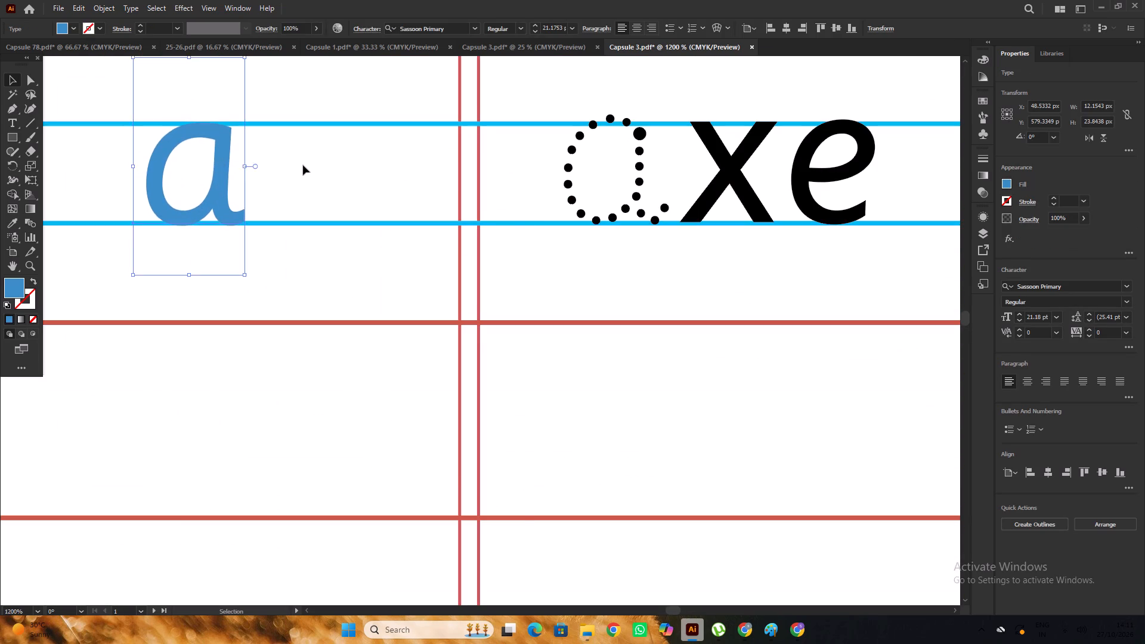
pyautogui.keyDown('alt'); pyautogui.scroll(-4, 304, 164); pyautogui.keyUp('alt')
pyautogui.scroll(-4, 304, 163)
pyautogui.click(71, 226)
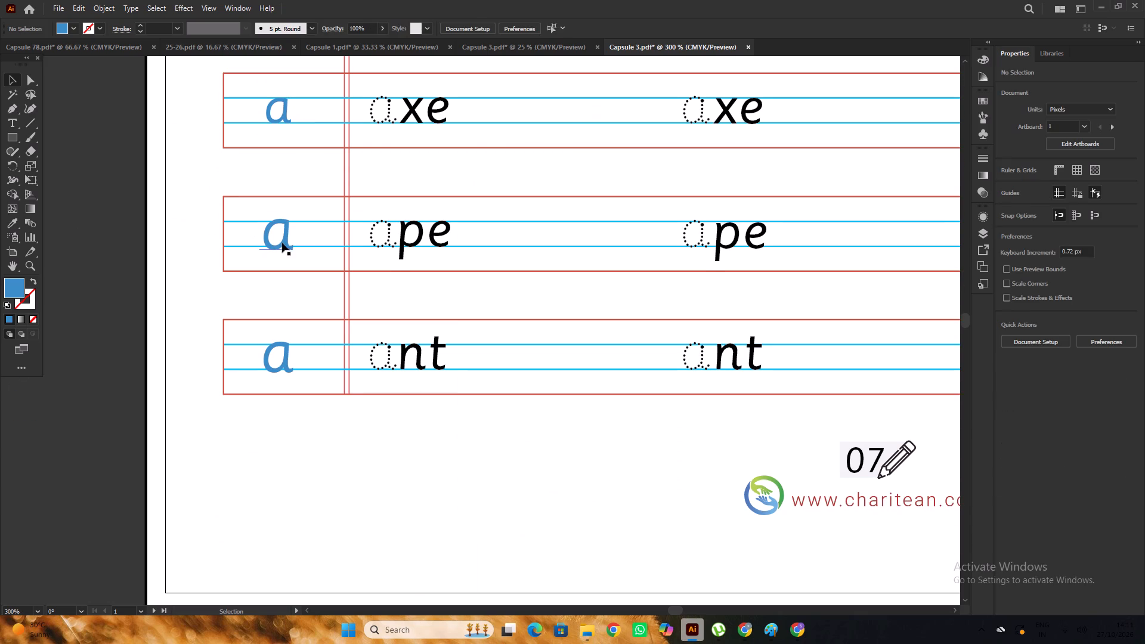
# Delete the oversized blue "a" at the start of the ape, ant and apple rows.
pyautogui.click(282, 243)
pyautogui.press('Delete')
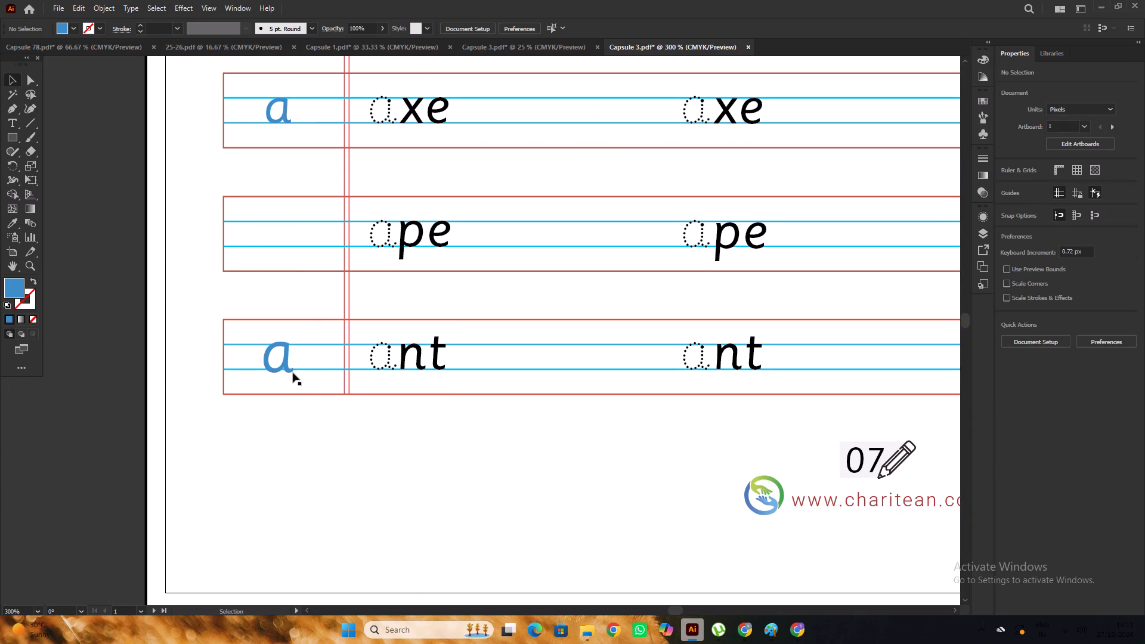
pyautogui.click(287, 367)
pyautogui.press('Delete')
pyautogui.scroll(17, 284, 307)
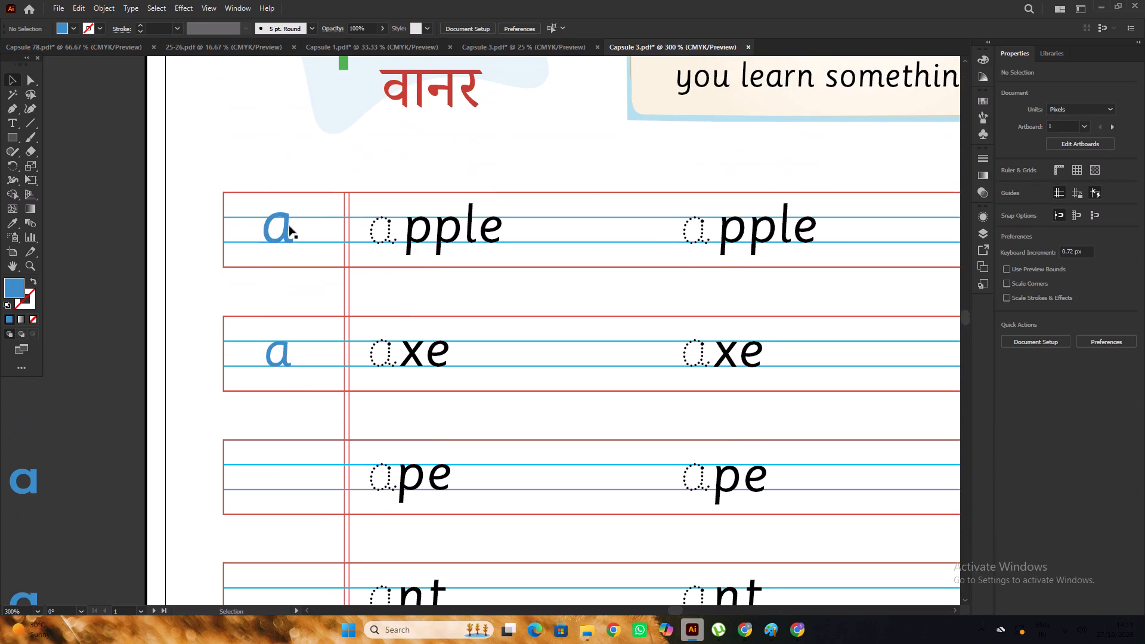
pyautogui.click(289, 226)
pyautogui.press('Delete')
# Duplicate the resized blue "a" from the axe row about 53 px up, between the blue lines of the apple row.
pyautogui.keyDown('alt'); pyautogui.moveTo(283, 352); pyautogui.dragTo(284, 218); pyautogui.keyUp('alt')
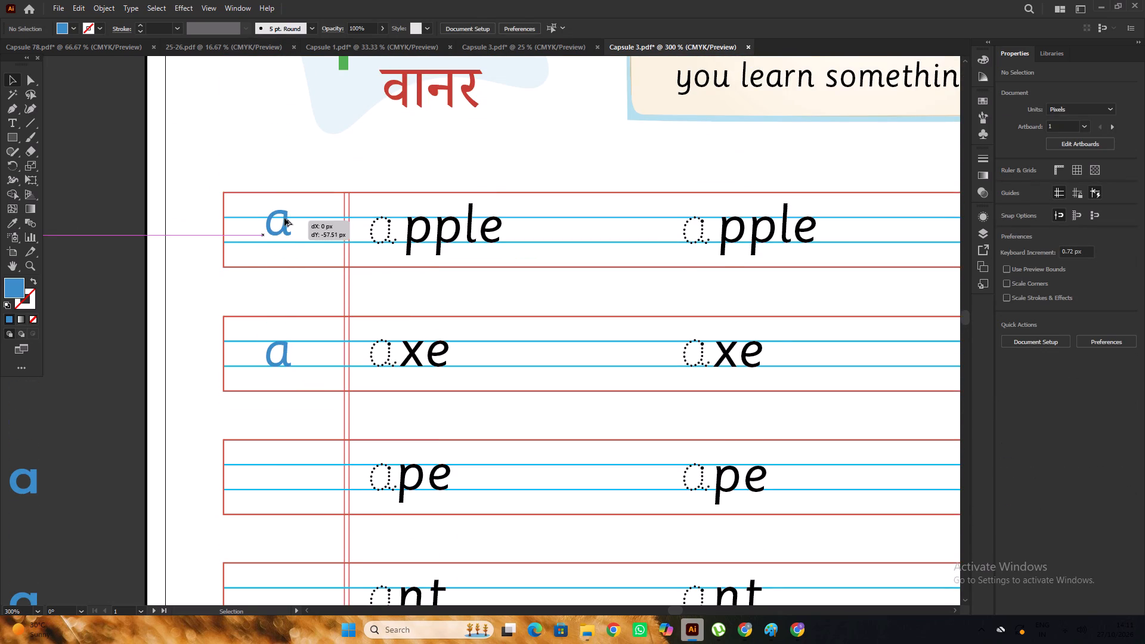
pyautogui.keyDown('alt'); pyautogui.moveTo(284, 218); pyautogui.dragTo(282, 227); pyautogui.keyUp('alt')
pyautogui.keyDown('alt'); pyautogui.scroll(4, 282, 227); pyautogui.keyUp('alt')
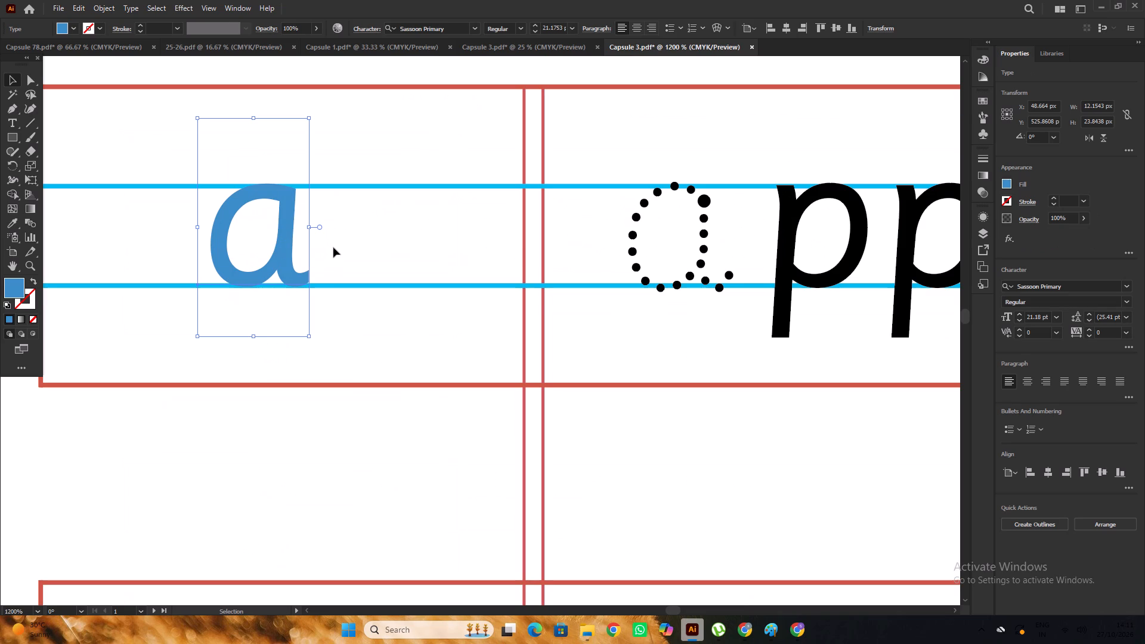
# Switch to the ChatGPT conversation in Chrome, leave the enlarged "a" image, and send the message "bhai extact de".
pyautogui.keyDown('alt'); pyautogui.scroll(-3, 333, 247); pyautogui.keyUp('alt')
pyautogui.click(805, 621)
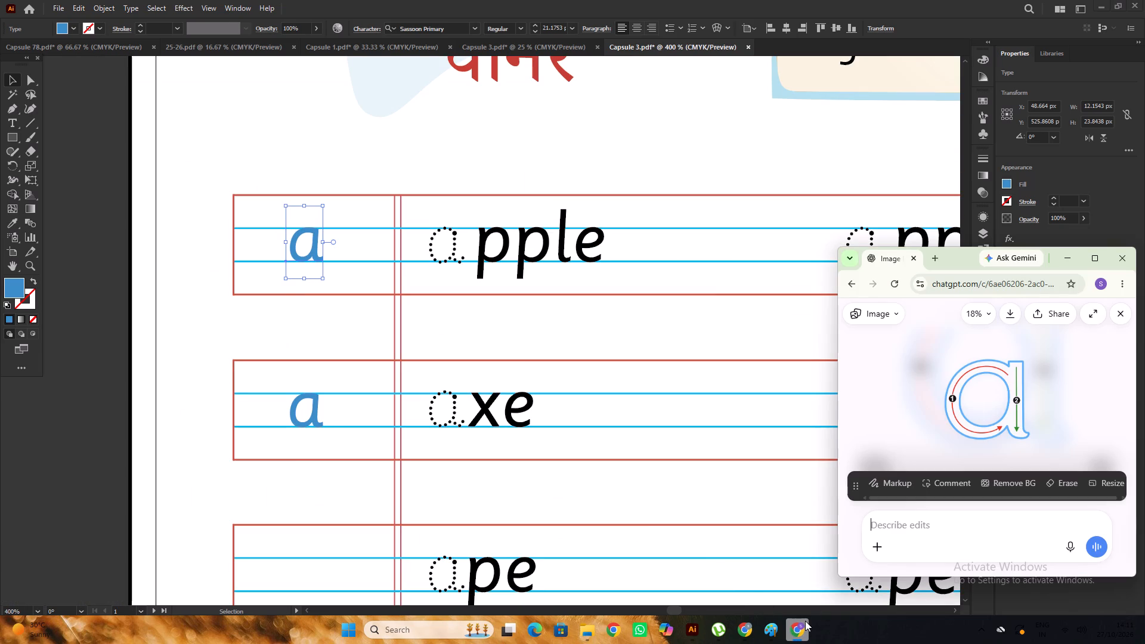
pyautogui.click(805, 621)
pyautogui.click(805, 621)
pyautogui.click(853, 423)
pyautogui.click(864, 417)
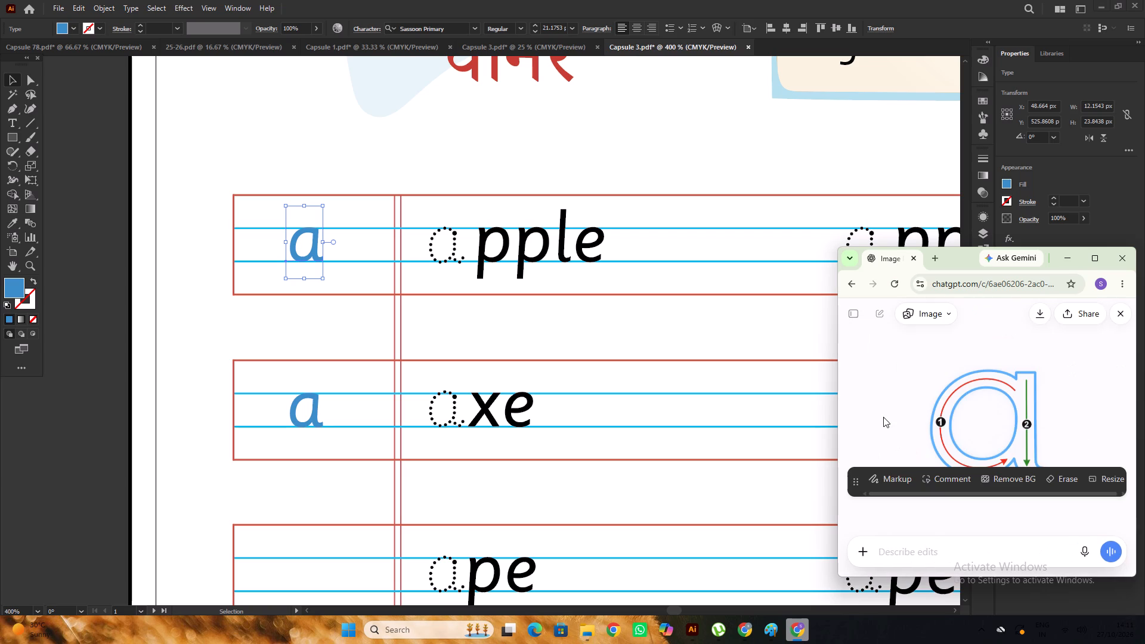
pyautogui.click(853, 286)
pyautogui.scroll(-6, 914, 377)
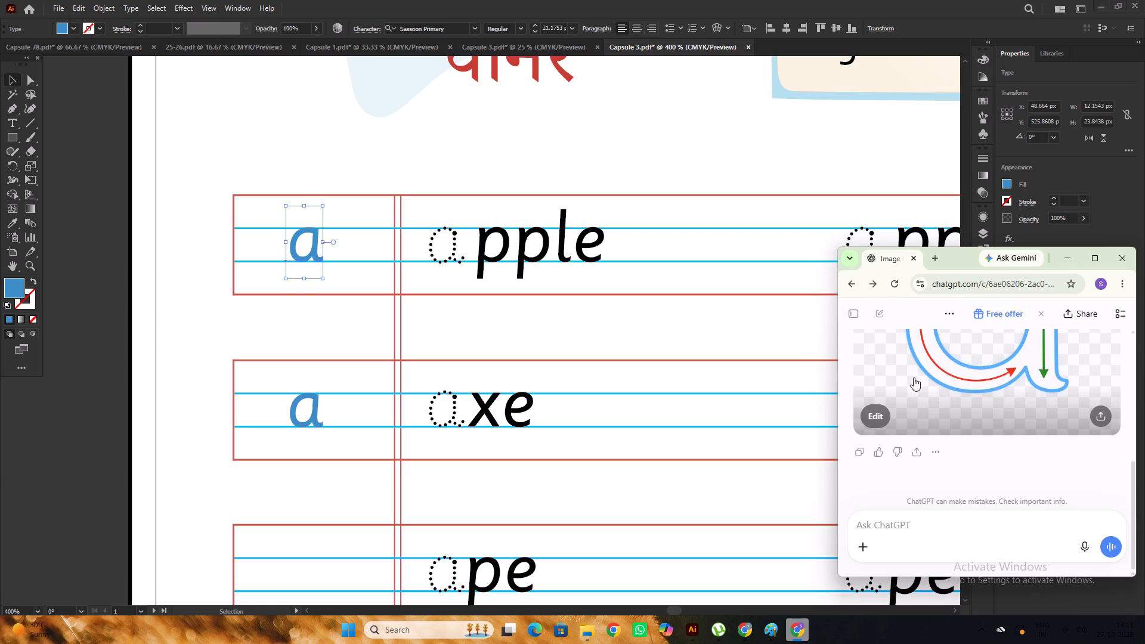
pyautogui.click(911, 524)
pyautogui.write('bhai ec')
pyautogui.press('BackSpace')
pyautogui.write('xtact de')
pyautogui.press('Return')
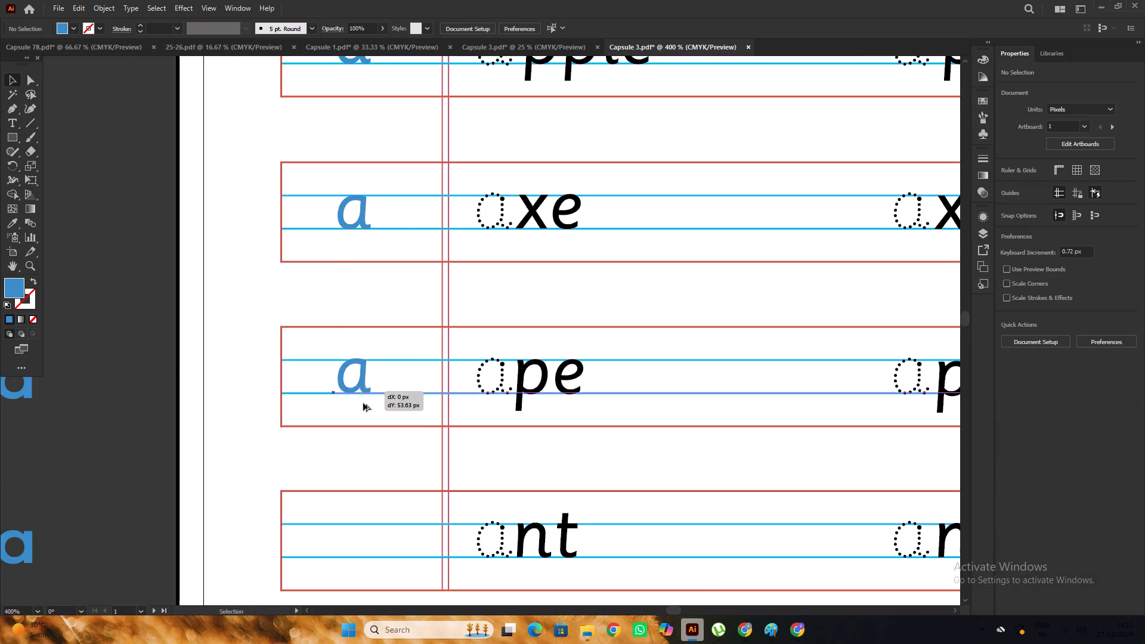
pyautogui.keyDown('alt'); pyautogui.moveTo(363, 403); pyautogui.dragTo(364, 393); pyautogui.keyUp('alt')
pyautogui.keyDown('alt'); pyautogui.scroll(-4, 355, 356); pyautogui.keyUp('alt')
pyautogui.click(258, 289)
# Scale the ape row's blue "a" down to 19.94 pt so it fits between the two blue lines.
pyautogui.scroll(-5, 258, 287)
pyautogui.keyDown('alt'); pyautogui.scroll(4, 345, 267); pyautogui.keyUp('alt')
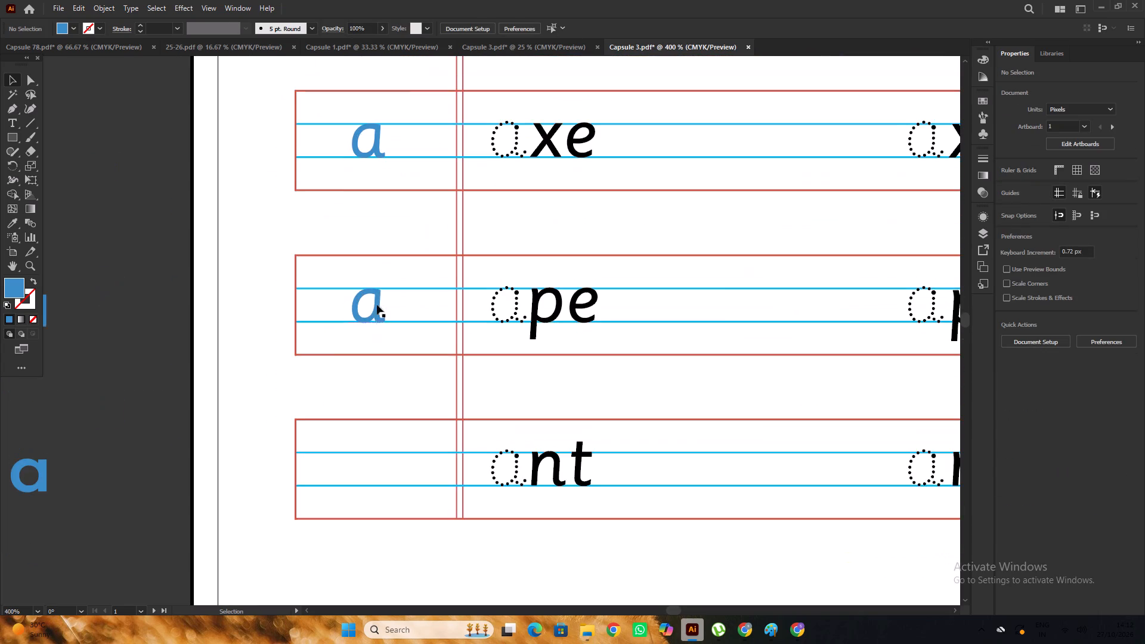
pyautogui.scroll(-5, 377, 305)
pyautogui.keyDown('alt'); pyautogui.scroll(4, 389, 261); pyautogui.keyUp('alt')
pyautogui.click(373, 240)
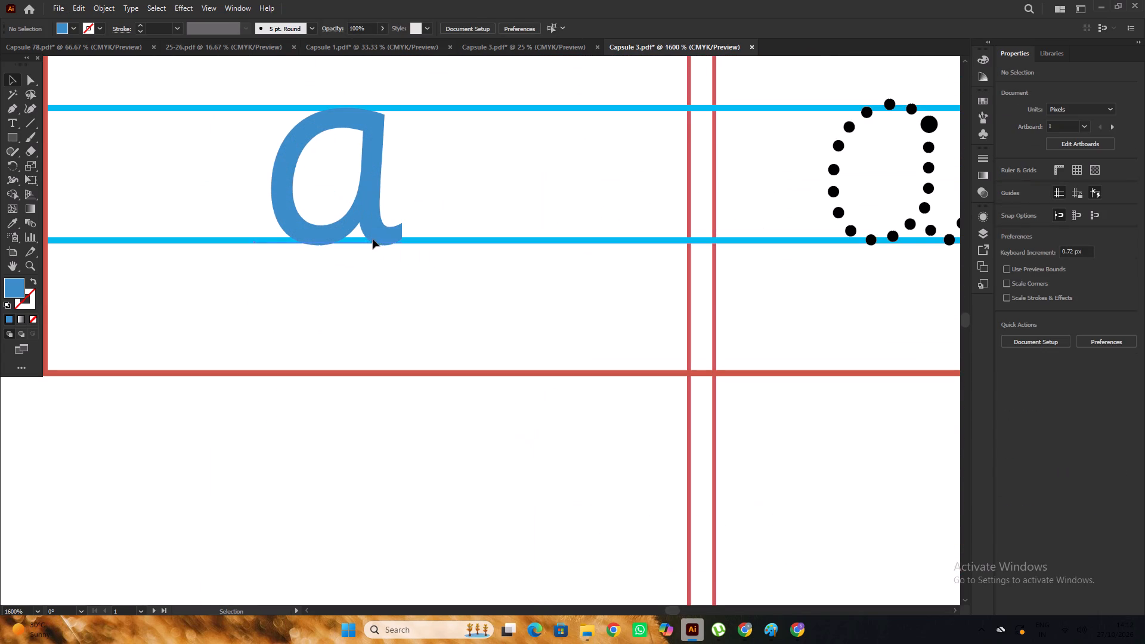
pyautogui.scroll(3, 386, 256)
pyautogui.keyDown('alt'); pyautogui.keyDown('shift'); pyautogui.moveTo(402, 348); pyautogui.dragTo(402, 343); pyautogui.keyUp('shift'); pyautogui.keyUp('alt')
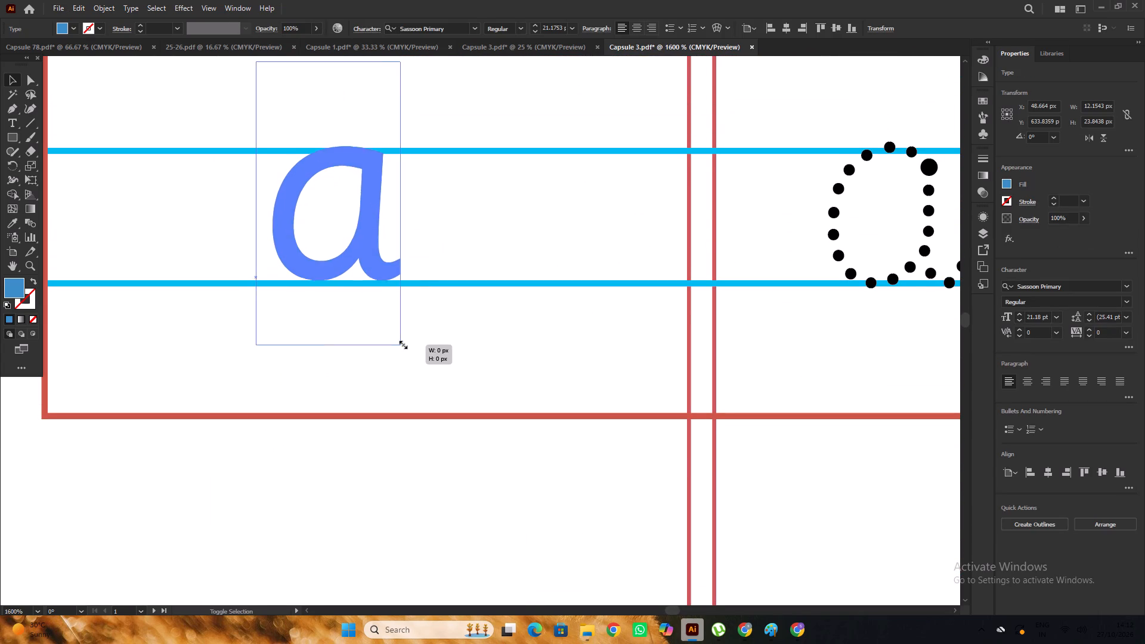
pyautogui.keyDown('alt'); pyautogui.keyDown('shift'); pyautogui.moveTo(402, 343); pyautogui.dragTo(401, 340); pyautogui.keyUp('shift'); pyautogui.keyUp('alt')
pyautogui.click(383, 257)
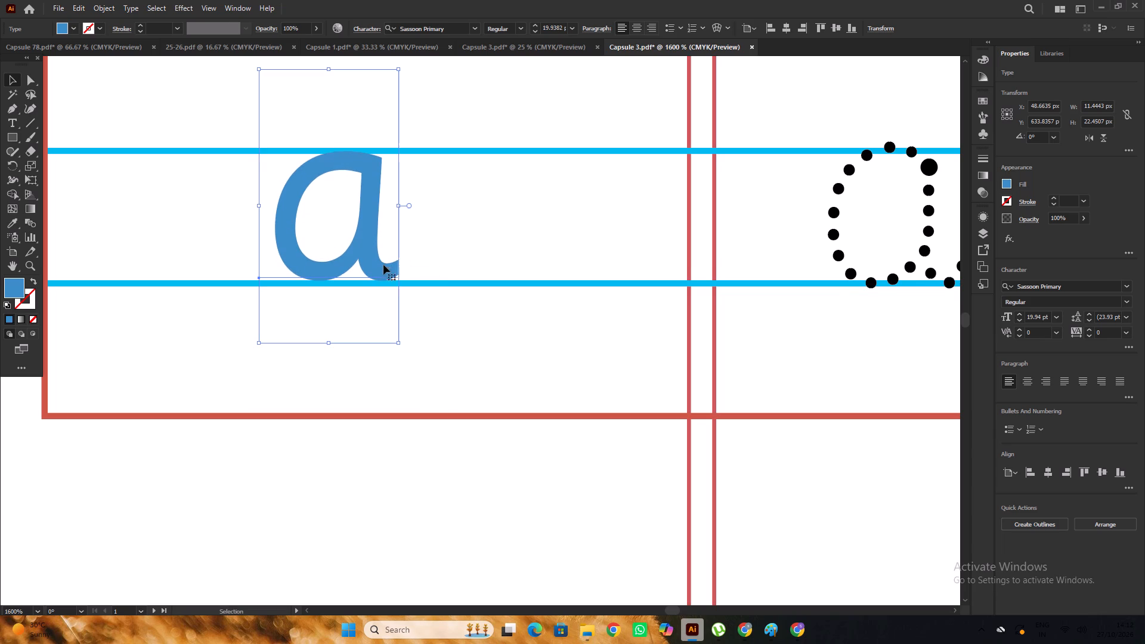
pyautogui.keyDown('alt'); pyautogui.scroll(-5, 383, 284); pyautogui.keyUp('alt')
pyautogui.scroll(-2, 383, 284)
pyautogui.click(199, 265)
# Duplicate the resized blue "a" from the ape row about 54 px straight down, between the blue lines of the ant row.
pyautogui.scroll(-4, 201, 264)
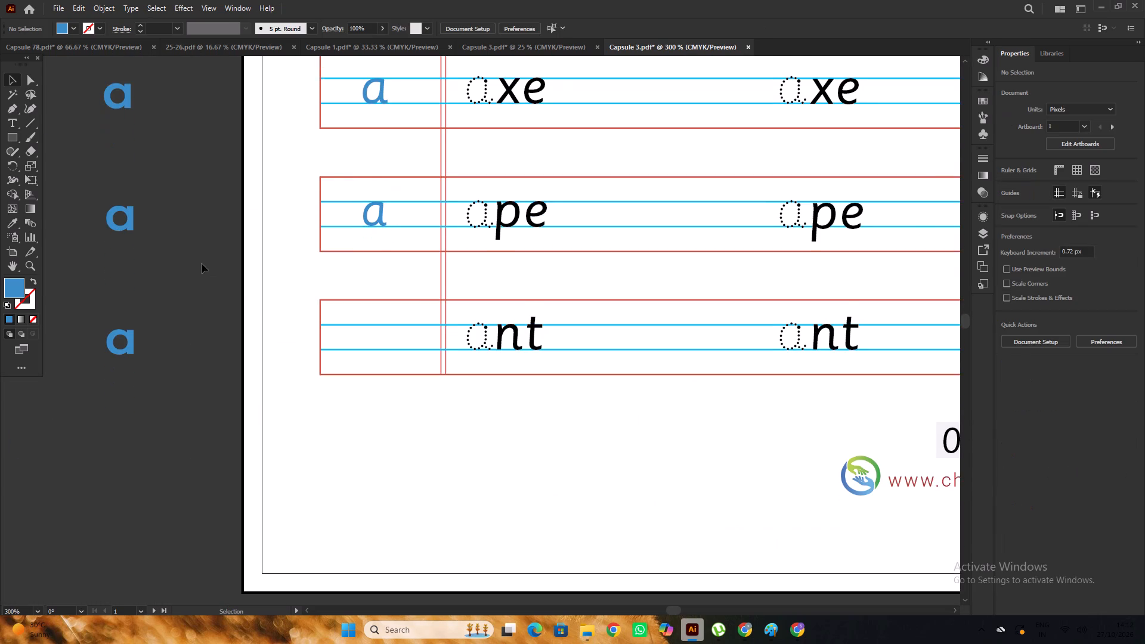
pyautogui.scroll(-1, 202, 264)
pyautogui.keyDown('alt'); pyautogui.scroll(2, 380, 192); pyautogui.keyUp('alt')
pyautogui.keyDown('alt'); pyautogui.moveTo(386, 170); pyautogui.dragTo(388, 419); pyautogui.keyUp('alt')
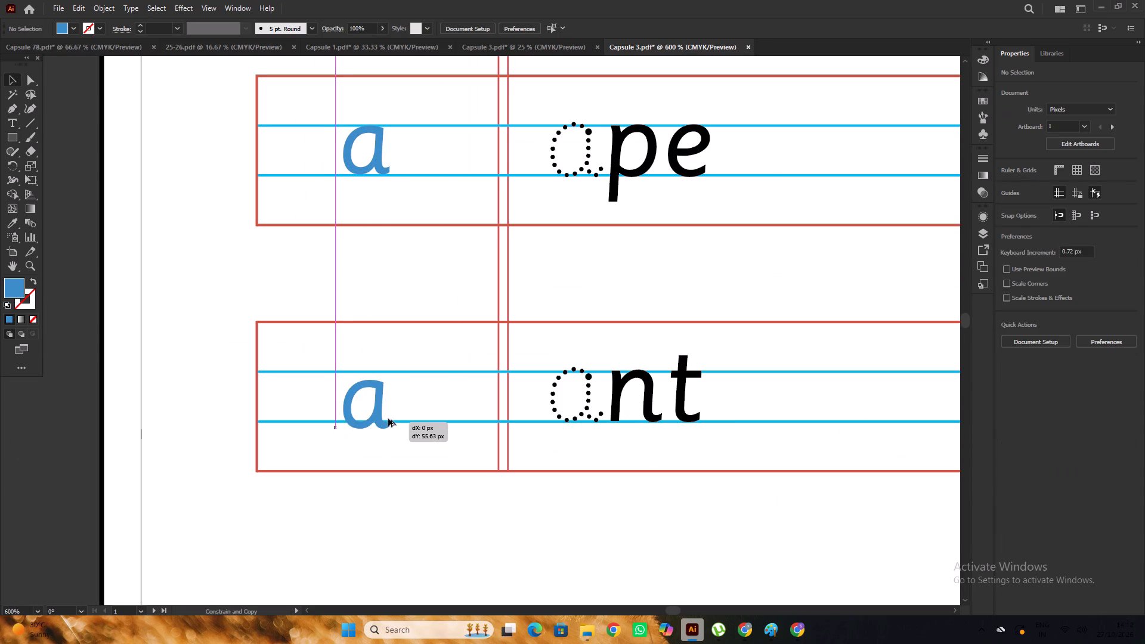
pyautogui.keyDown('alt'); pyautogui.moveTo(388, 419); pyautogui.dragTo(390, 414); pyautogui.keyUp('alt')
pyautogui.keyDown('alt'); pyautogui.scroll(-5, 348, 348); pyautogui.keyUp('alt')
pyautogui.click(295, 308)
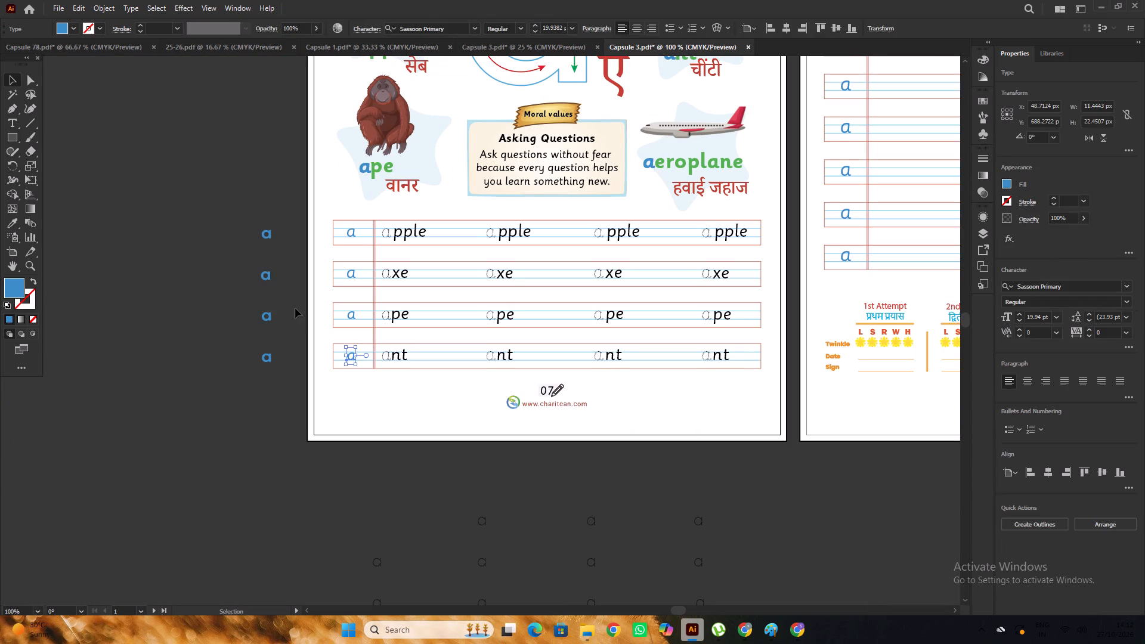
# Review the Alphabet, Assessment Time, Practice Time and Recall Time pages, checking the row letters and page layouts.
pyautogui.scroll(4, 295, 307)
pyautogui.keyDown('alt'); pyautogui.scroll(-1, 295, 307); pyautogui.keyUp('alt')
pyautogui.scroll(-4, 295, 307)
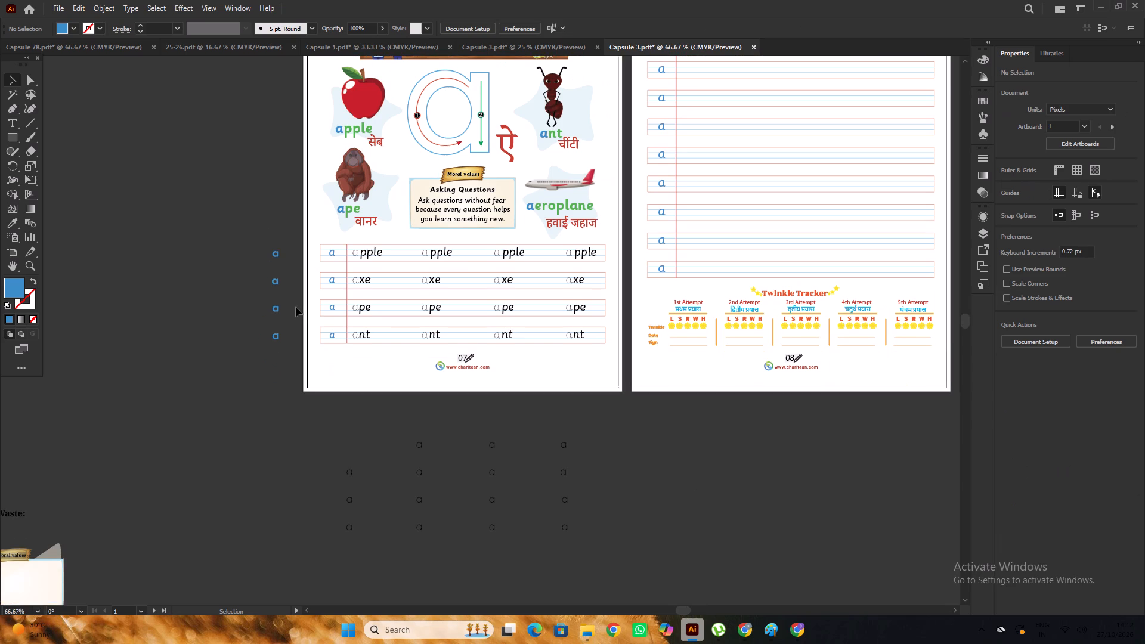
pyautogui.scroll(-4, 296, 307)
pyautogui.scroll(5, 296, 306)
pyautogui.scroll(1, 766, 445)
pyautogui.moveTo(764, 445); pyautogui.dragTo(564, 434, button='middle')
pyautogui.scroll(5, 564, 430)
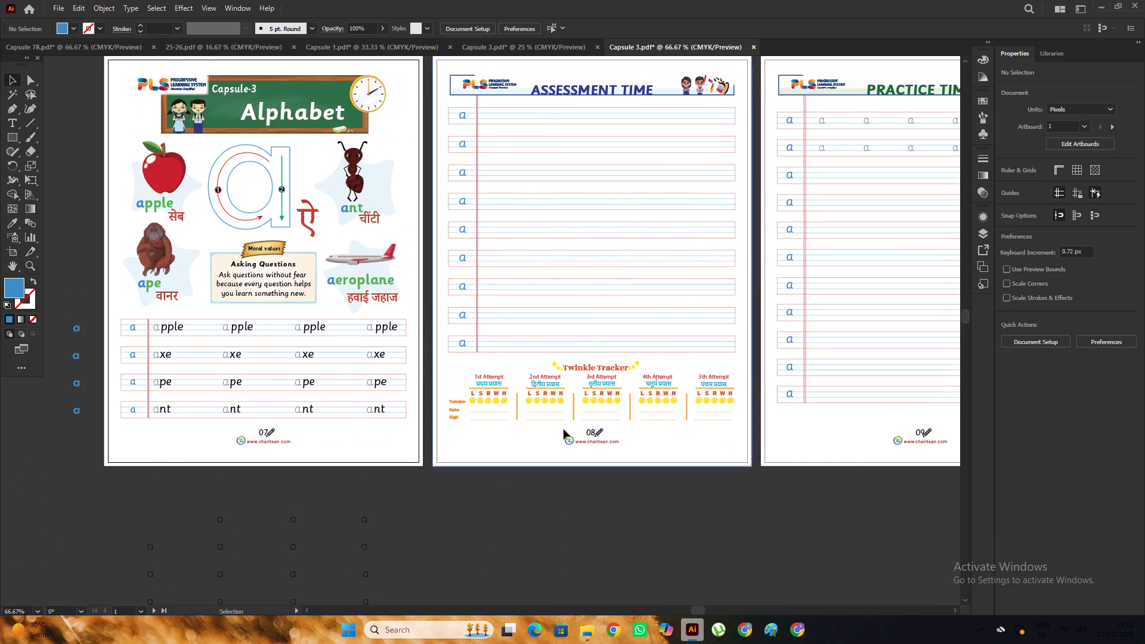
pyautogui.scroll(7, 564, 429)
pyautogui.scroll(-10, 565, 427)
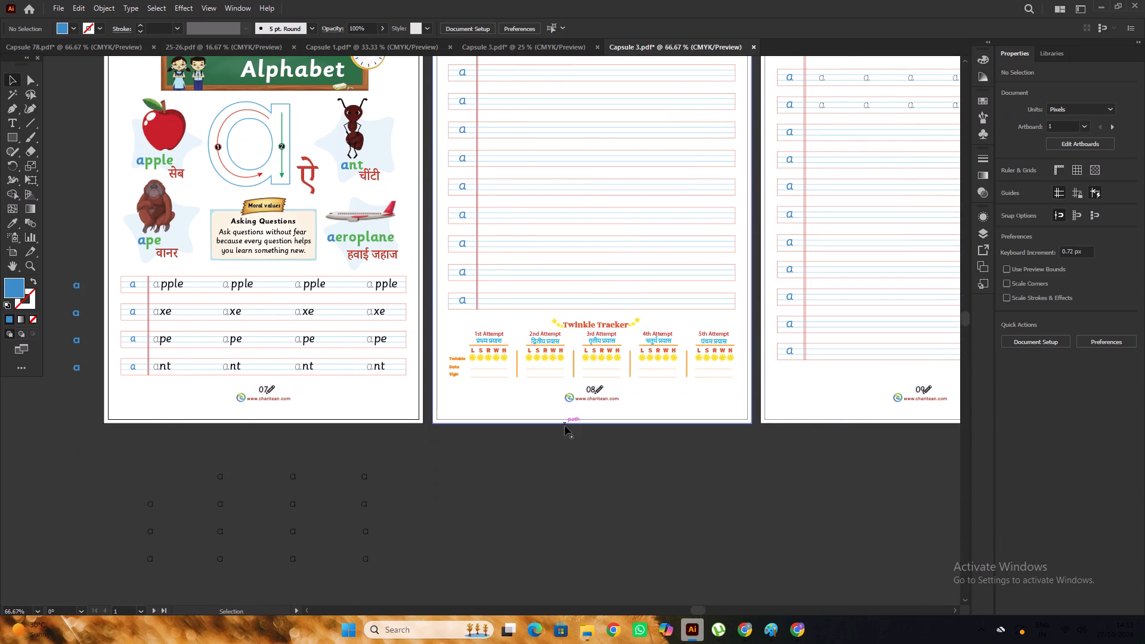
pyautogui.scroll(-4, 565, 425)
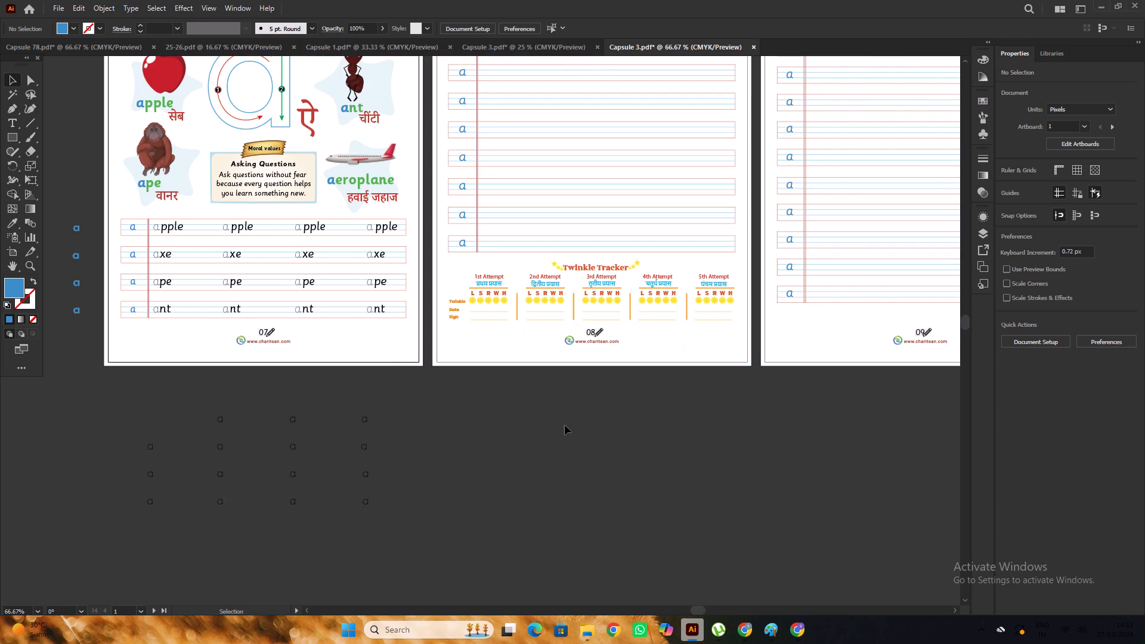
pyautogui.moveTo(564, 425); pyautogui.dragTo(715, 416, button='middle')
pyautogui.scroll(3, 716, 414)
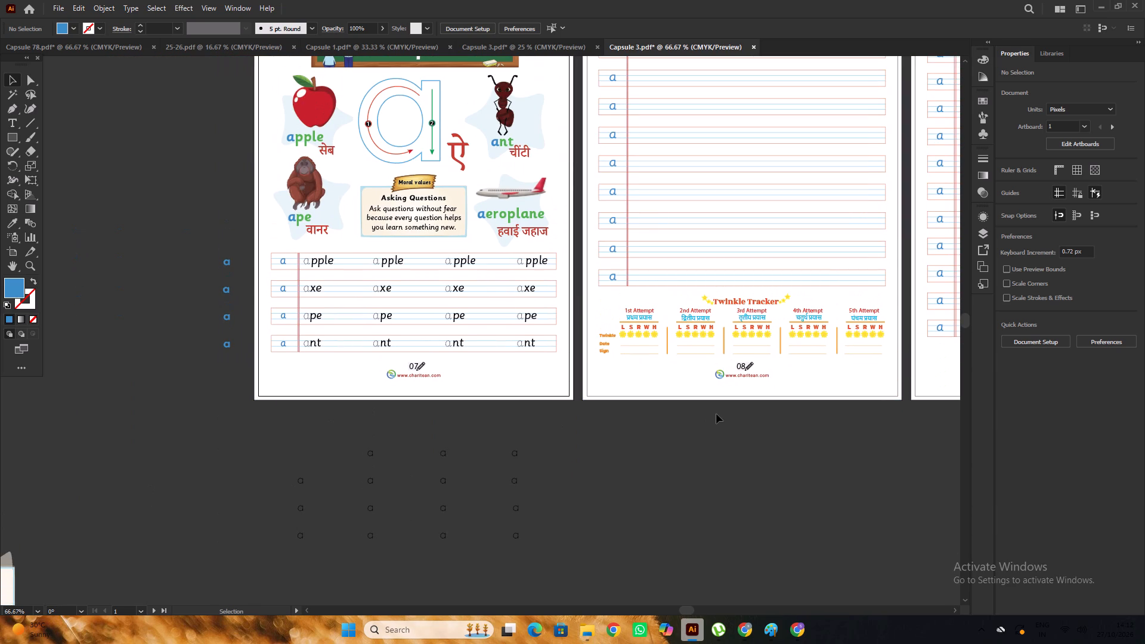
pyautogui.scroll(1, 716, 414)
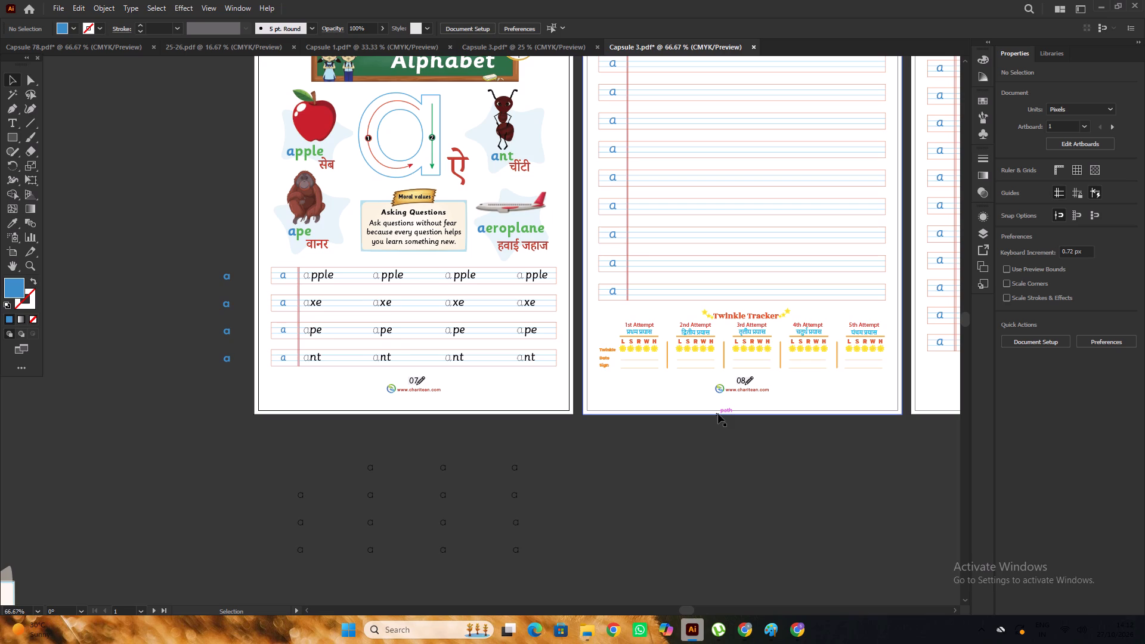
pyautogui.keyDown('alt'); pyautogui.scroll(-2, 313, 323); pyautogui.keyUp('alt')
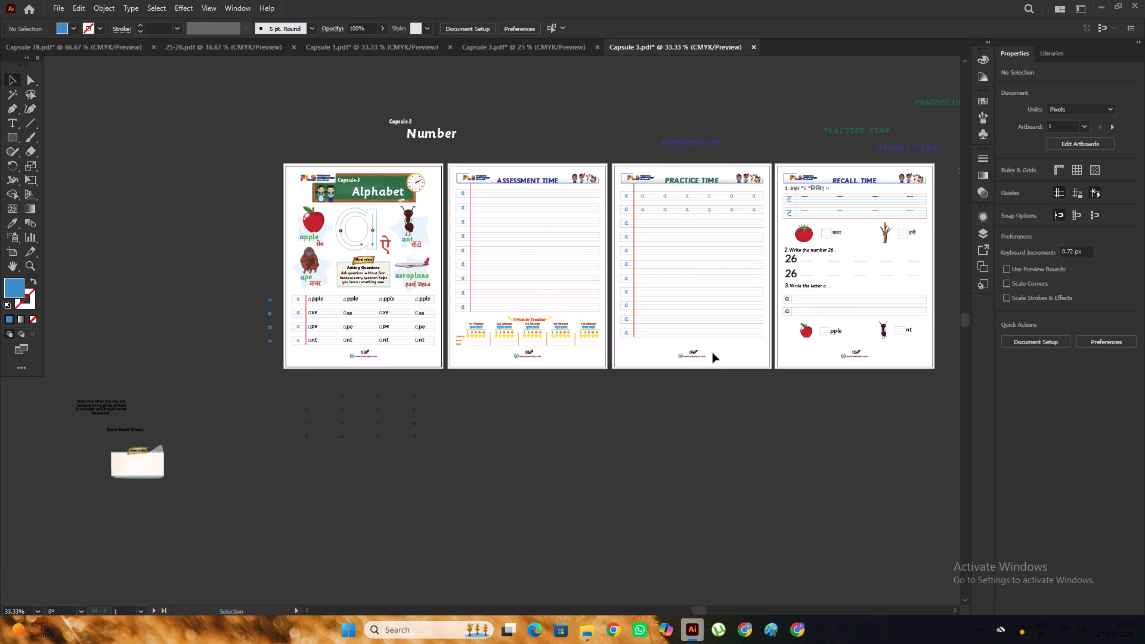
# Examine the footer page numbers and their pencil icons on the Practice Time, Assessment Time and Alphabet pages.
pyautogui.keyDown('alt'); pyautogui.scroll(3, 713, 353); pyautogui.keyUp('alt')
pyautogui.keyDown('alt'); pyautogui.scroll(4, 627, 351); pyautogui.keyUp('alt')
pyautogui.keyDown('alt'); pyautogui.scroll(2, 733, 351); pyautogui.keyUp('alt')
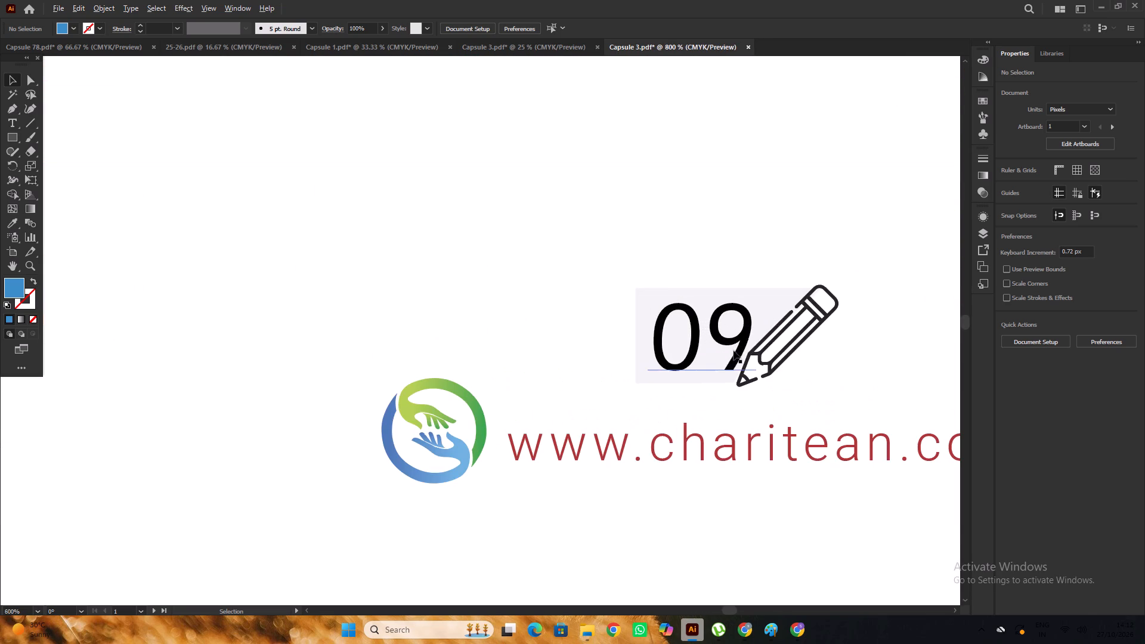
pyautogui.click(734, 341)
pyautogui.keyDown('alt'); pyautogui.scroll(-5, 659, 327); pyautogui.keyUp('alt')
pyautogui.tripleClick(753, 415)
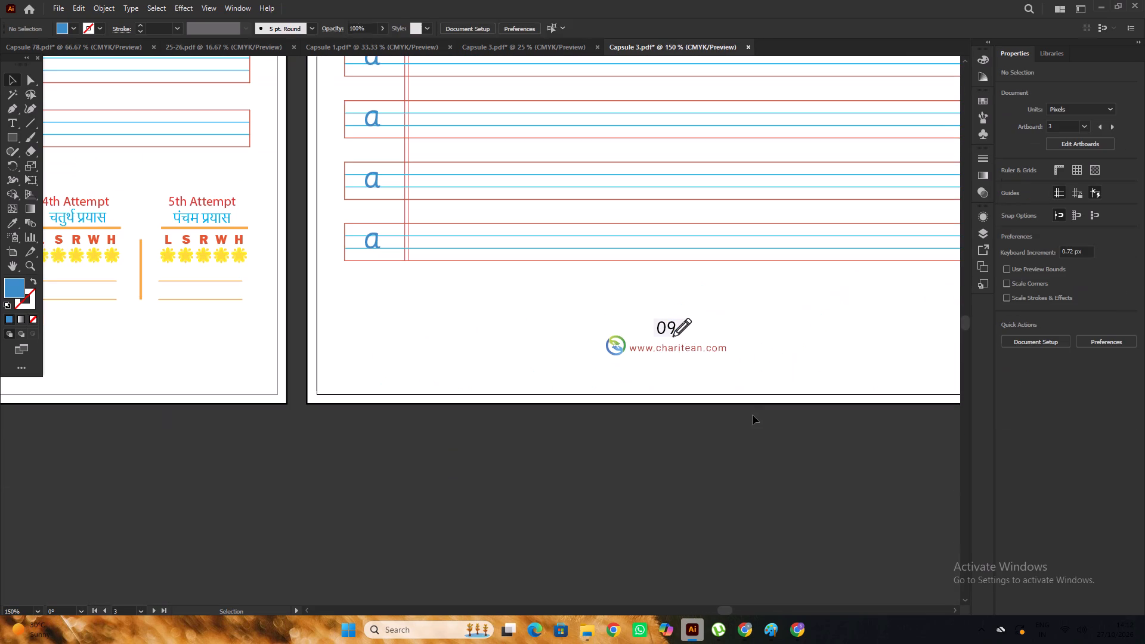
pyautogui.keyDown('alt'); pyautogui.scroll(-3, 753, 410); pyautogui.keyUp('alt')
pyautogui.keyDown('alt'); pyautogui.scroll(5, 425, 404); pyautogui.keyUp('alt')
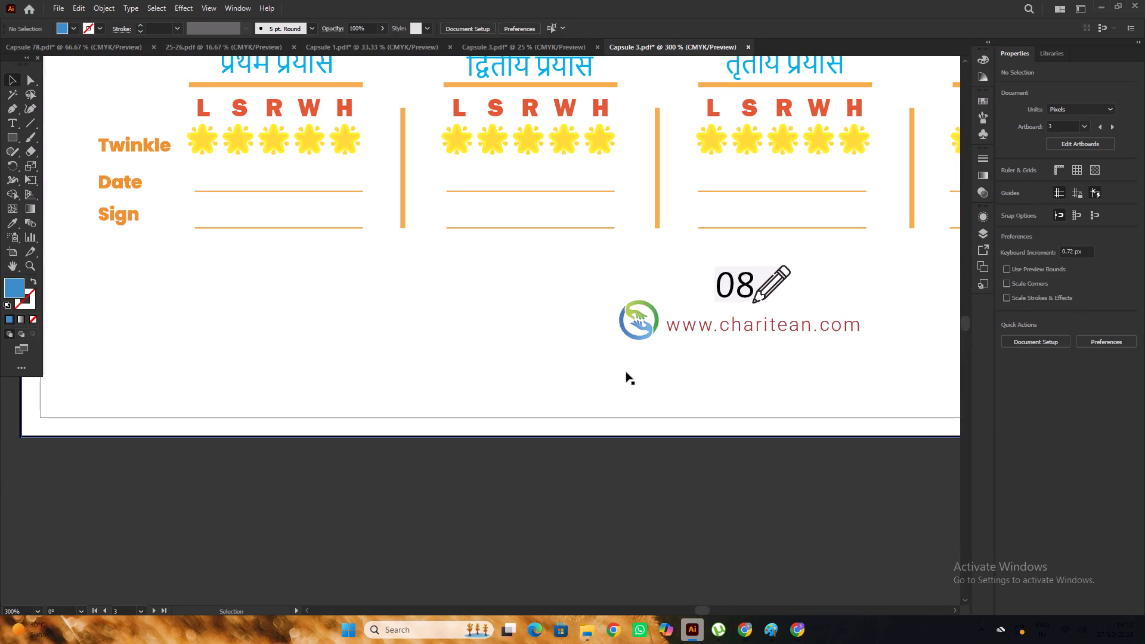
pyautogui.keyDown('alt'); pyautogui.scroll(-4, 629, 369); pyautogui.keyUp('alt')
pyautogui.keyDown('alt'); pyautogui.scroll(5, 348, 371); pyautogui.keyUp('alt')
pyautogui.keyDown('alt'); pyautogui.scroll(-5, 166, 318); pyautogui.keyUp('alt')
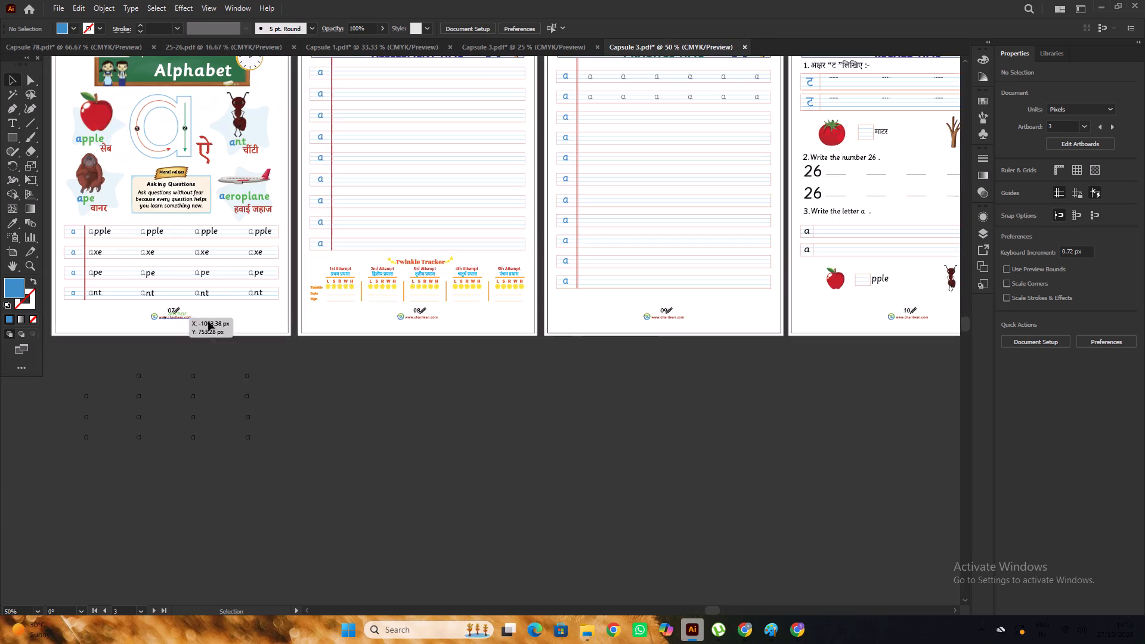
# Nudge the page number 09 on the Practice Time page slightly left within its footer group, away from the pencil icon.
pyautogui.keyDown('alt'); pyautogui.scroll(6, 648, 312); pyautogui.keyUp('alt')
pyautogui.tripleClick(689, 306)
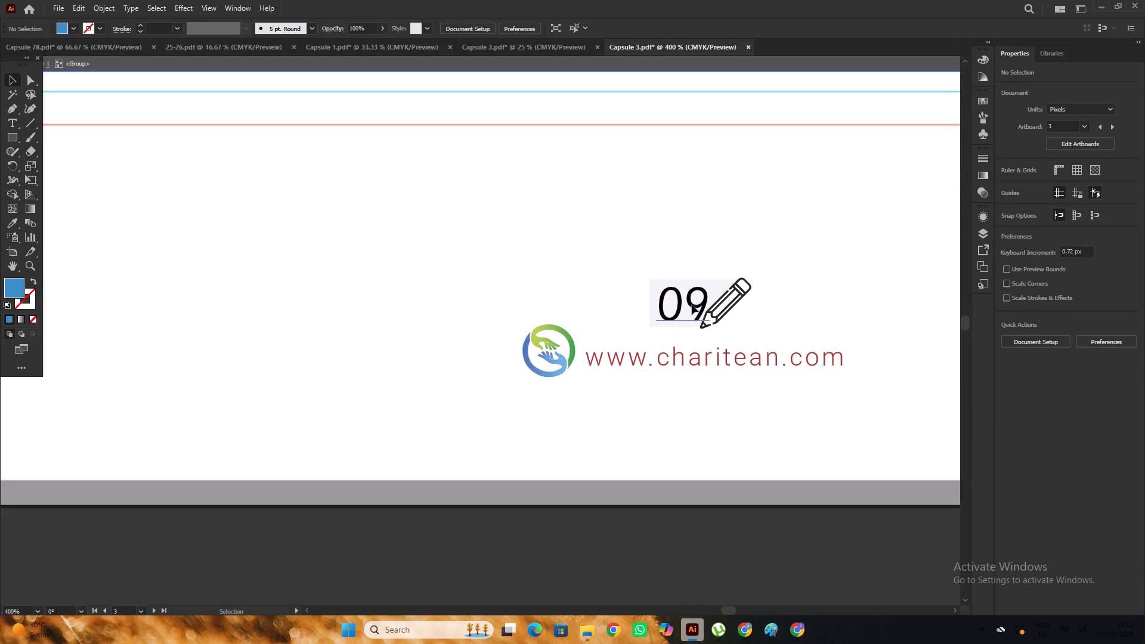
pyautogui.keyDown('alt'); pyautogui.scroll(3, 692, 305); pyautogui.keyUp('alt')
pyautogui.doubleClick(697, 296)
pyautogui.click(698, 296)
pyautogui.moveTo(703, 297); pyautogui.dragTo(700, 297)
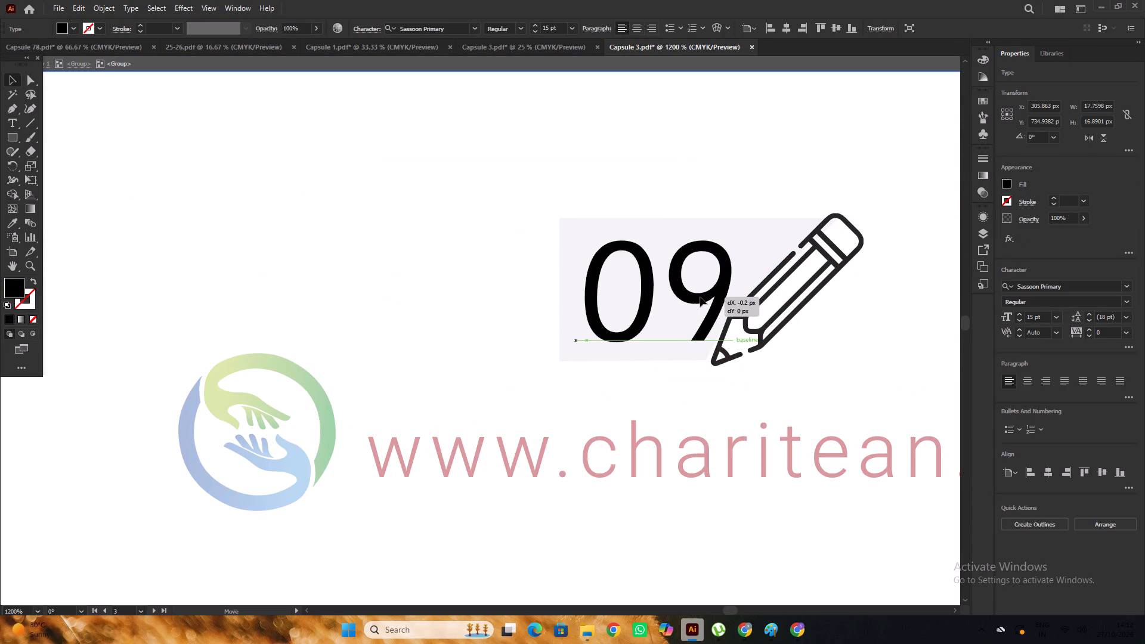
pyautogui.moveTo(700, 297); pyautogui.dragTo(695, 298)
pyautogui.keyDown('alt'); pyautogui.scroll(-9, 521, 275); pyautogui.keyUp('alt')
pyautogui.doubleClick(623, 407)
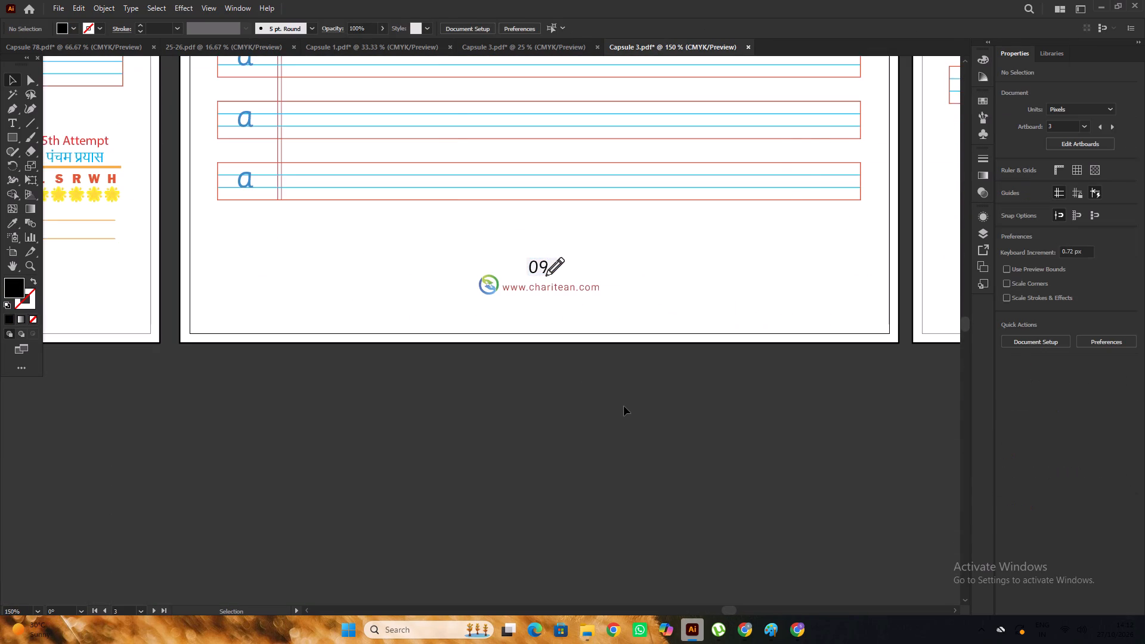
# Save artboards 1-3 as the PDF Capsule 3 in the PRINT FINAL folder, replacing the existing file.
pyautogui.keyDown('alt'); pyautogui.scroll(-3, 624, 405); pyautogui.keyUp('alt')
pyautogui.press('space')
pyautogui.press('space')
pyautogui.press('space')
pyautogui.press('space')
pyautogui.press('space')
pyautogui.press('space')
pyautogui.press('space')
pyautogui.moveTo(767, 409); pyautogui.dragTo(572, 414)
pyautogui.keyDown('alt'); pyautogui.scroll(-2, 614, 394); pyautogui.keyUp('alt')
pyautogui.press('space')
pyautogui.moveTo(546, 414); pyautogui.dragTo(643, 388)
pyautogui.scroll(-5, 633, 379)
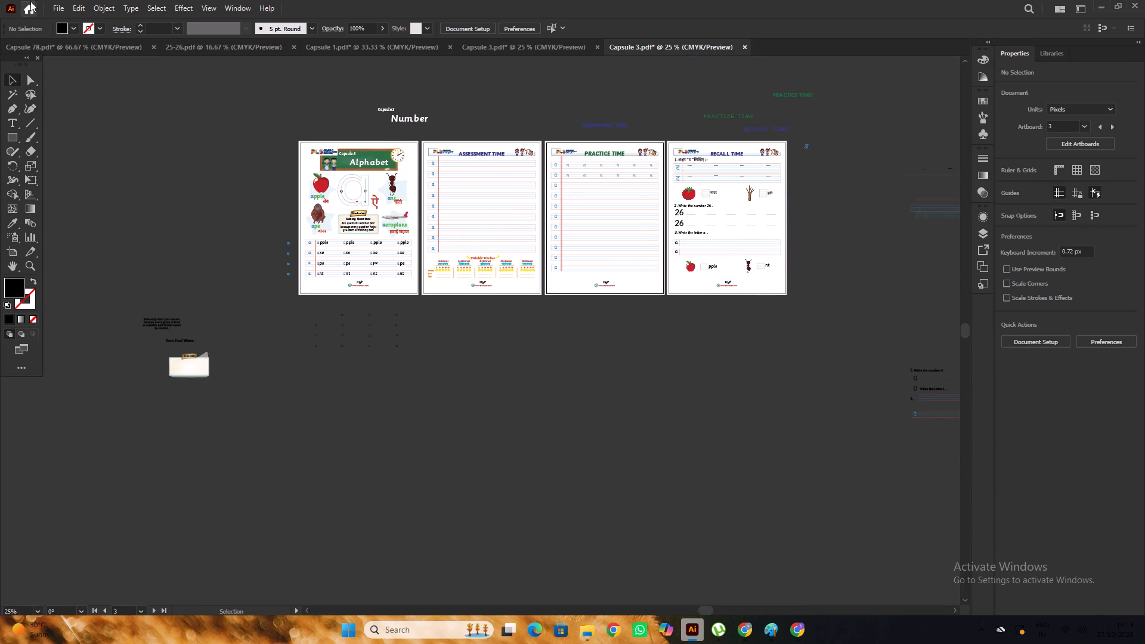
pyautogui.click(58, 6)
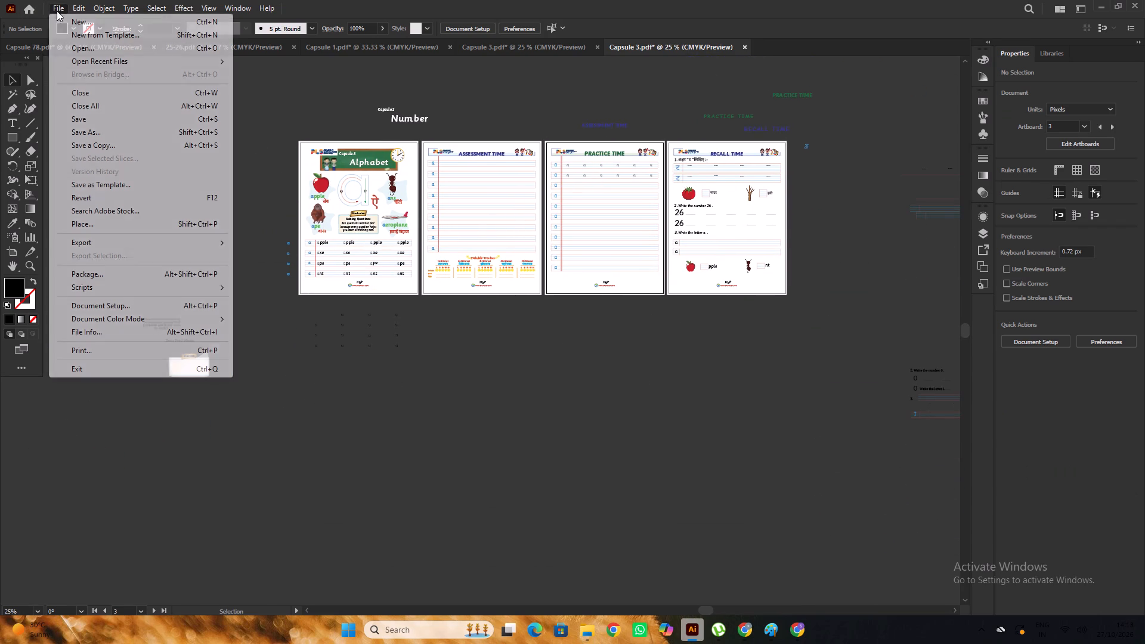
pyautogui.click(73, 131)
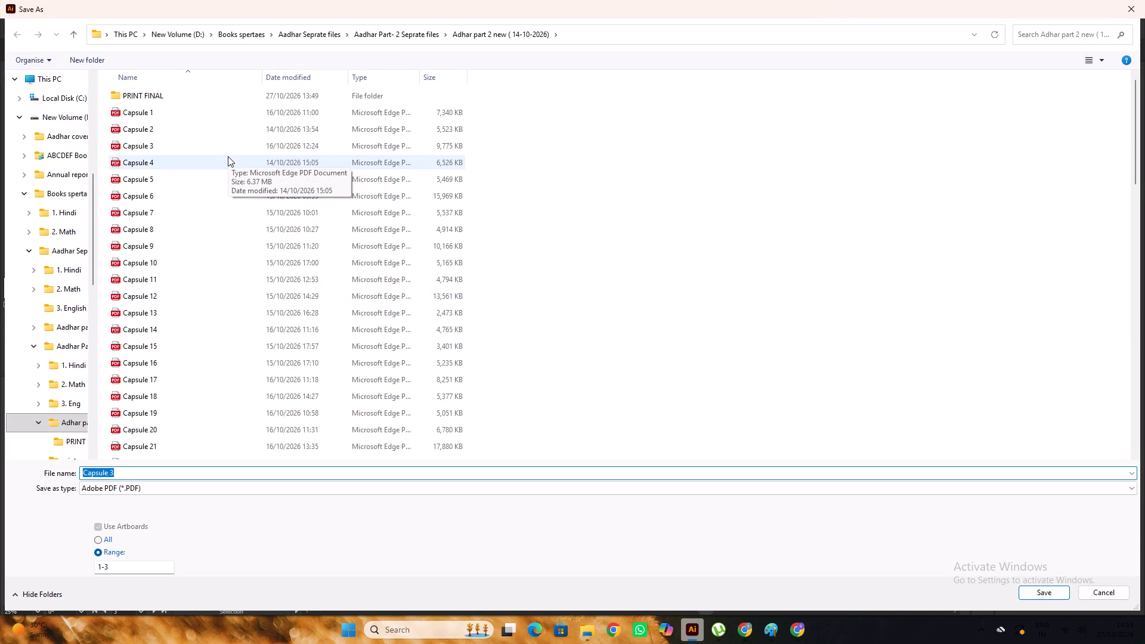
pyautogui.doubleClick(238, 97)
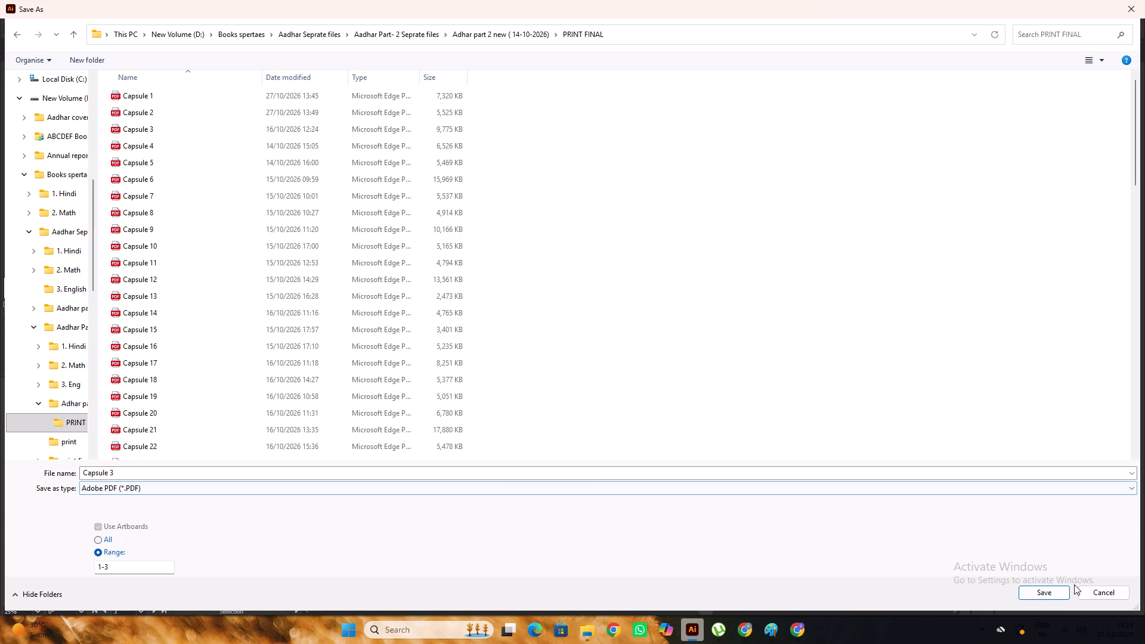
pyautogui.click(1055, 594)
pyautogui.click(623, 363)
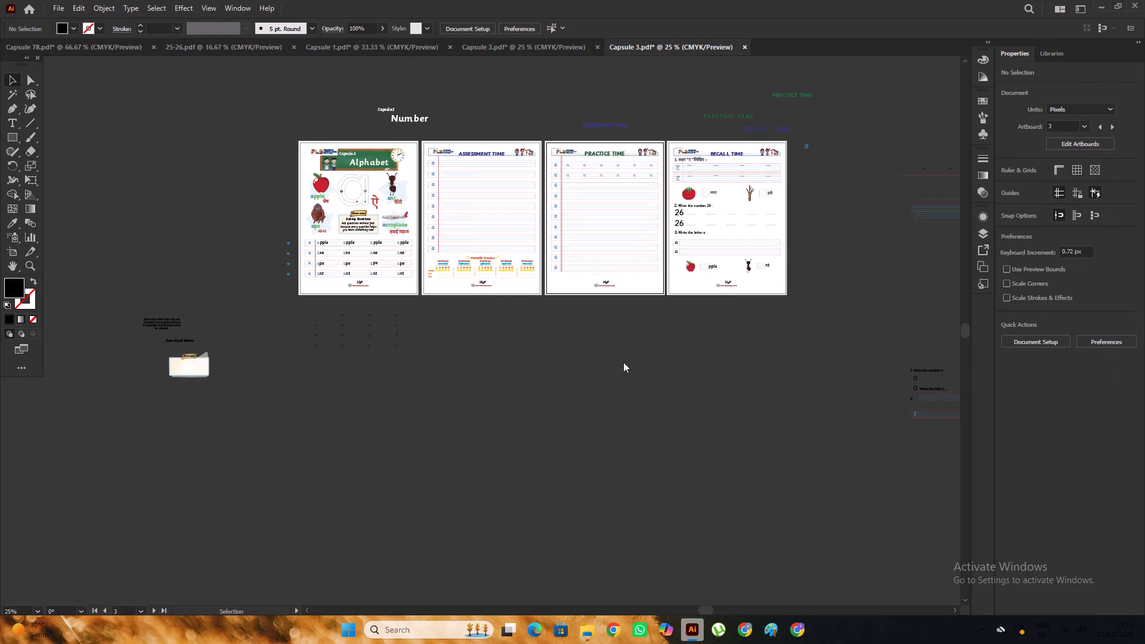
pyautogui.click(695, 467)
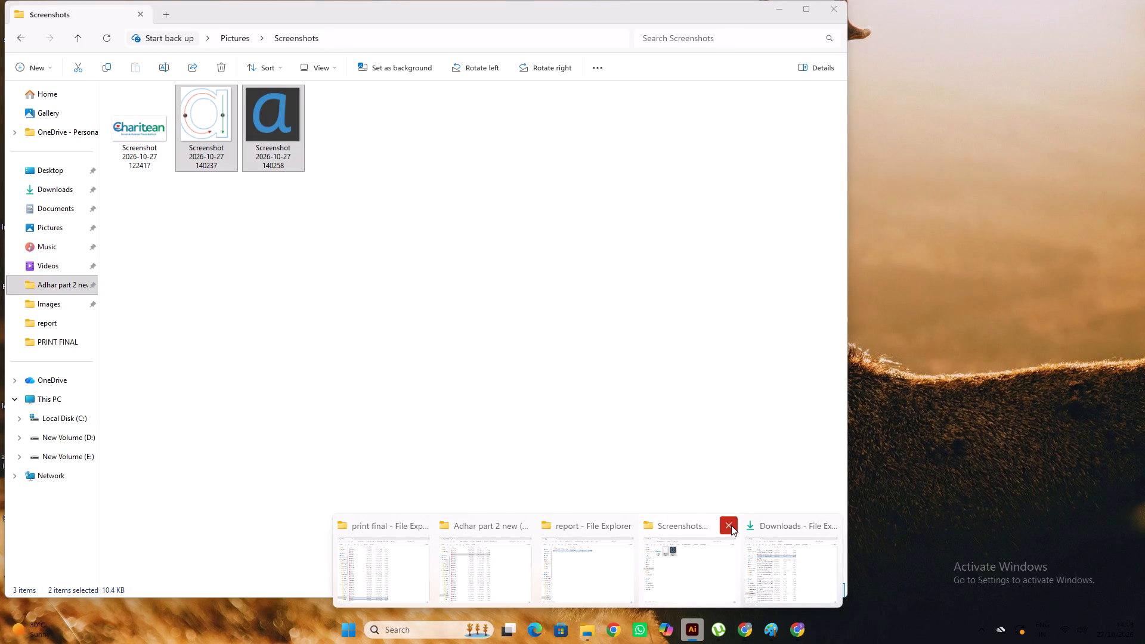
# Switch to File Explorer, open Capsule 3 from the PRINT FINAL folder in Edge, review its three pages, and close it.
pyautogui.click(474, 578)
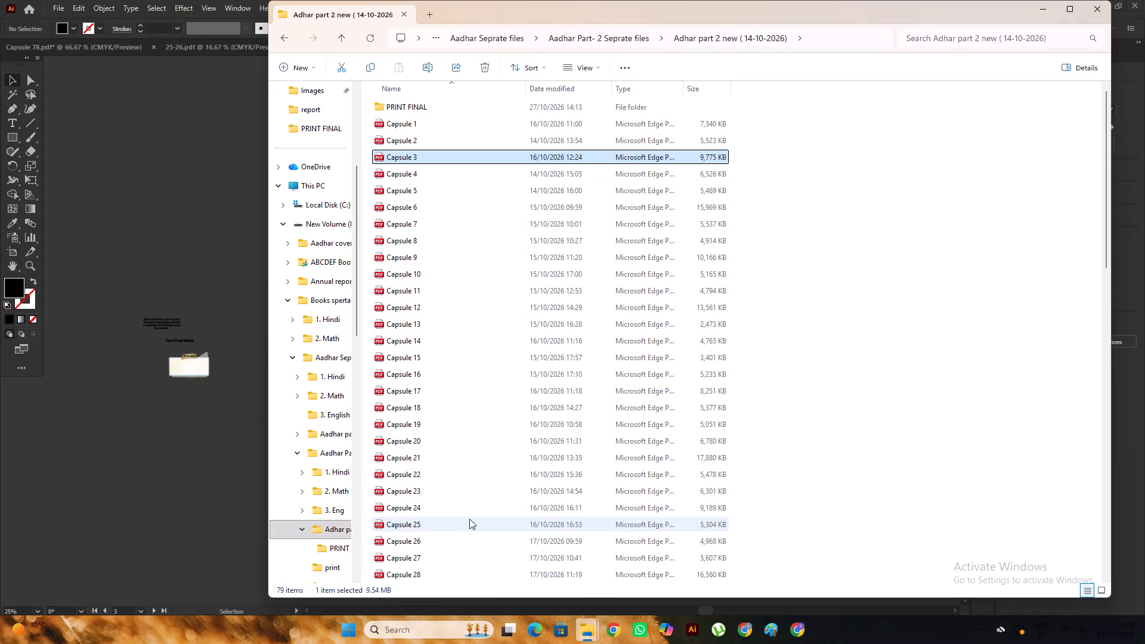
pyautogui.doubleClick(454, 101)
pyautogui.doubleClick(431, 143)
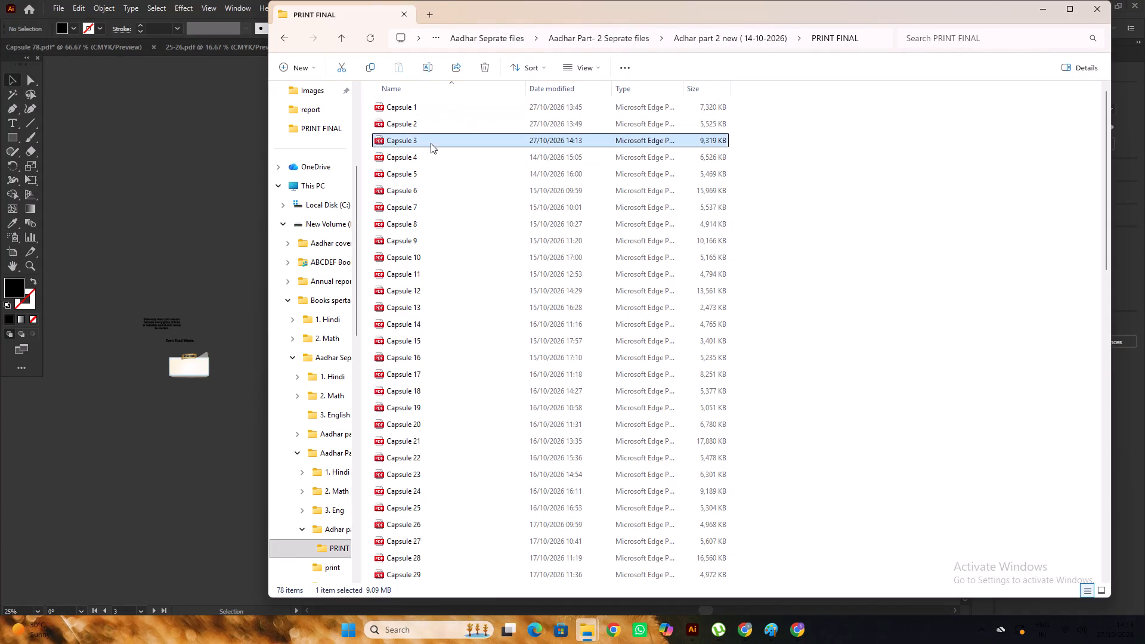
pyautogui.scroll(-16, 438, 221)
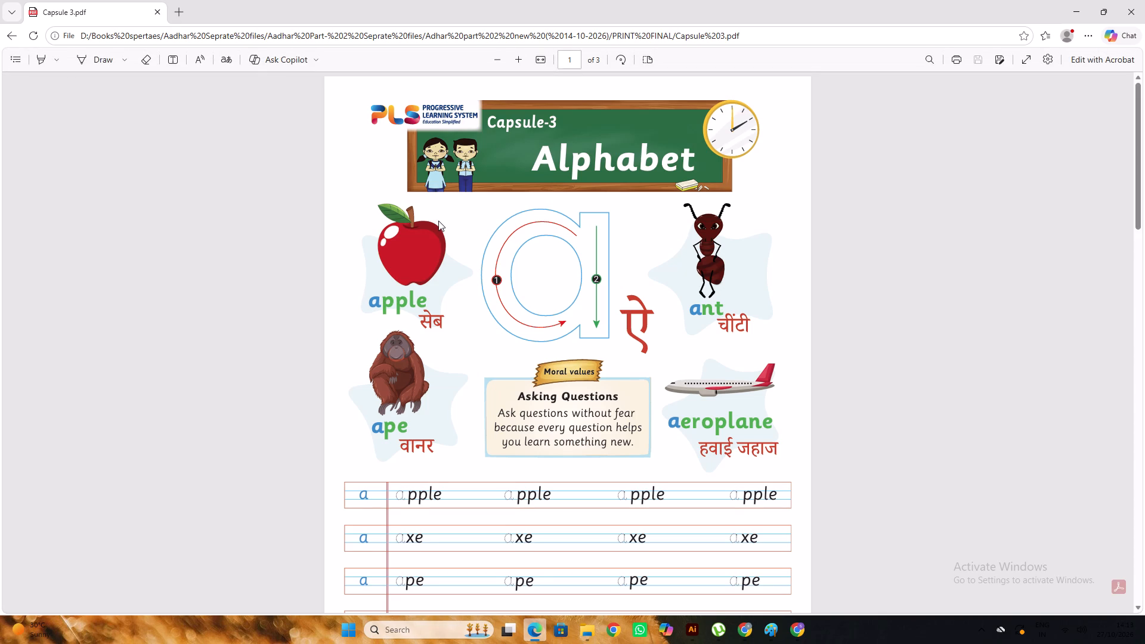
pyautogui.scroll(-17, 438, 221)
pyautogui.scroll(-10, 539, 301)
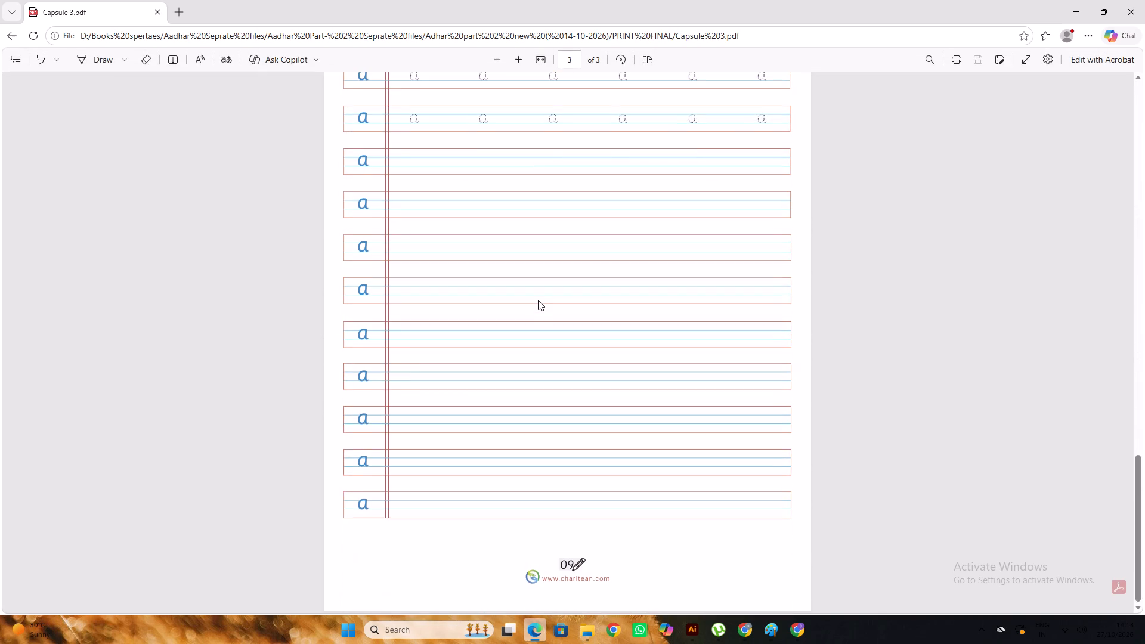
pyautogui.scroll(-2, 538, 300)
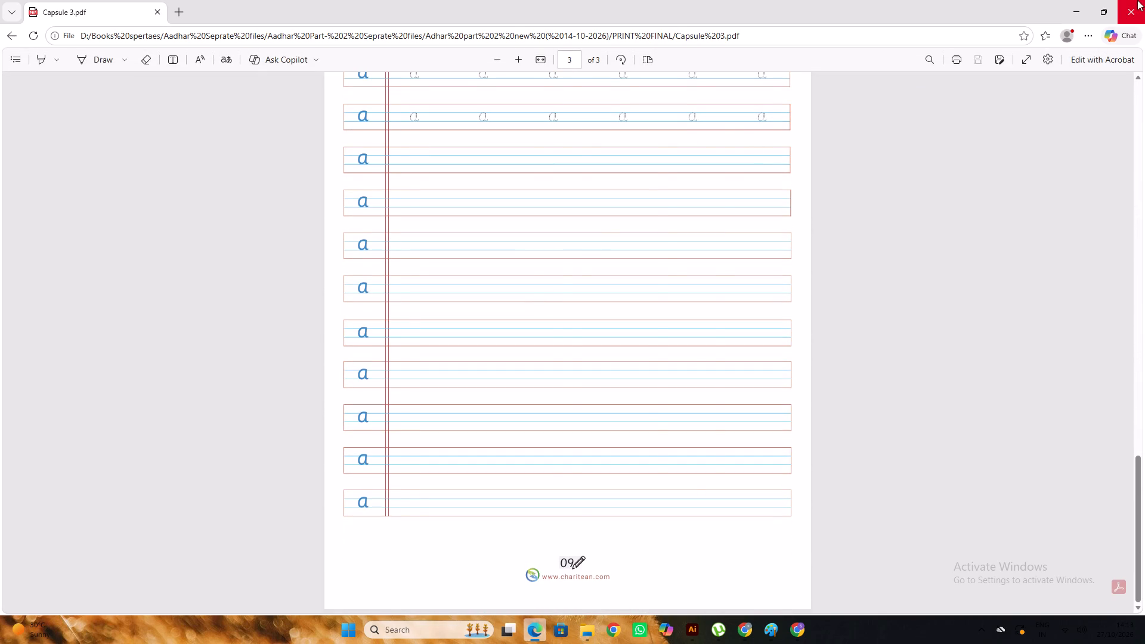
pyautogui.click(1137, 0)
# Open the Capsule 4 PDF from the PRINT FINAL folder in Adobe Illustrator 2022.
pyautogui.scroll(-6, 688, 277)
pyautogui.scroll(10, 688, 274)
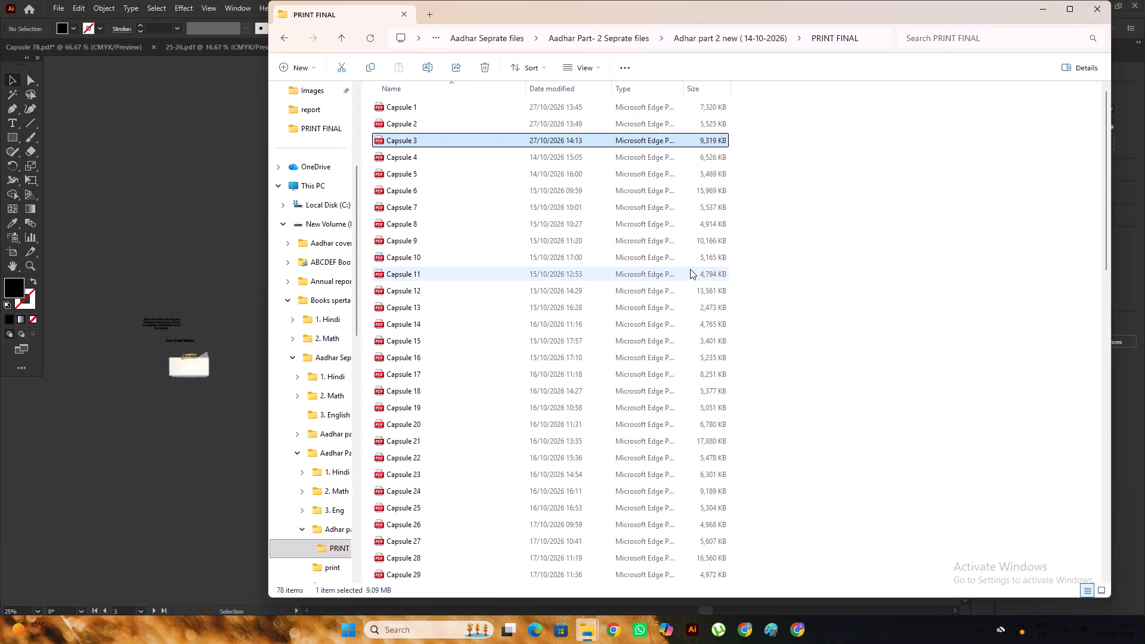
pyautogui.click(582, 157)
pyautogui.rightClick(582, 157)
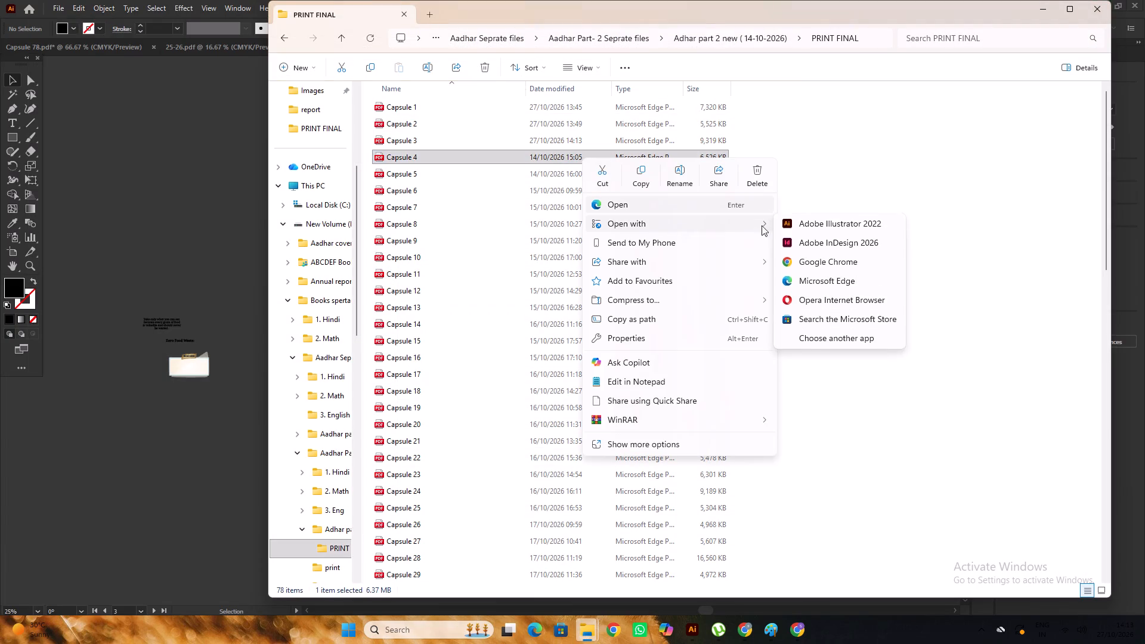
pyautogui.click(812, 225)
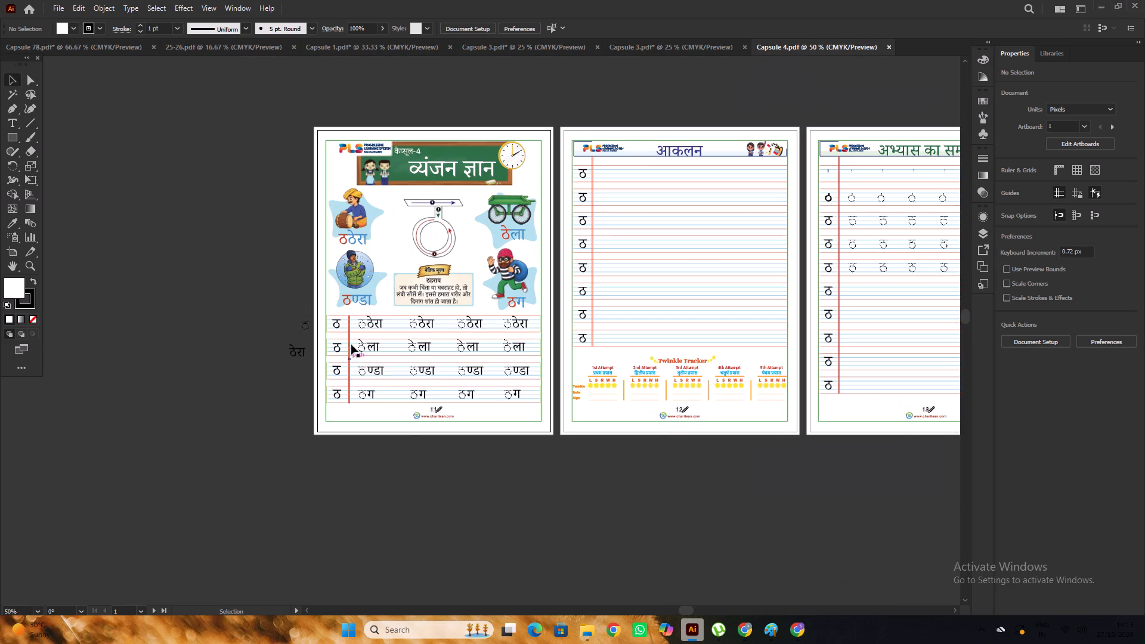
pyautogui.scroll(1, 351, 345)
pyautogui.scroll(-5, 491, 346)
pyautogui.keyDown('alt'); pyautogui.scroll(3, 491, 351); pyautogui.keyUp('alt')
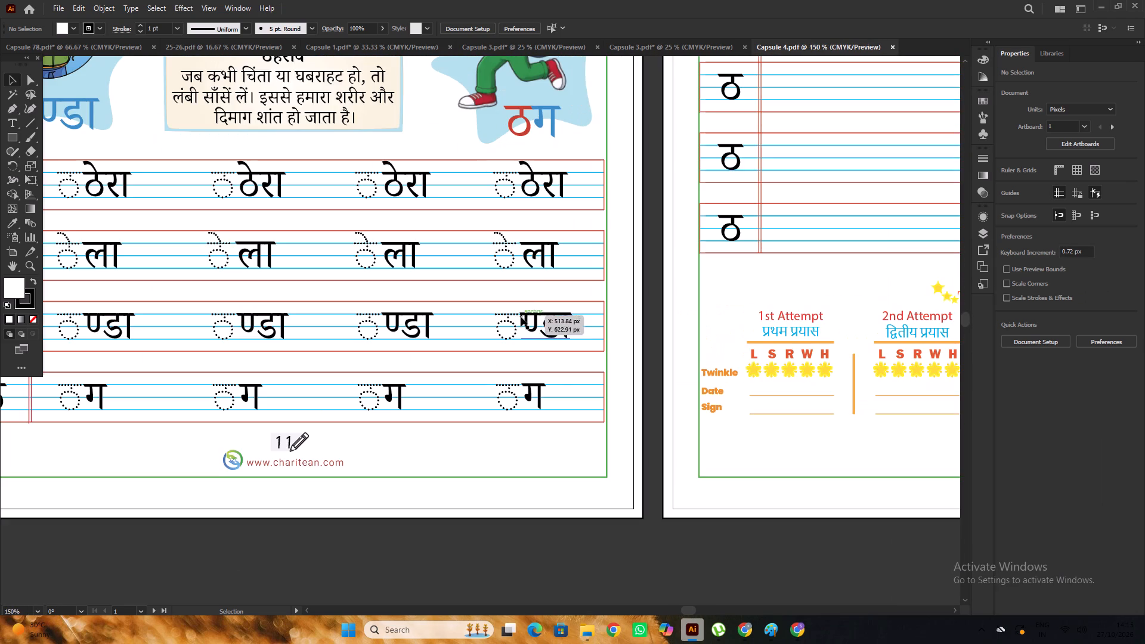
pyautogui.click(543, 252)
pyautogui.keyDown('alt'); pyautogui.scroll(-3, 564, 361); pyautogui.keyUp('alt')
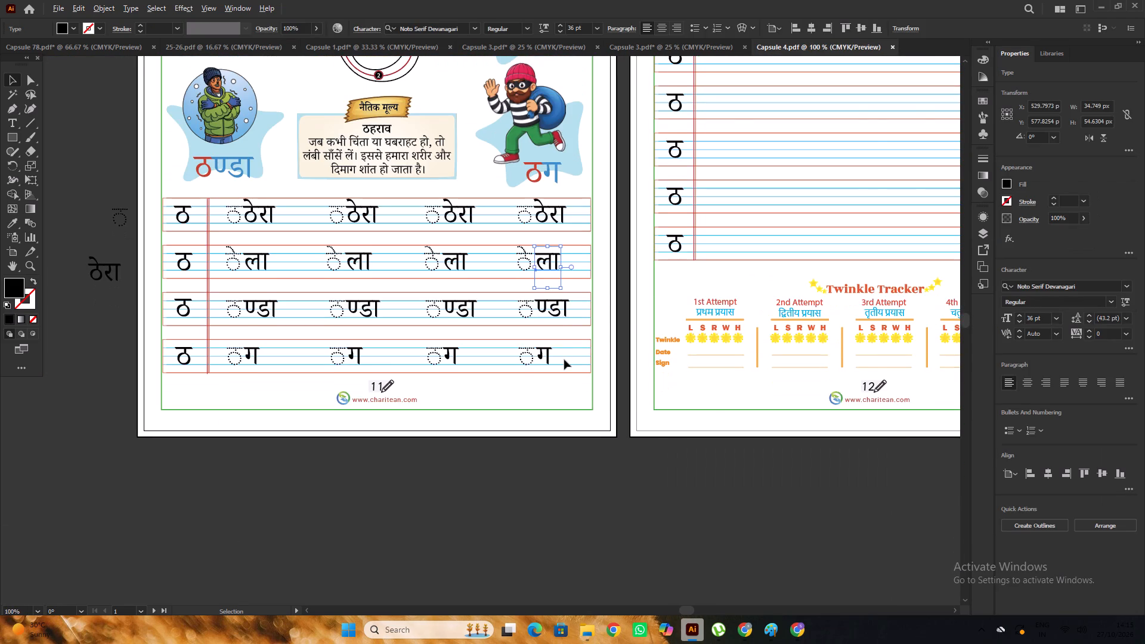
pyautogui.keyDown('alt'); pyautogui.scroll(-3, 564, 360); pyautogui.keyUp('alt')
pyautogui.scroll(2, 564, 358)
pyautogui.keyDown('alt'); pyautogui.scroll(2, 460, 324); pyautogui.keyUp('alt')
pyautogui.scroll(-2, 460, 324)
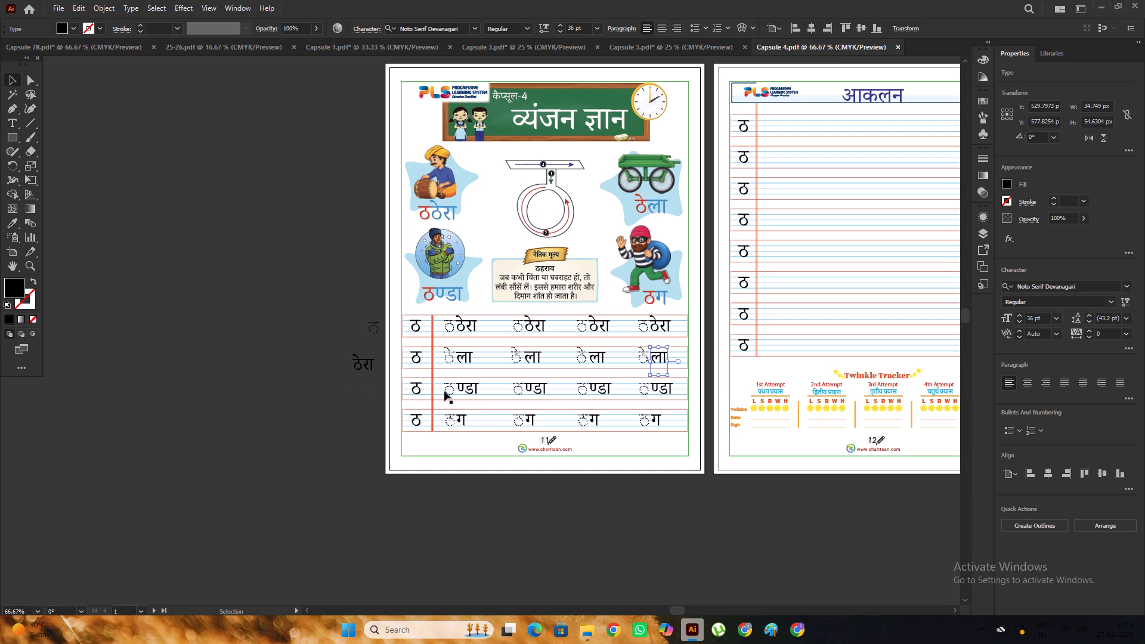
# Set the leading ठ of the first practice row to the Light weight of Noto Serif Devanagari.
pyautogui.keyDown('alt'); pyautogui.scroll(1, 463, 329); pyautogui.keyUp('alt')
pyautogui.click(465, 329)
pyautogui.click(390, 329)
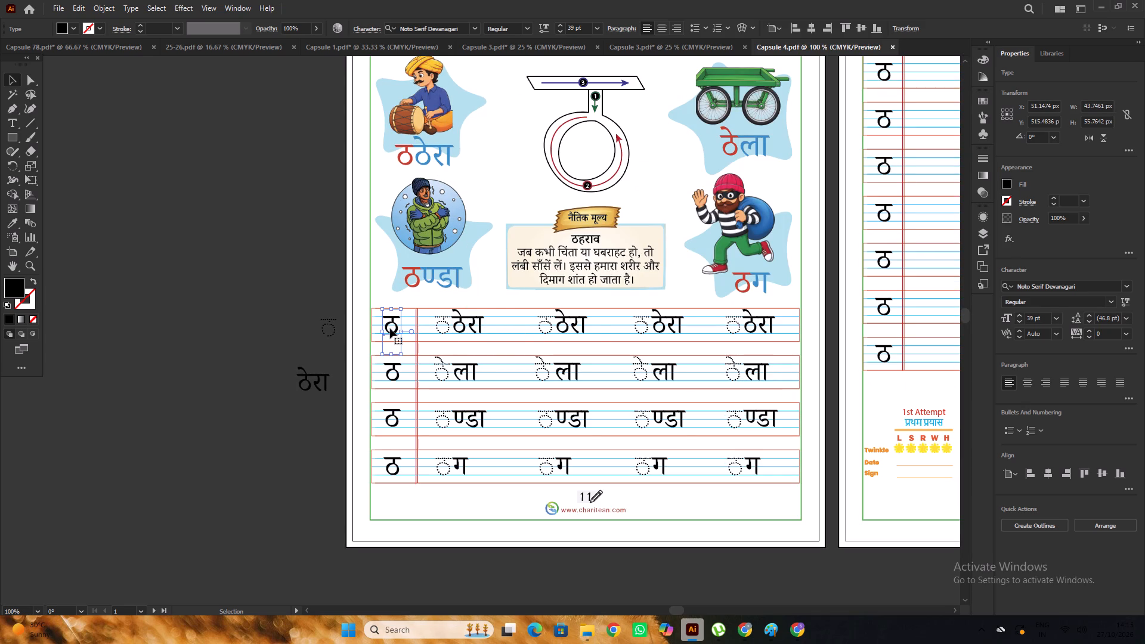
pyautogui.click(1109, 306)
pyautogui.click(1030, 355)
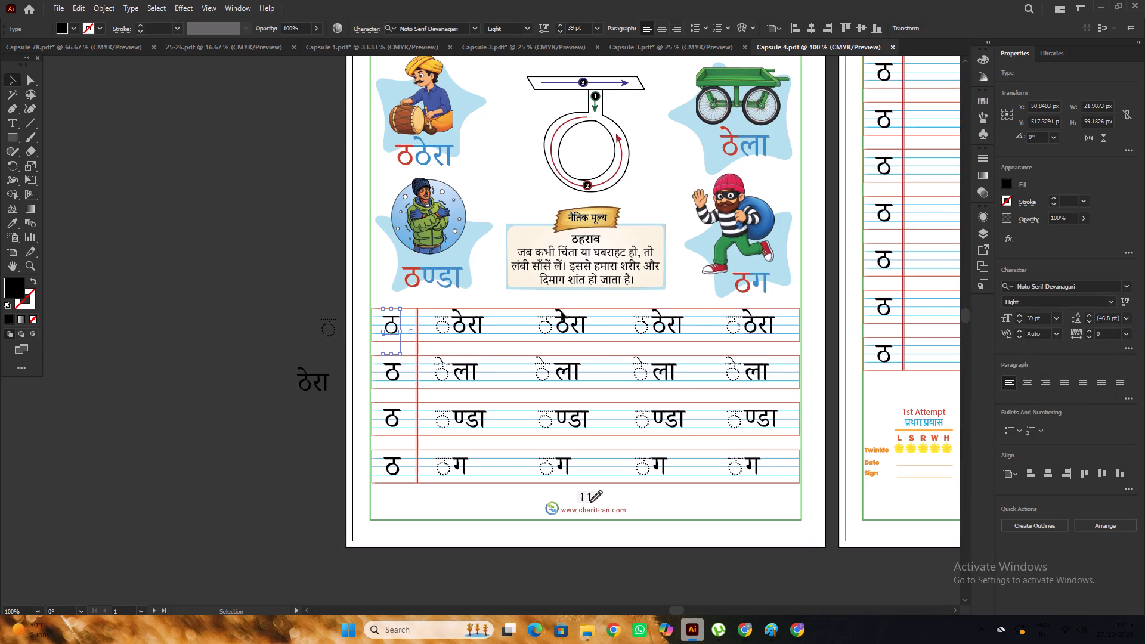
pyautogui.click(343, 293)
# Set the leading ठ letters of the second, third and fourth practice rows to the Light font weight.
pyautogui.scroll(-4, 342, 290)
pyautogui.click(392, 315)
pyautogui.keyDown('shift'); pyautogui.click(394, 366); pyautogui.keyUp('shift')
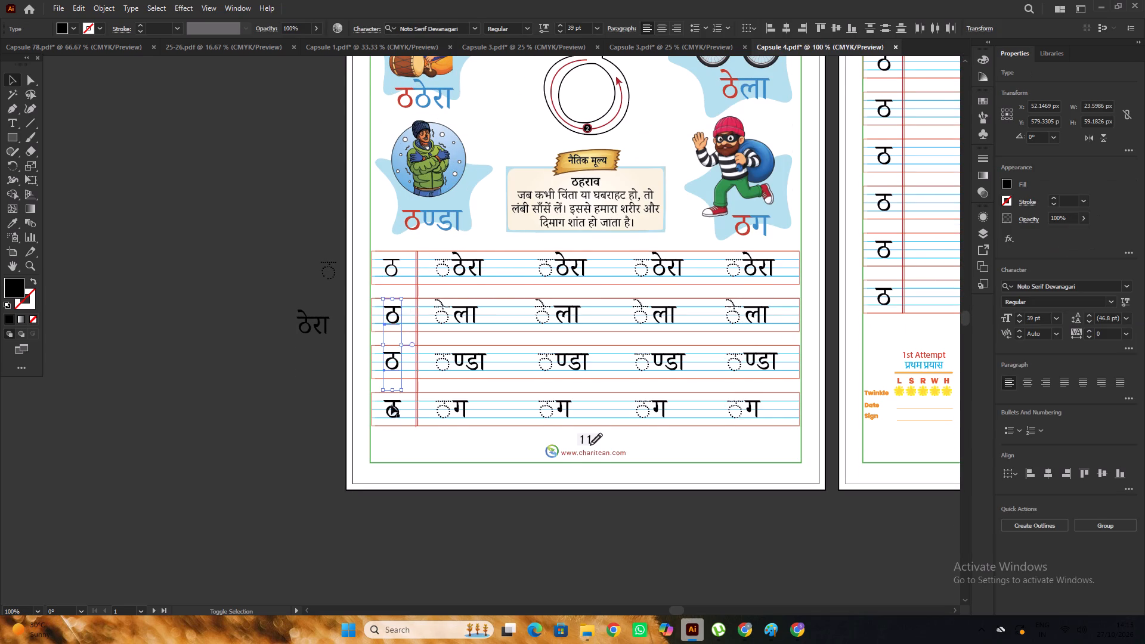
pyautogui.keyDown('shift'); pyautogui.click(391, 414); pyautogui.keyUp('shift')
pyautogui.click(1083, 306)
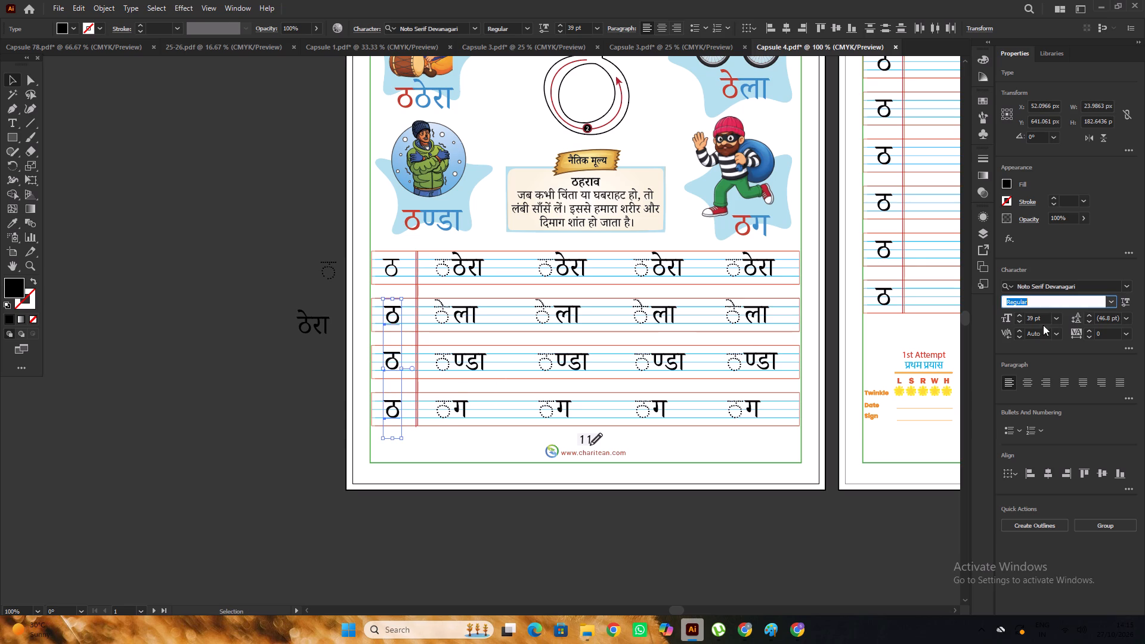
pyautogui.click(1127, 288)
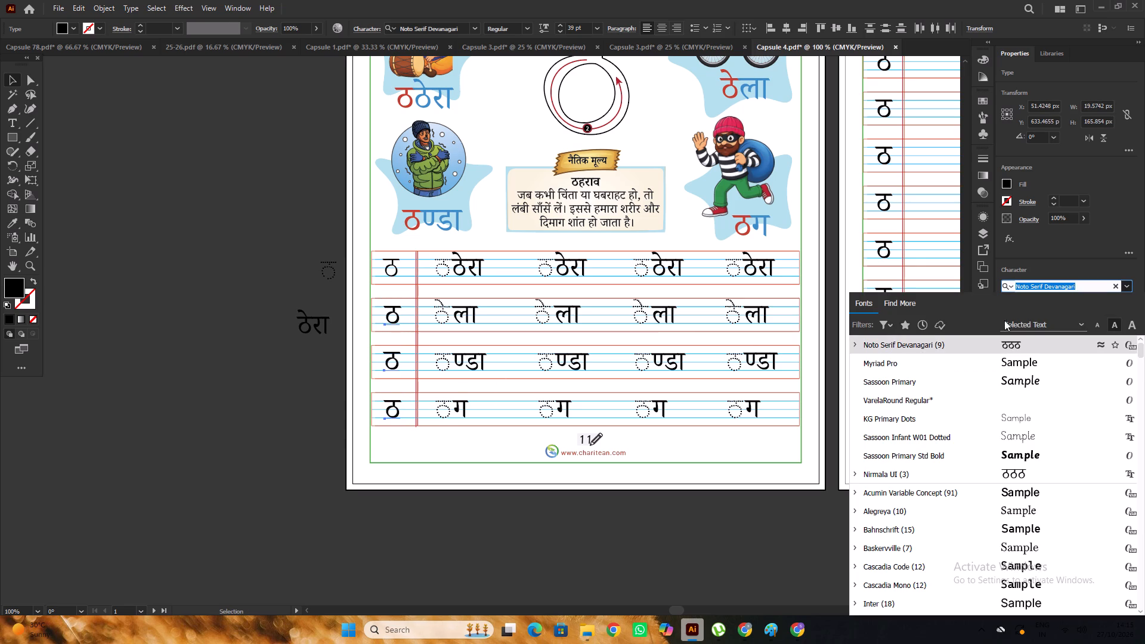
pyautogui.click(1127, 269)
pyautogui.click(1109, 304)
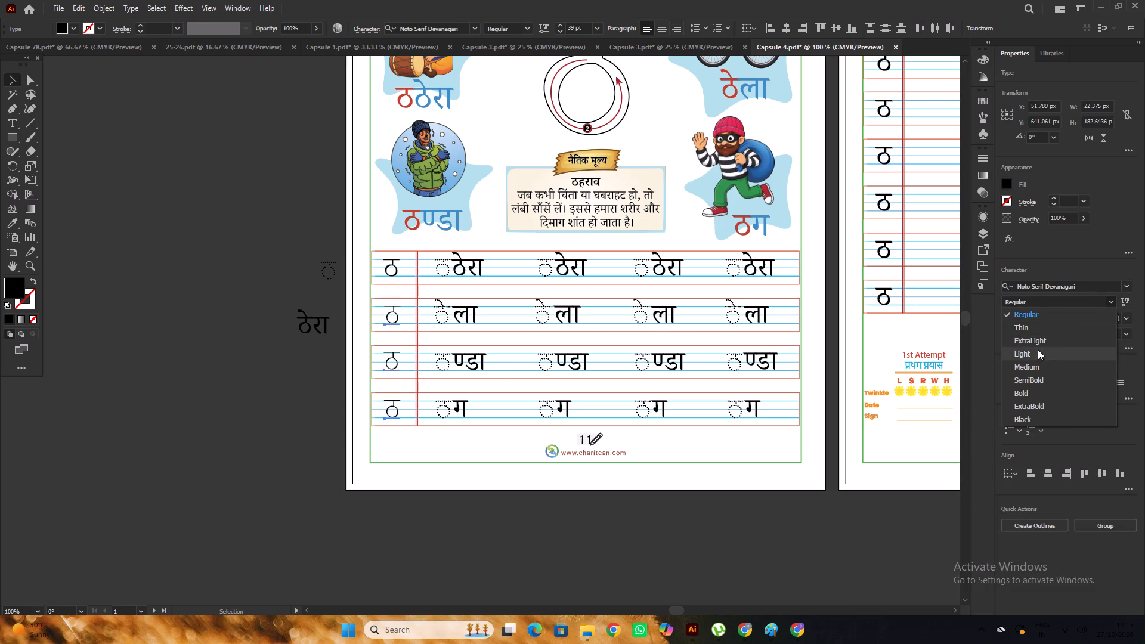
pyautogui.click(1035, 354)
pyautogui.click(271, 286)
pyautogui.keyDown('alt'); pyautogui.scroll(4, 329, 326); pyautogui.keyUp('alt')
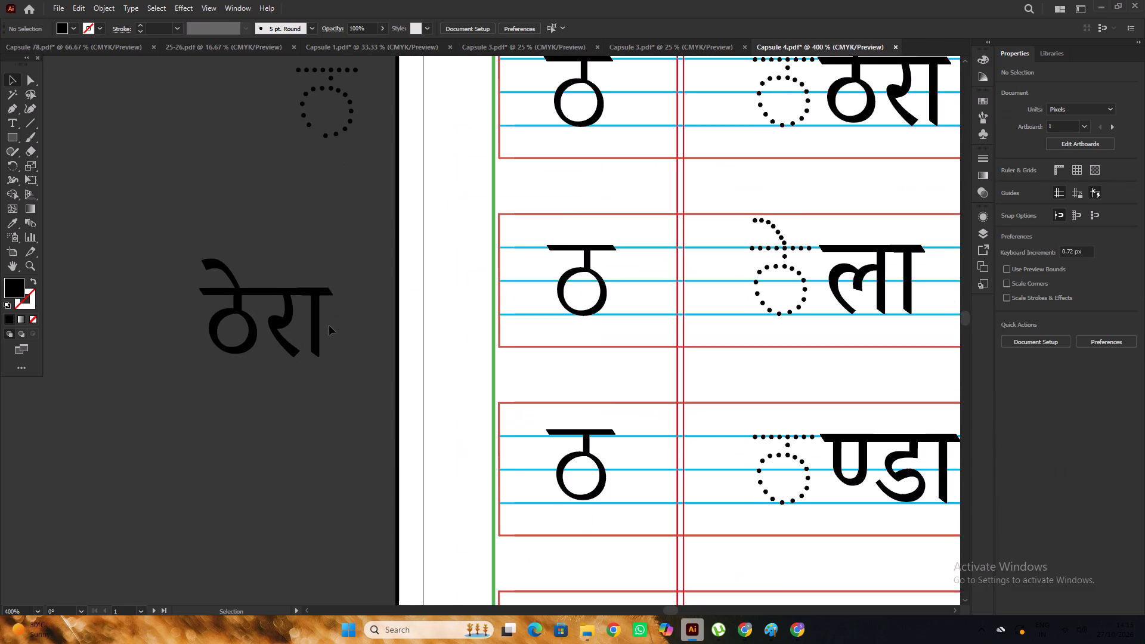
pyautogui.keyDown('alt'); pyautogui.scroll(-6, 329, 326); pyautogui.keyUp('alt')
pyautogui.keyDown('alt'); pyautogui.scroll(1, 434, 317); pyautogui.keyUp('alt')
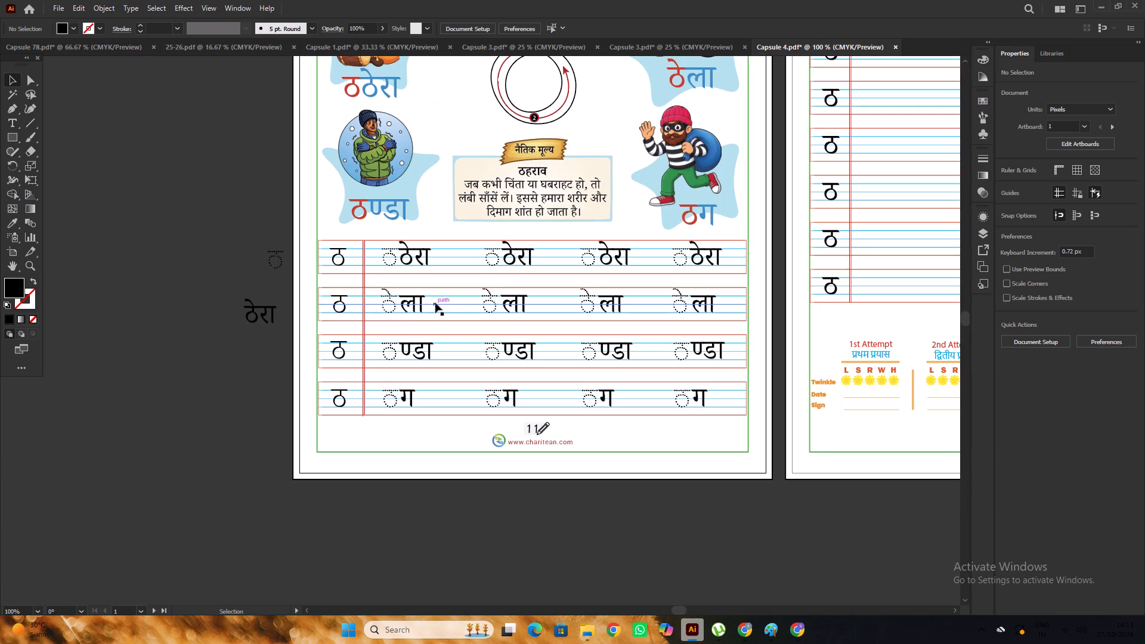
# Set the solid word endings ठेरा, ला, ण्डा and ग in all four columns of the first page's practice rows to Light weight.
pyautogui.click(419, 263)
pyautogui.keyDown('shift'); pyautogui.click(416, 306); pyautogui.keyUp('shift')
pyautogui.keyDown('shift'); pyautogui.click(416, 356); pyautogui.keyUp('shift')
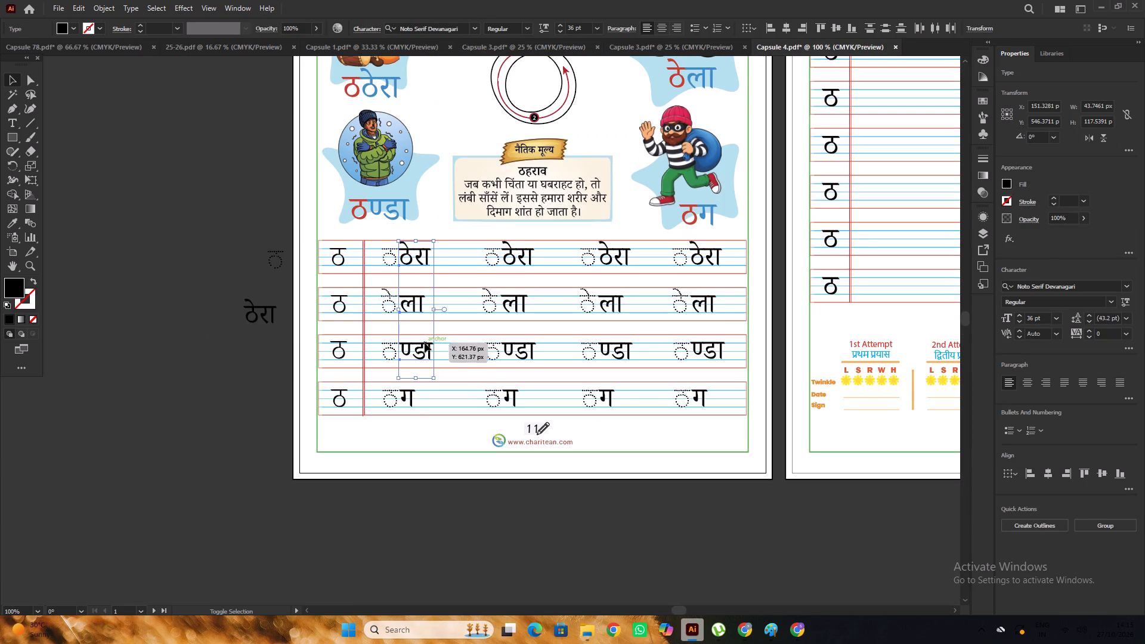
pyautogui.keyDown('shift'); pyautogui.click(410, 397); pyautogui.keyUp('shift')
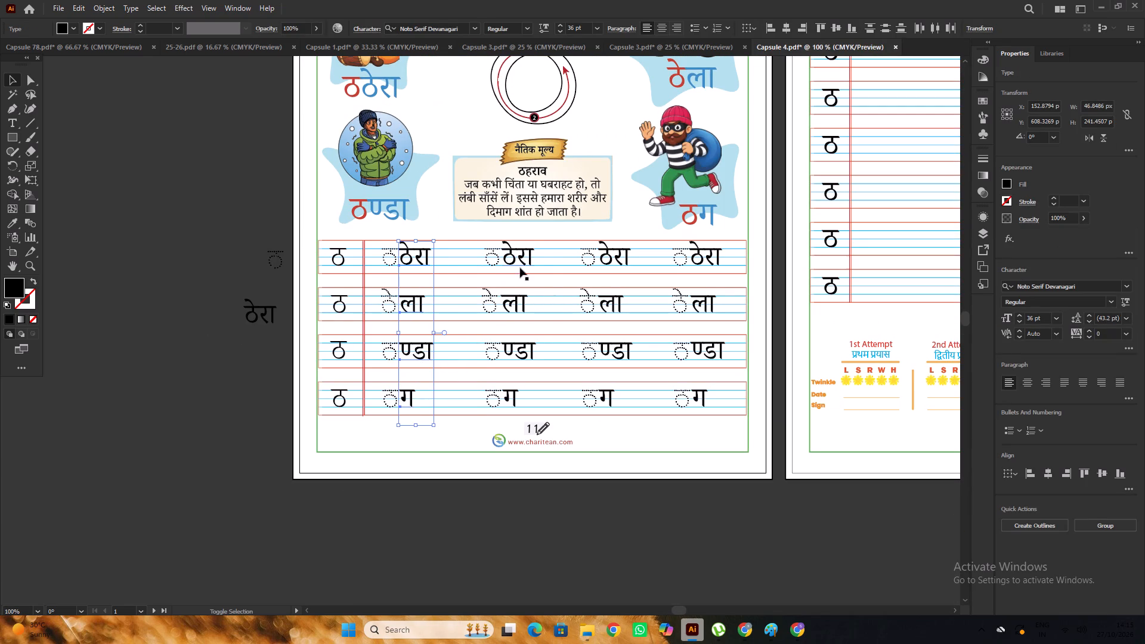
pyautogui.keyDown('shift'); pyautogui.click(522, 262); pyautogui.keyUp('shift')
pyautogui.keyDown('shift'); pyautogui.click(512, 310); pyautogui.keyUp('shift')
pyautogui.keyDown('shift'); pyautogui.click(510, 354); pyautogui.keyUp('shift')
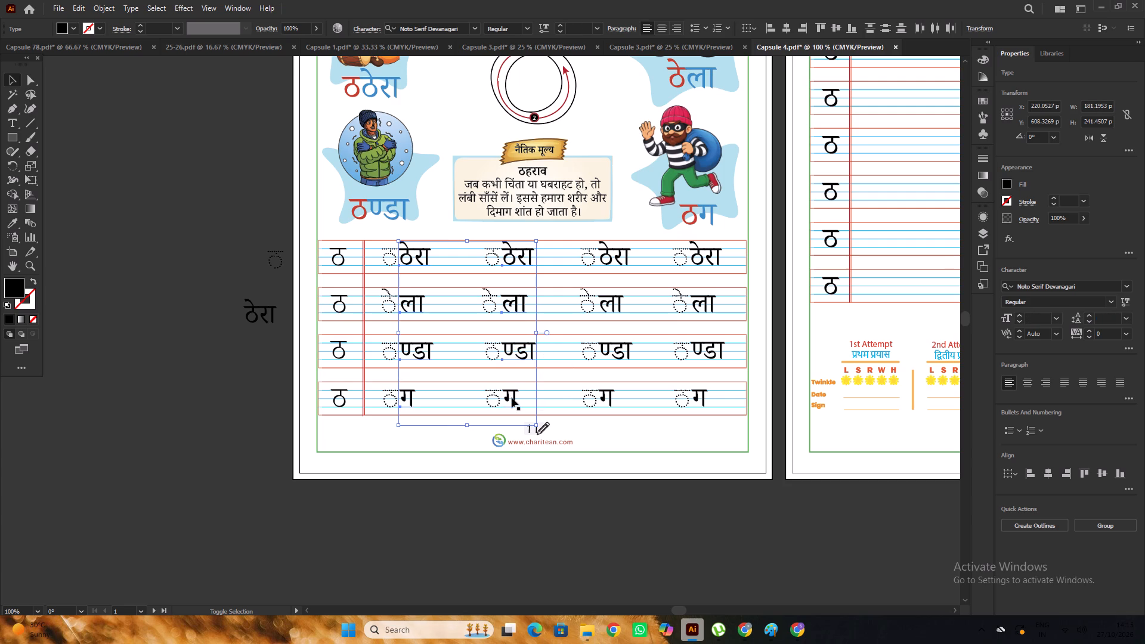
pyautogui.keyDown('shift'); pyautogui.click(512, 398); pyautogui.keyUp('shift')
pyautogui.keyDown('shift'); pyautogui.click(619, 264); pyautogui.keyUp('shift')
pyautogui.keyDown('shift'); pyautogui.click(606, 312); pyautogui.keyUp('shift')
pyautogui.keyDown('shift'); pyautogui.click(608, 357); pyautogui.keyUp('shift')
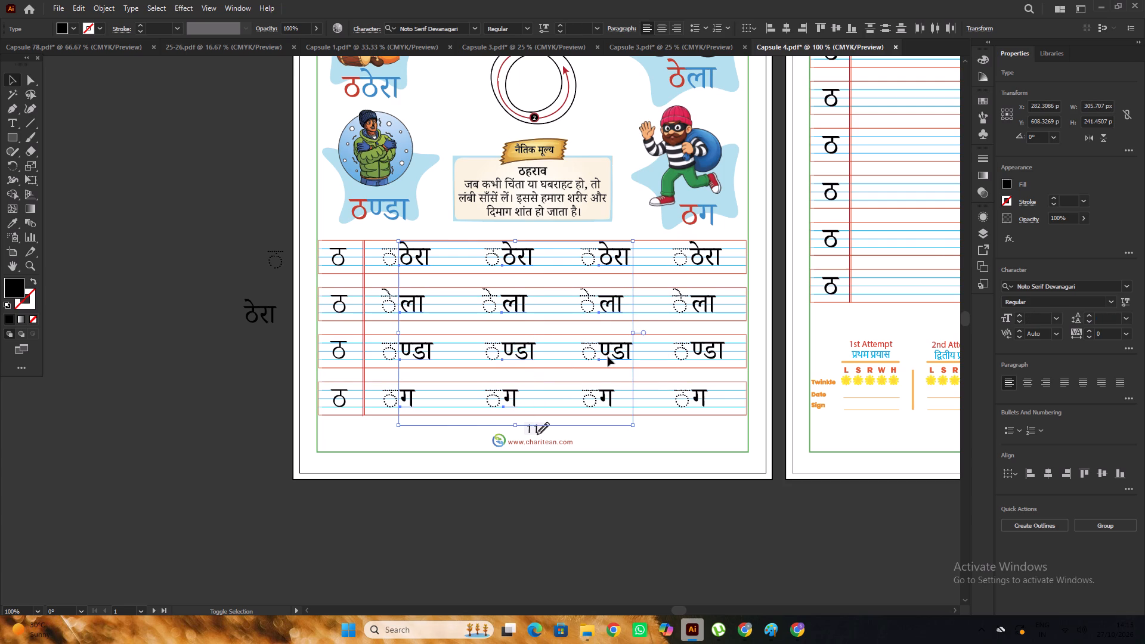
pyautogui.keyDown('shift'); pyautogui.click(607, 393); pyautogui.keyUp('shift')
pyautogui.keyDown('shift'); pyautogui.click(705, 252); pyautogui.keyUp('shift')
pyautogui.keyDown('shift'); pyautogui.click(700, 304); pyautogui.keyUp('shift')
pyautogui.keyDown('shift'); pyautogui.click(697, 354); pyautogui.keyUp('shift')
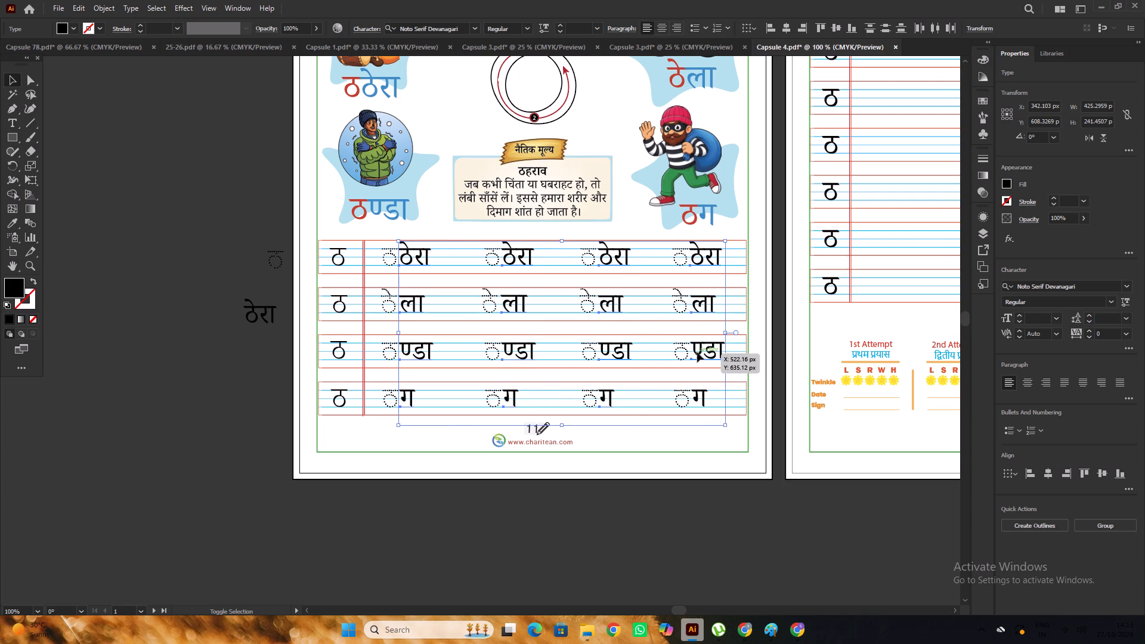
pyautogui.keyDown('shift'); pyautogui.click(700, 394); pyautogui.keyUp('shift')
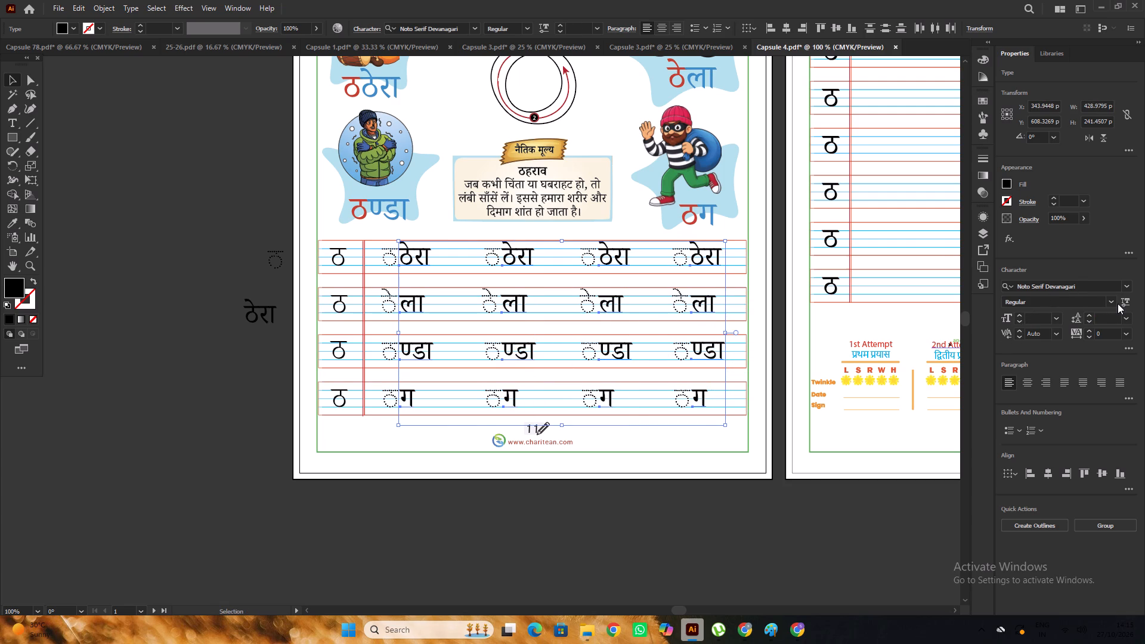
pyautogui.click(1112, 303)
pyautogui.click(1037, 350)
pyautogui.click(677, 507)
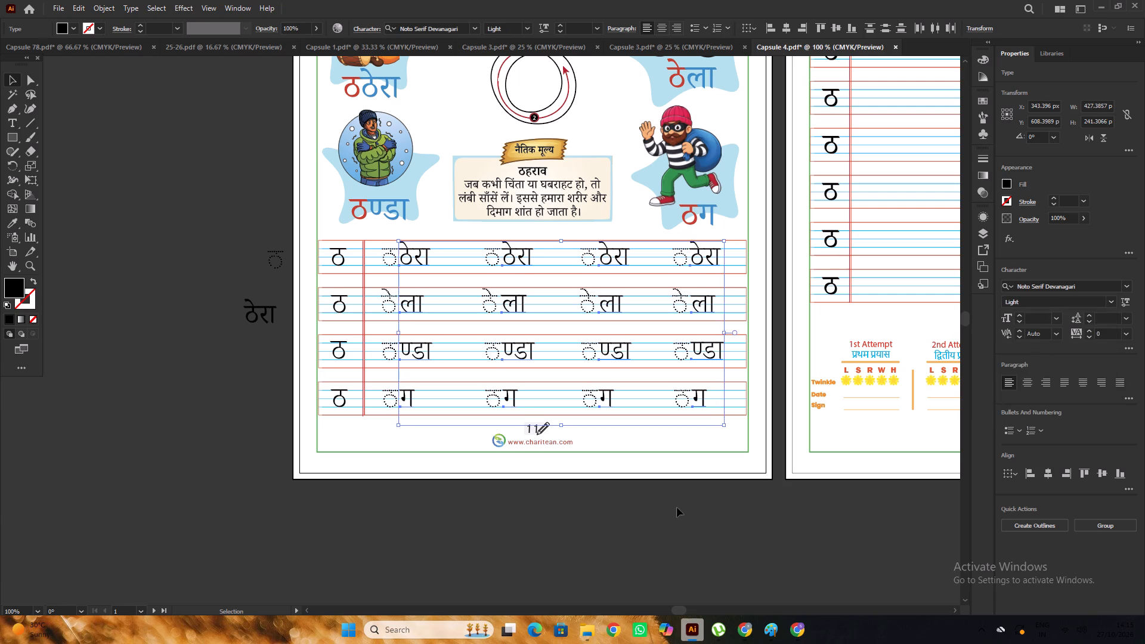
# Examine the practice rows and the illustrated upper part of the first page at different magnifications.
pyautogui.scroll(4, 422, 304)
pyautogui.keyDown('alt'); pyautogui.scroll(3, 411, 321); pyautogui.keyUp('alt')
pyautogui.keyDown('alt'); pyautogui.scroll(-2, 448, 323); pyautogui.keyUp('alt')
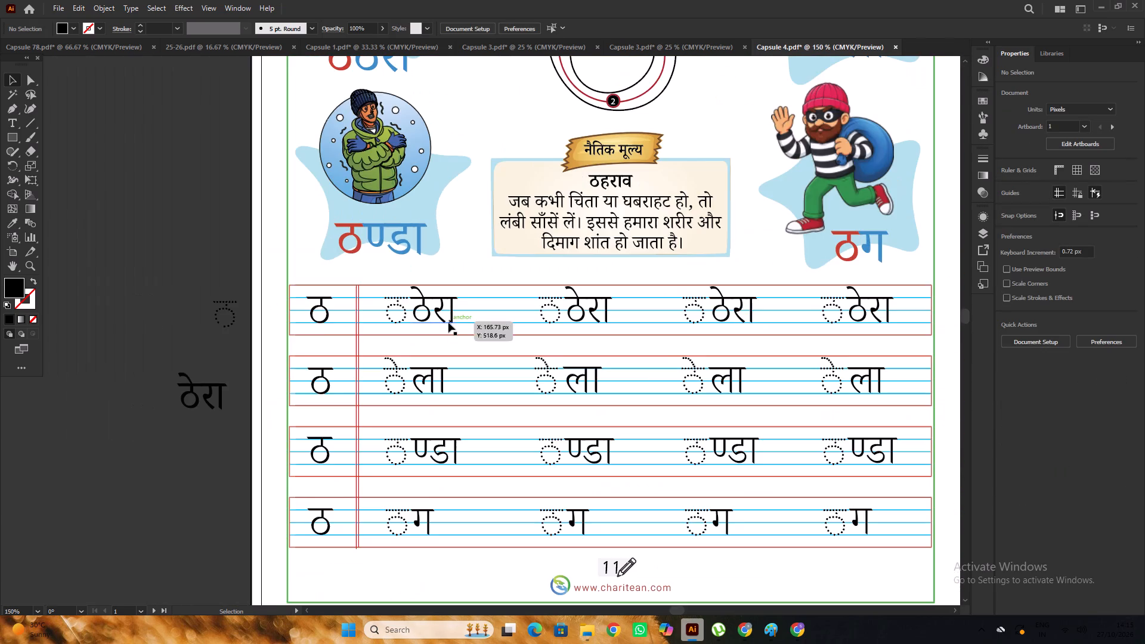
pyautogui.keyDown('alt'); pyautogui.scroll(3, 424, 406); pyautogui.keyUp('alt')
pyautogui.scroll(-13, 423, 397)
pyautogui.keyDown('alt'); pyautogui.scroll(-4, 398, 379); pyautogui.keyUp('alt')
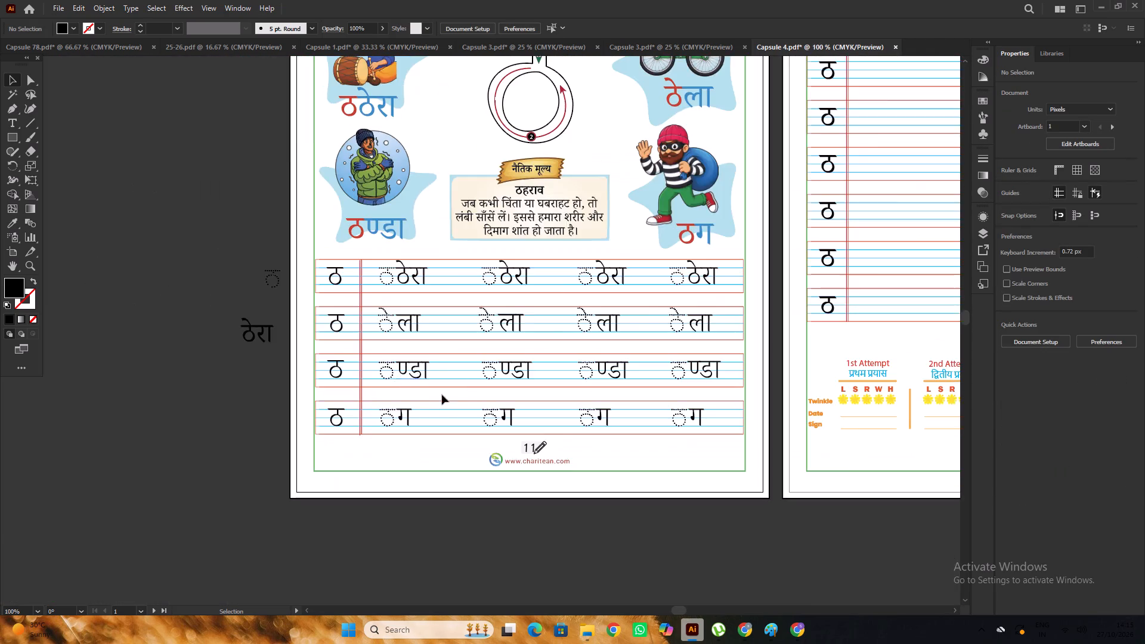
pyautogui.keyDown('alt'); pyautogui.scroll(4, 457, 402); pyautogui.keyUp('alt')
pyautogui.keyDown('alt'); pyautogui.scroll(-4, 424, 378); pyautogui.keyUp('alt')
pyautogui.scroll(8, 445, 375)
pyautogui.scroll(-4, 518, 370)
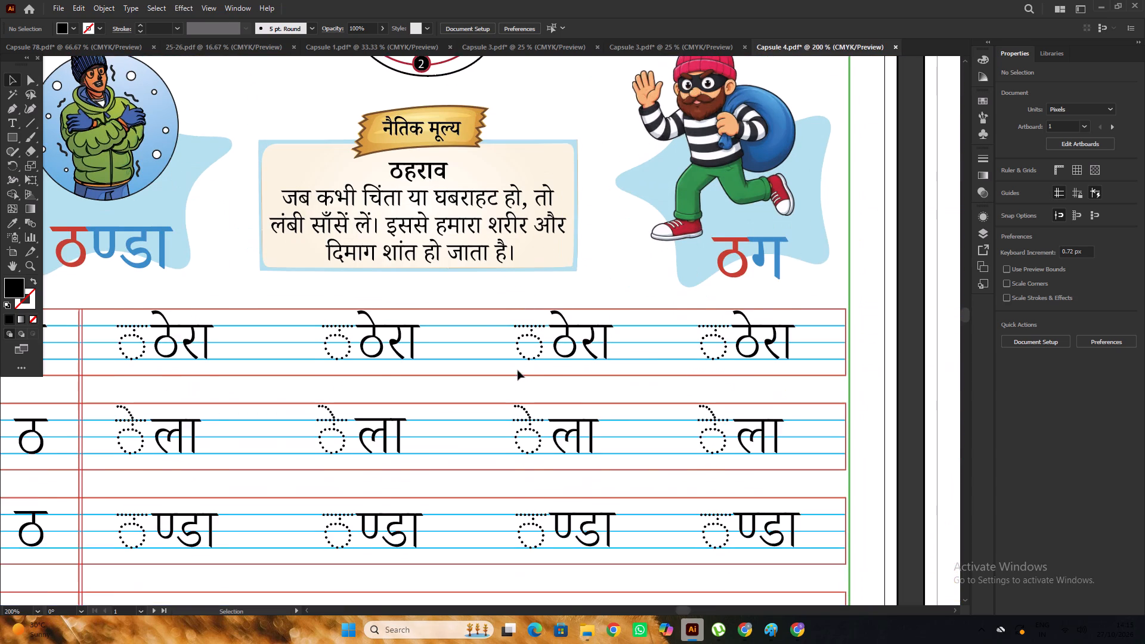
pyautogui.scroll(-4, 518, 370)
pyautogui.keyDown('alt'); pyautogui.scroll(-7, 518, 371); pyautogui.keyUp('alt')
pyautogui.keyDown('alt'); pyautogui.scroll(3, 581, 371); pyautogui.keyUp('alt')
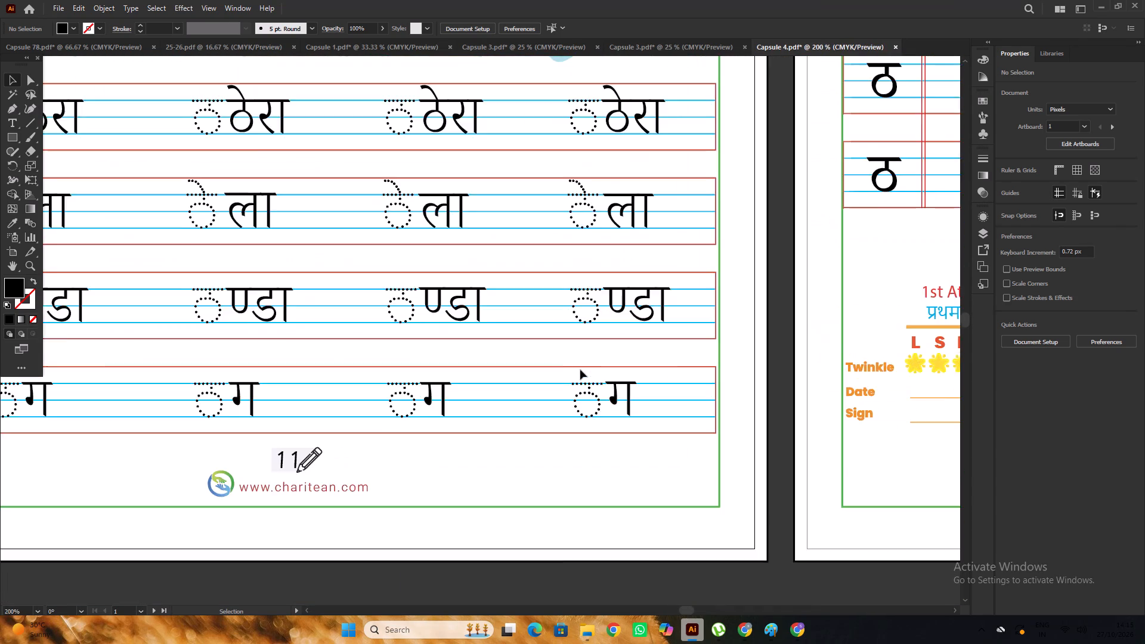
pyautogui.keyDown('alt'); pyautogui.scroll(5, 580, 370); pyautogui.keyUp('alt')
pyautogui.scroll(1, 558, 367)
pyautogui.keyDown('alt'); pyautogui.scroll(-5, 558, 367); pyautogui.keyUp('alt')
pyautogui.scroll(3, 558, 366)
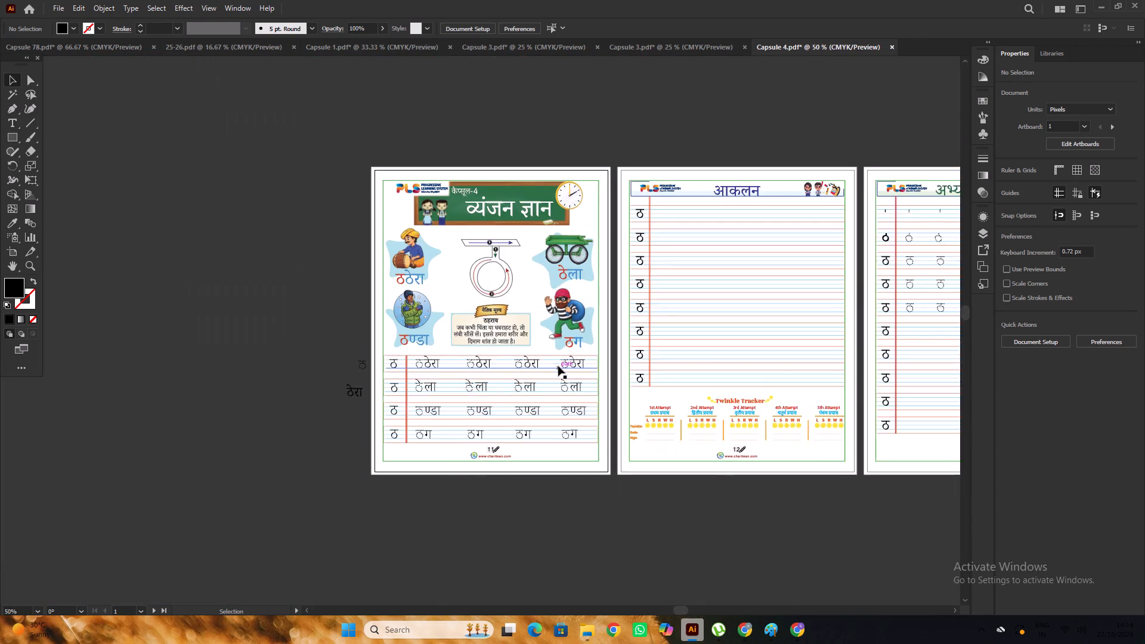
pyautogui.scroll(3, 558, 366)
pyautogui.keyDown('alt'); pyautogui.scroll(-3, 558, 366); pyautogui.keyUp('alt')
pyautogui.keyDown('alt'); pyautogui.scroll(3, 479, 340); pyautogui.keyUp('alt')
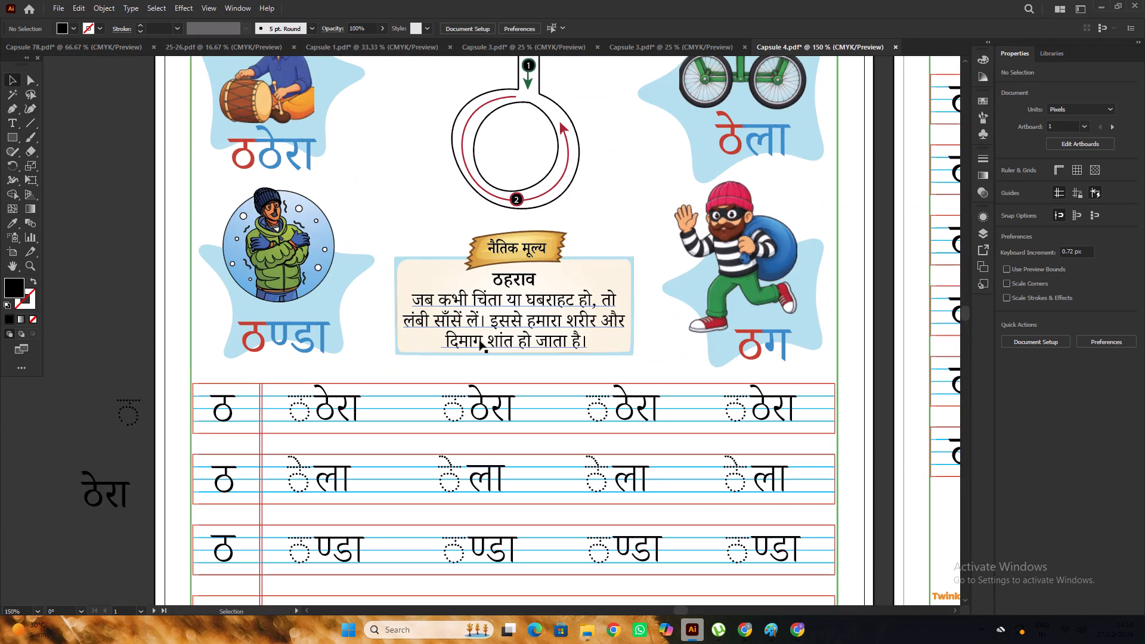
pyautogui.keyDown('alt'); pyautogui.scroll(-3, 479, 340); pyautogui.keyUp('alt')
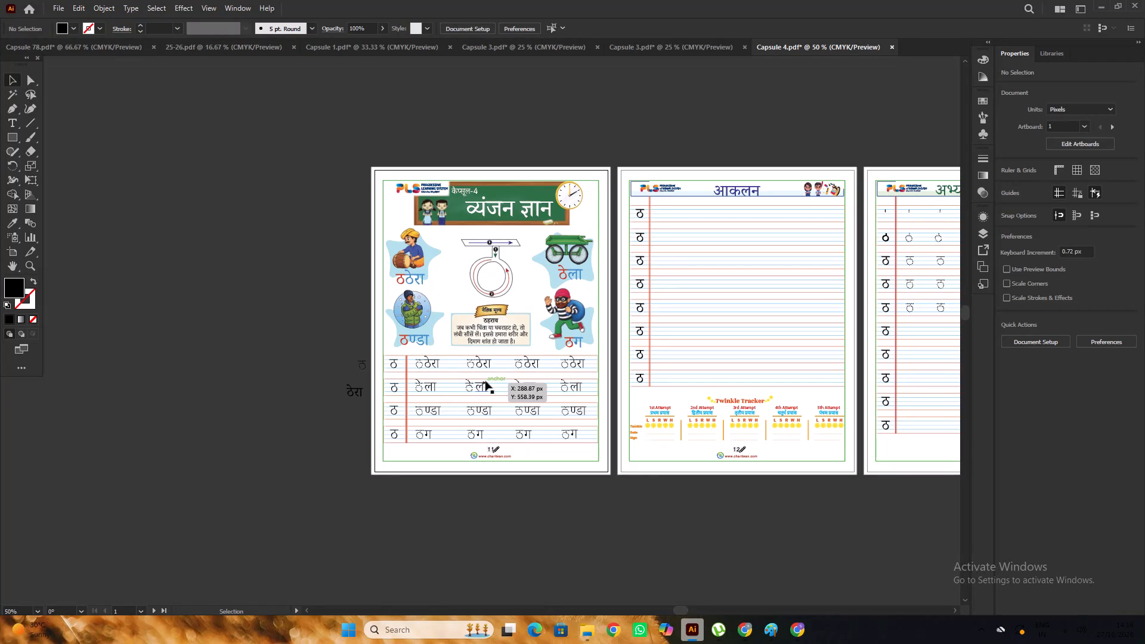
pyautogui.keyDown('alt'); pyautogui.scroll(3, 601, 273); pyautogui.keyUp('alt')
pyautogui.keyDown('alt'); pyautogui.scroll(-3, 364, 271); pyautogui.keyUp('alt')
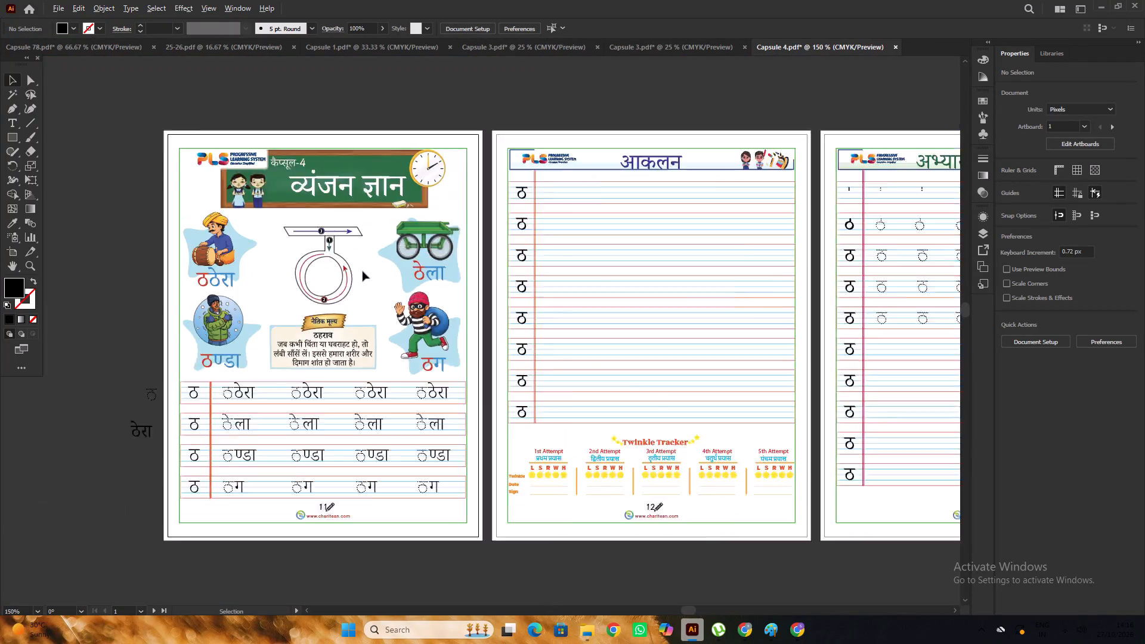
# Set all eight leading ठ letters on the आकलन page to the Light weight of Noto Serif Devanagari.
pyautogui.scroll(4, 539, 239)
pyautogui.click(488, 238)
pyautogui.keyDown('alt'); pyautogui.scroll(-4, 497, 234); pyautogui.keyUp('alt')
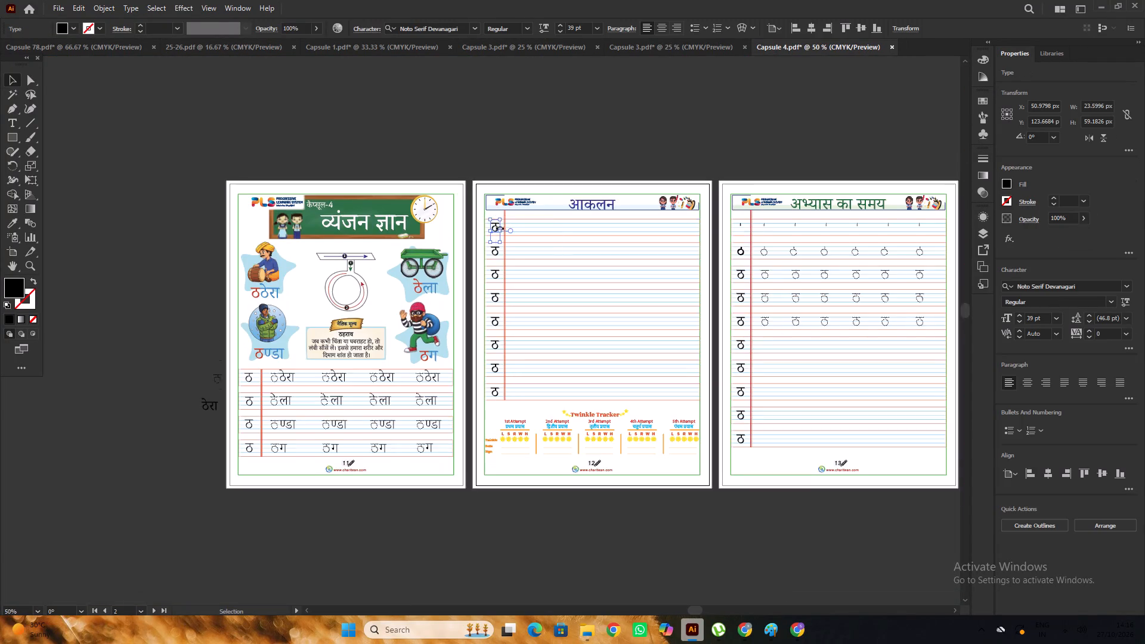
pyautogui.keyDown('alt'); pyautogui.scroll(-2, 500, 227); pyautogui.keyUp('alt')
pyautogui.keyDown('alt'); pyautogui.scroll(2, 499, 233); pyautogui.keyUp('alt')
pyautogui.keyDown('shift'); pyautogui.click(496, 218); pyautogui.keyUp('shift')
pyautogui.keyDown('shift'); pyautogui.click(487, 265); pyautogui.keyUp('shift')
pyautogui.keyDown('shift'); pyautogui.click(492, 318); pyautogui.keyUp('shift')
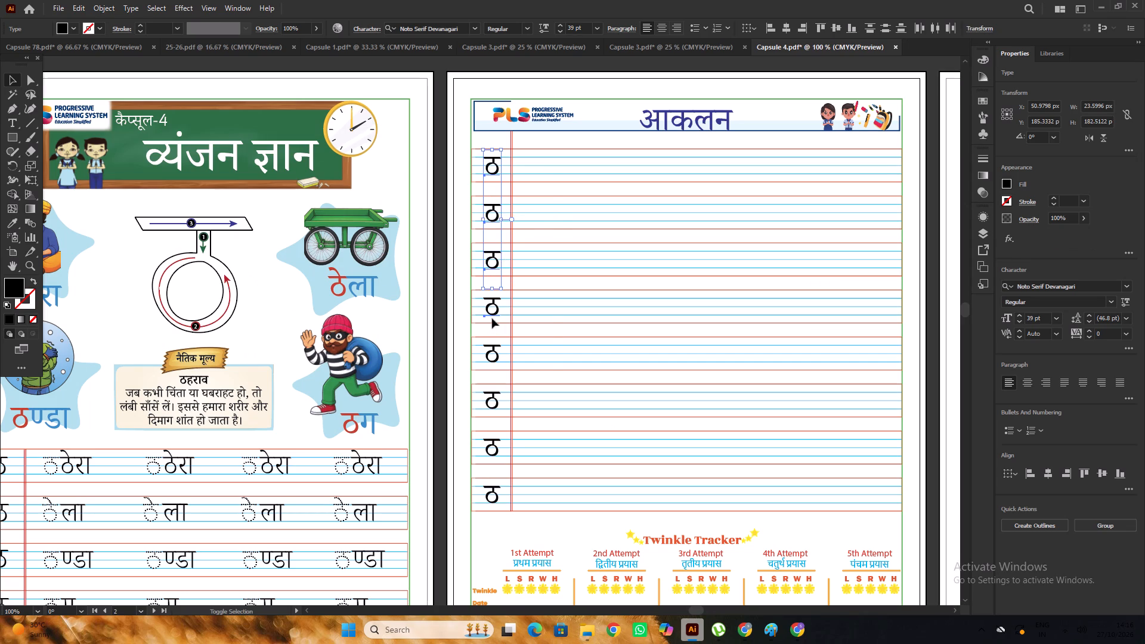
pyautogui.keyDown('shift'); pyautogui.click(492, 352); pyautogui.keyUp('shift')
pyautogui.keyDown('shift'); pyautogui.click(491, 397); pyautogui.keyUp('shift')
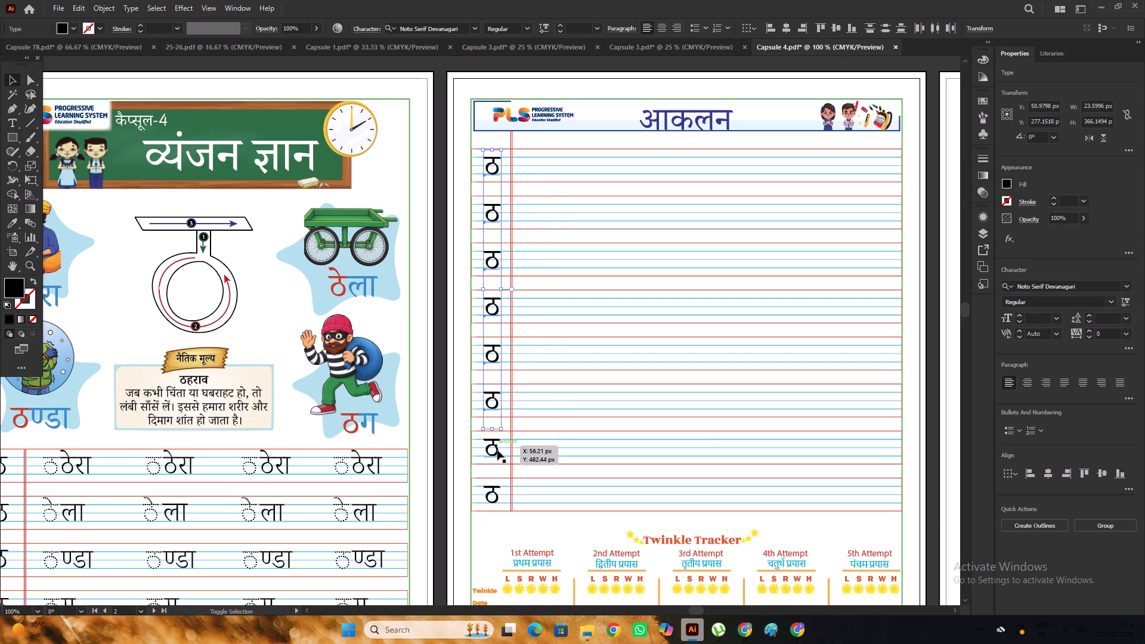
pyautogui.keyDown('shift'); pyautogui.click(497, 450); pyautogui.keyUp('shift')
pyautogui.keyDown('shift'); pyautogui.click(496, 490); pyautogui.keyUp('shift')
pyautogui.click(1079, 280)
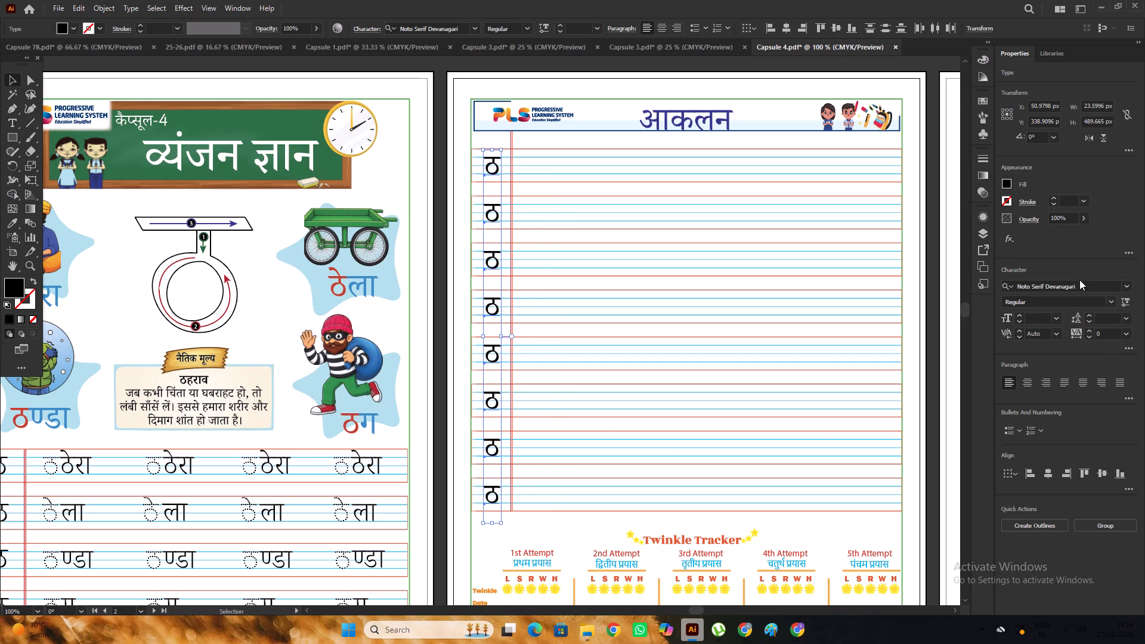
pyautogui.click(1081, 289)
pyautogui.click(1112, 300)
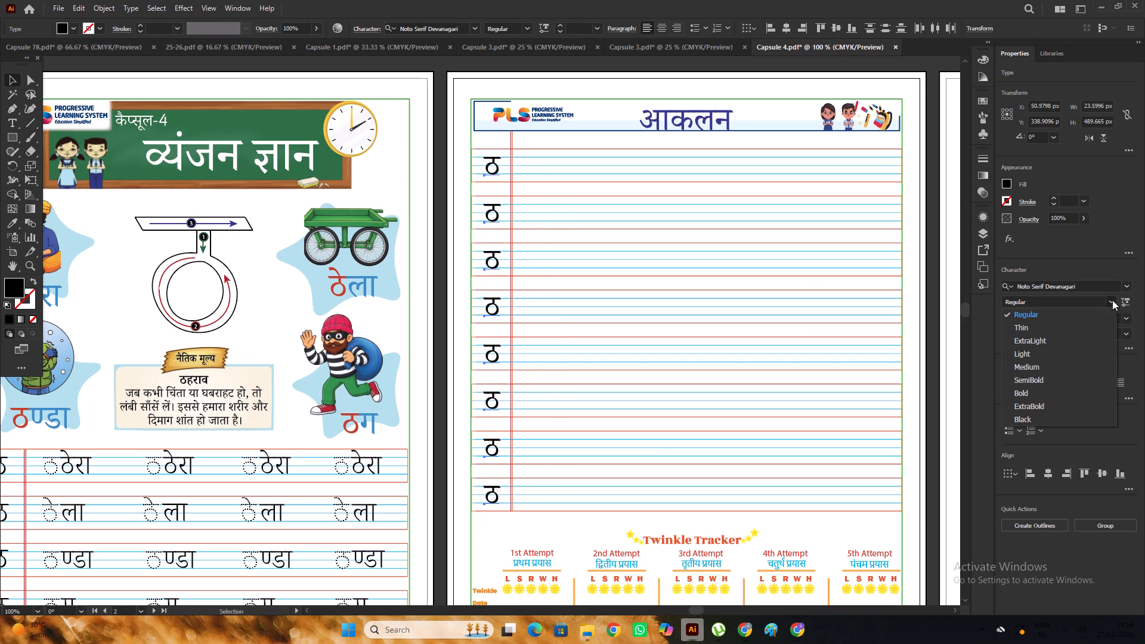
pyautogui.click(1049, 355)
pyautogui.keyDown('alt'); pyautogui.scroll(-2, 633, 348); pyautogui.keyUp('alt')
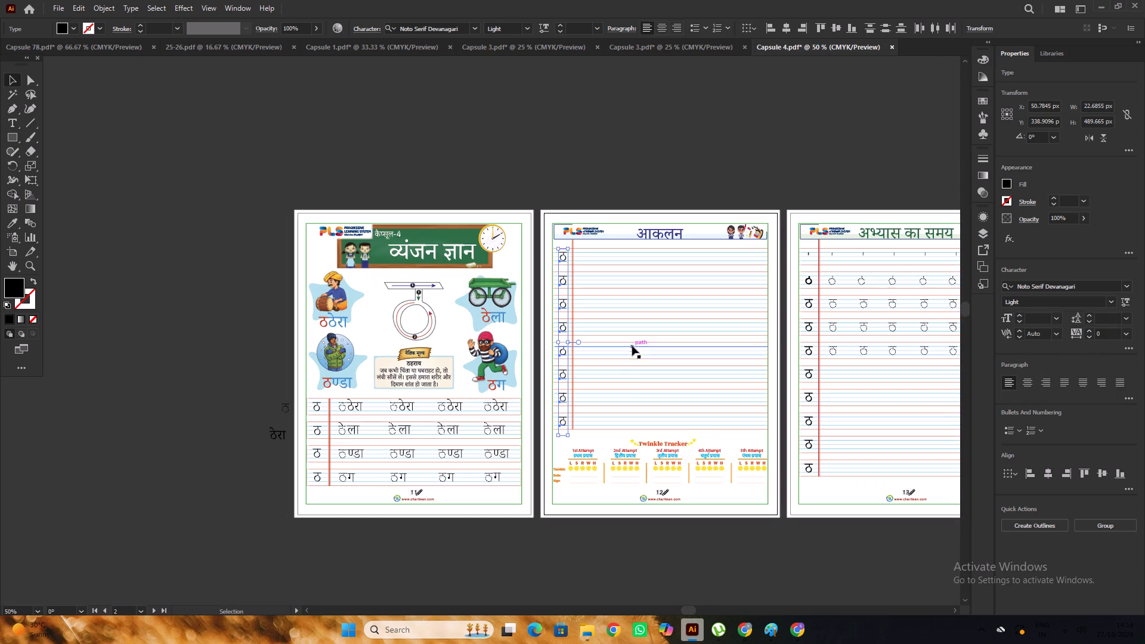
pyautogui.click(695, 590)
# Examine the leading ठ letters on the आकलन page and those on the अभ्यास का समय page.
pyautogui.keyDown('alt'); pyautogui.scroll(6, 574, 396); pyautogui.keyUp('alt')
pyautogui.keyDown('alt'); pyautogui.scroll(-1, 574, 396); pyautogui.keyUp('alt')
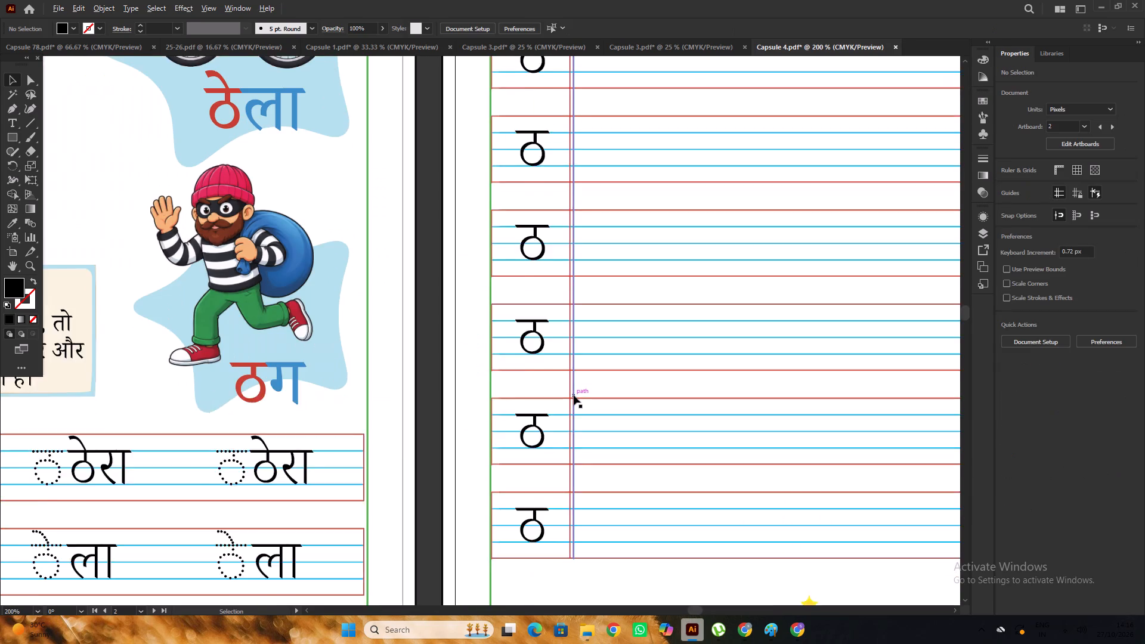
pyautogui.scroll(4, 574, 395)
pyautogui.scroll(20, 590, 385)
pyautogui.keyDown('alt'); pyautogui.scroll(-6, 566, 363); pyautogui.keyUp('alt')
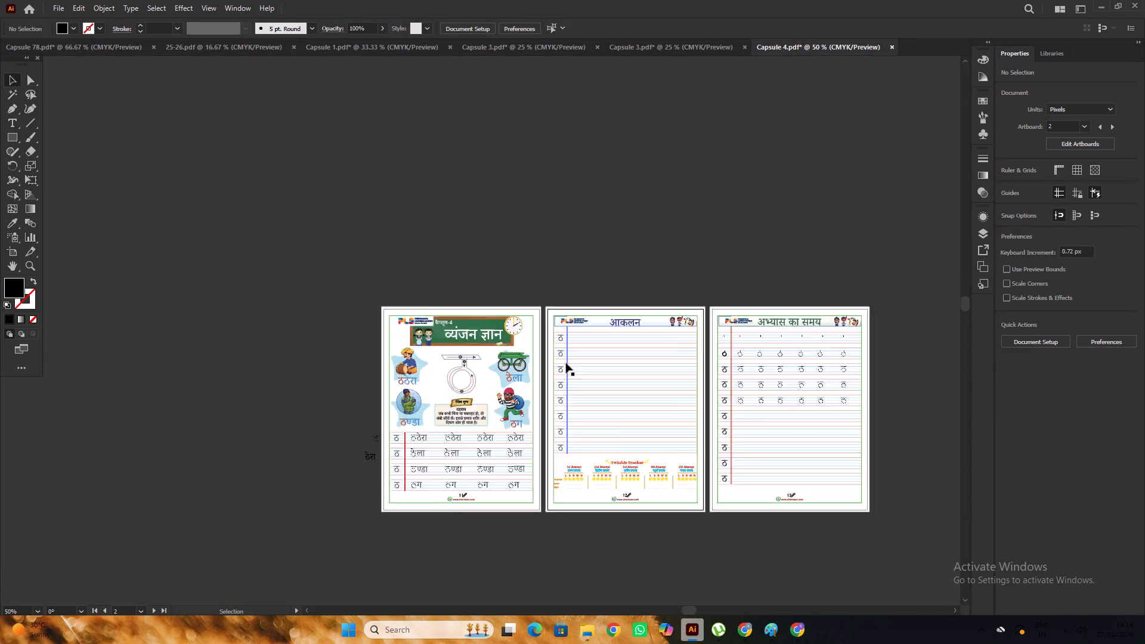
pyautogui.keyDown('alt'); pyautogui.scroll(-1, 566, 363); pyautogui.keyUp('alt')
pyautogui.press('space')
pyautogui.moveTo(701, 255); pyautogui.dragTo(585, 225)
pyautogui.click(620, 224)
pyautogui.scroll(-4, 622, 224)
pyautogui.keyDown('alt'); pyautogui.scroll(5, 574, 277); pyautogui.keyUp('alt')
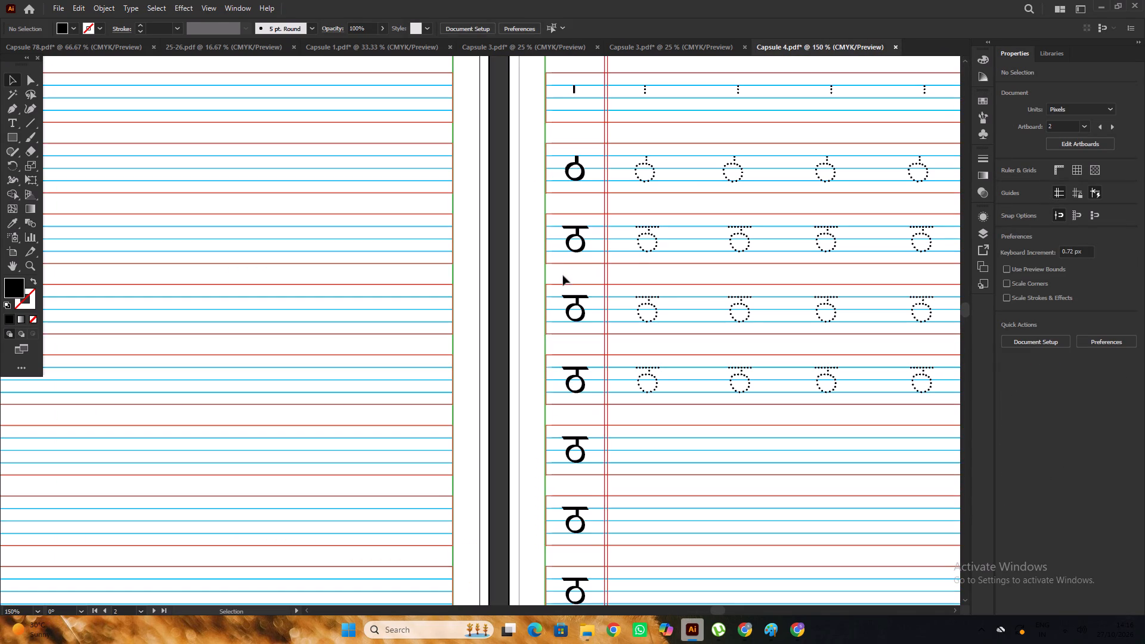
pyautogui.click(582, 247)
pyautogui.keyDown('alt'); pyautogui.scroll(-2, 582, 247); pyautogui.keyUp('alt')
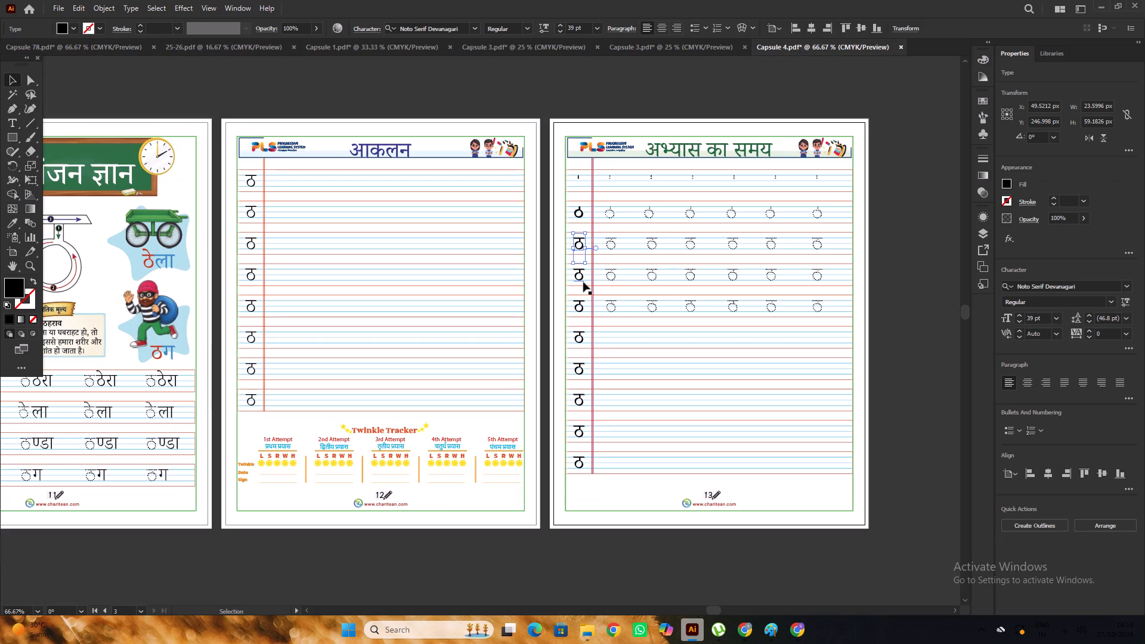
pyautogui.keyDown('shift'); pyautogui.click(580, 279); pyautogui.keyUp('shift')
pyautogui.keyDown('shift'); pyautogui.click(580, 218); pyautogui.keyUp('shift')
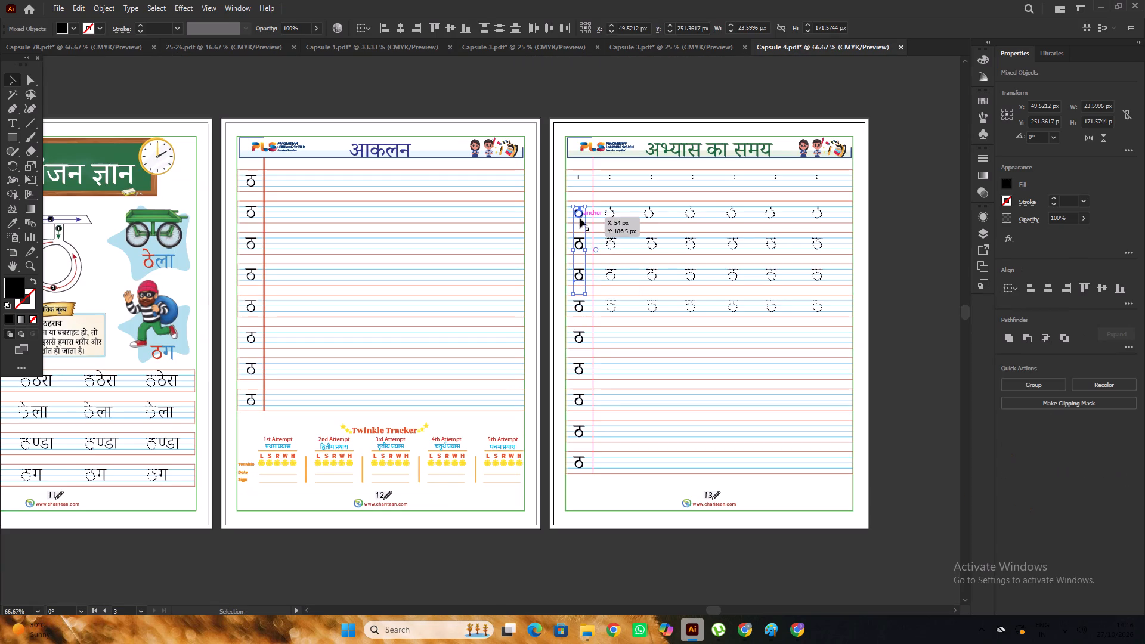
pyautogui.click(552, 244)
# Set the eight full ठ letters in the first column of the अभ्यास का समय page to the Light font weight.
pyautogui.scroll(-1, 552, 244)
pyautogui.keyDown('alt'); pyautogui.scroll(2, 576, 235); pyautogui.keyUp('alt')
pyautogui.click(583, 234)
pyautogui.scroll(-3, 580, 256)
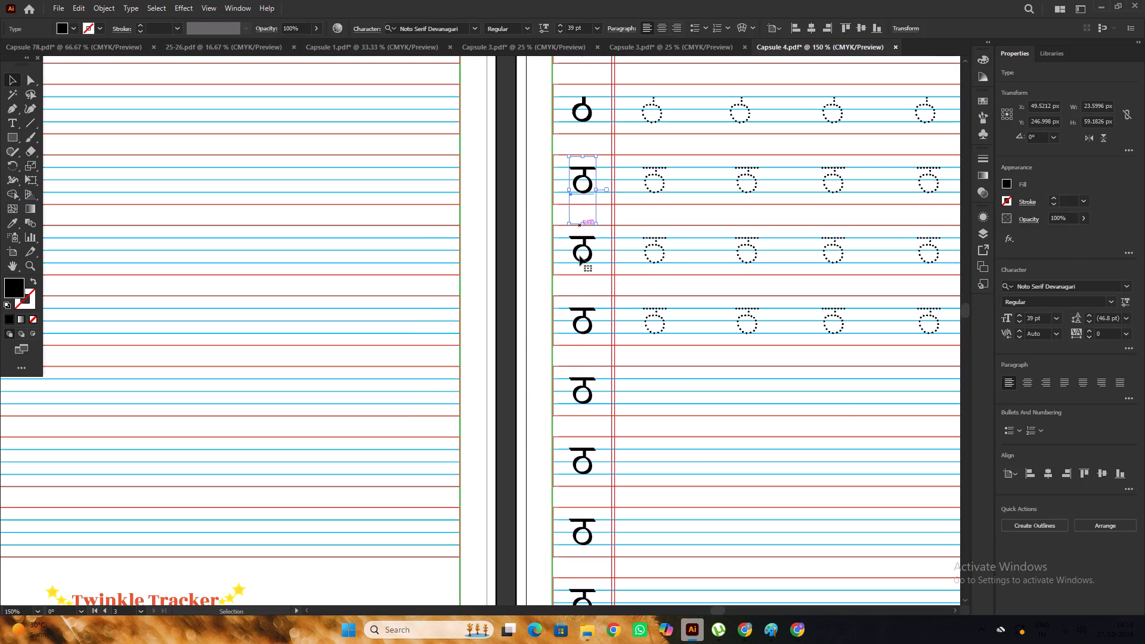
pyautogui.keyDown('shift'); pyautogui.click(583, 262); pyautogui.keyUp('shift')
pyautogui.keyDown('shift'); pyautogui.click(588, 325); pyautogui.keyUp('shift')
pyautogui.keyDown('alt'); pyautogui.scroll(-7, 588, 309); pyautogui.keyUp('alt')
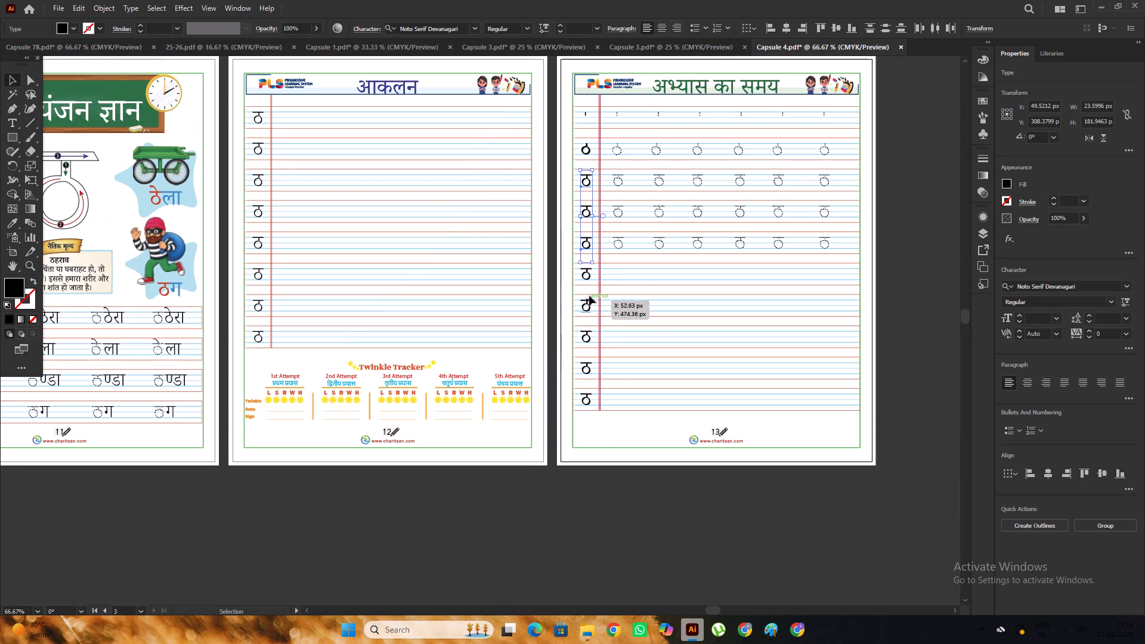
pyautogui.keyDown('shift'); pyautogui.click(588, 279); pyautogui.keyUp('shift')
pyautogui.keyDown('shift'); pyautogui.click(587, 308); pyautogui.keyUp('shift')
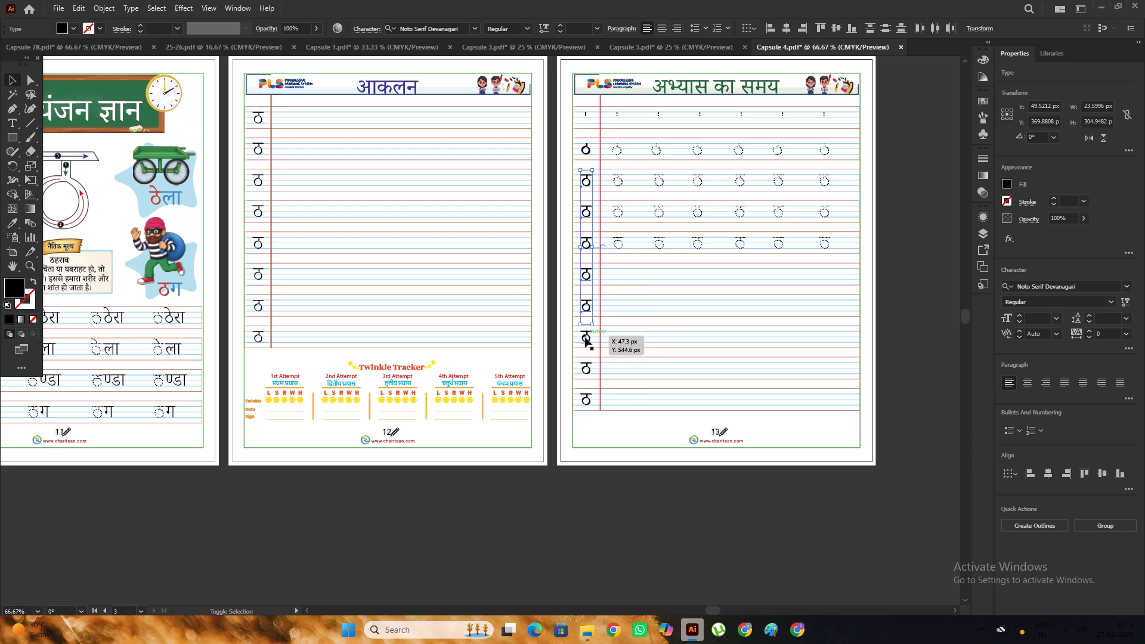
pyautogui.keyDown('shift'); pyautogui.click(585, 338); pyautogui.keyUp('shift')
pyautogui.keyDown('shift'); pyautogui.click(588, 369); pyautogui.keyUp('shift')
pyautogui.keyDown('shift'); pyautogui.click(585, 404); pyautogui.keyUp('shift')
pyautogui.keyDown('alt'); pyautogui.scroll(2, 599, 373); pyautogui.keyUp('alt')
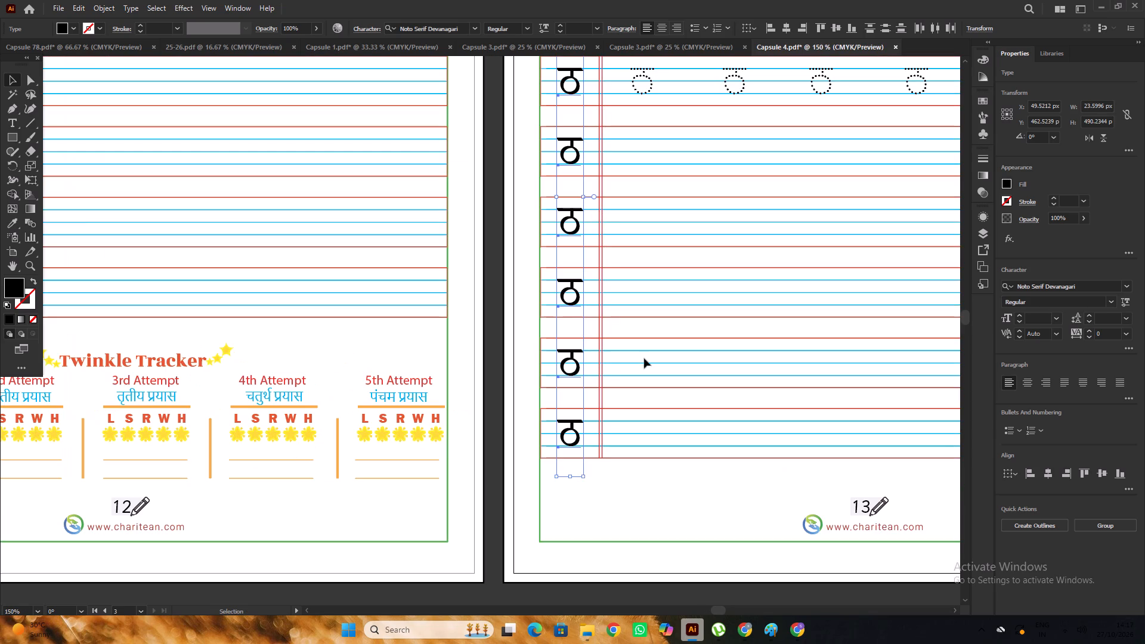
pyautogui.click(1108, 303)
pyautogui.click(1030, 355)
pyautogui.keyDown('alt'); pyautogui.scroll(-3, 801, 262); pyautogui.keyUp('alt')
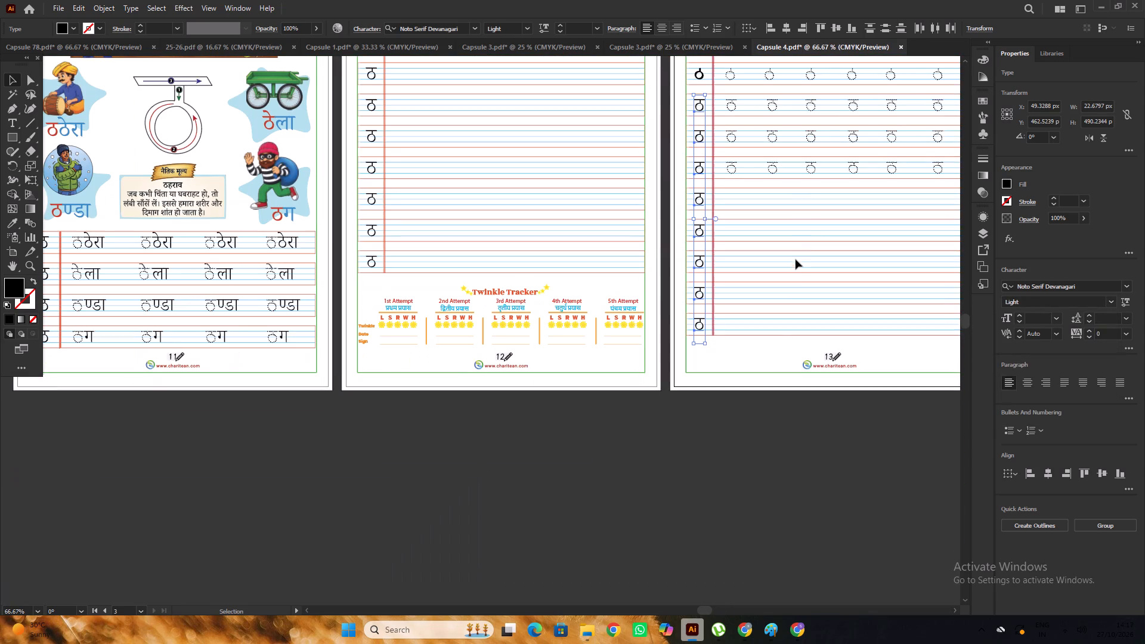
pyautogui.click(770, 410)
# Examine the letter weights and layout across all three pages of Capsule 4.
pyautogui.scroll(6, 773, 382)
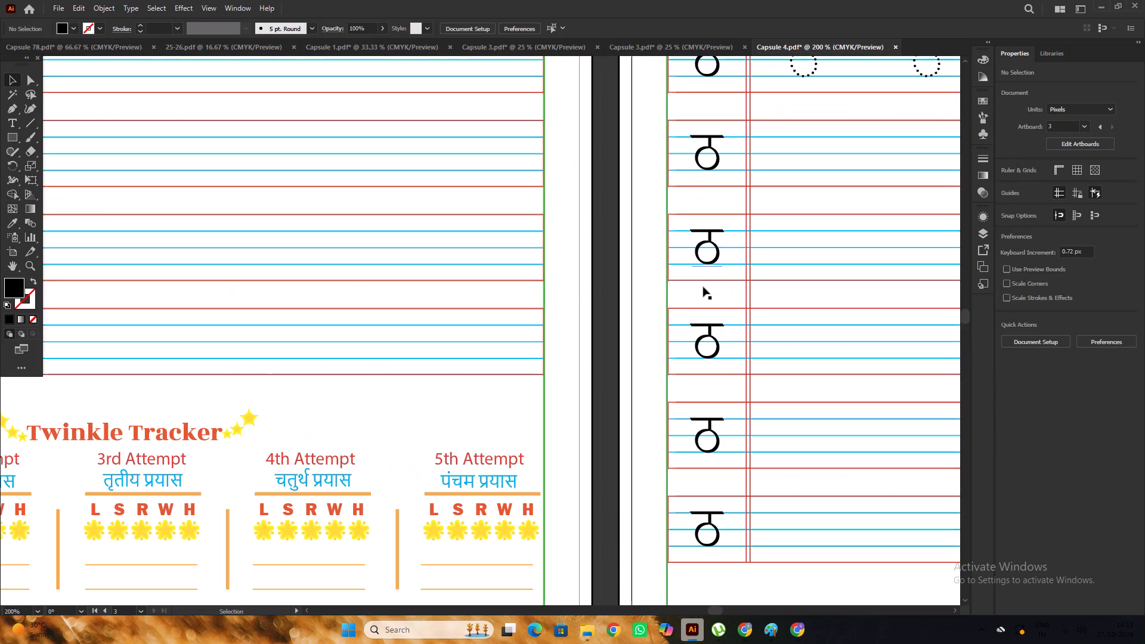
pyautogui.keyDown('alt'); pyautogui.scroll(-4, 703, 286); pyautogui.keyUp('alt')
pyautogui.scroll(3, 703, 286)
pyautogui.keyDown('alt'); pyautogui.scroll(-1, 703, 286); pyautogui.keyUp('alt')
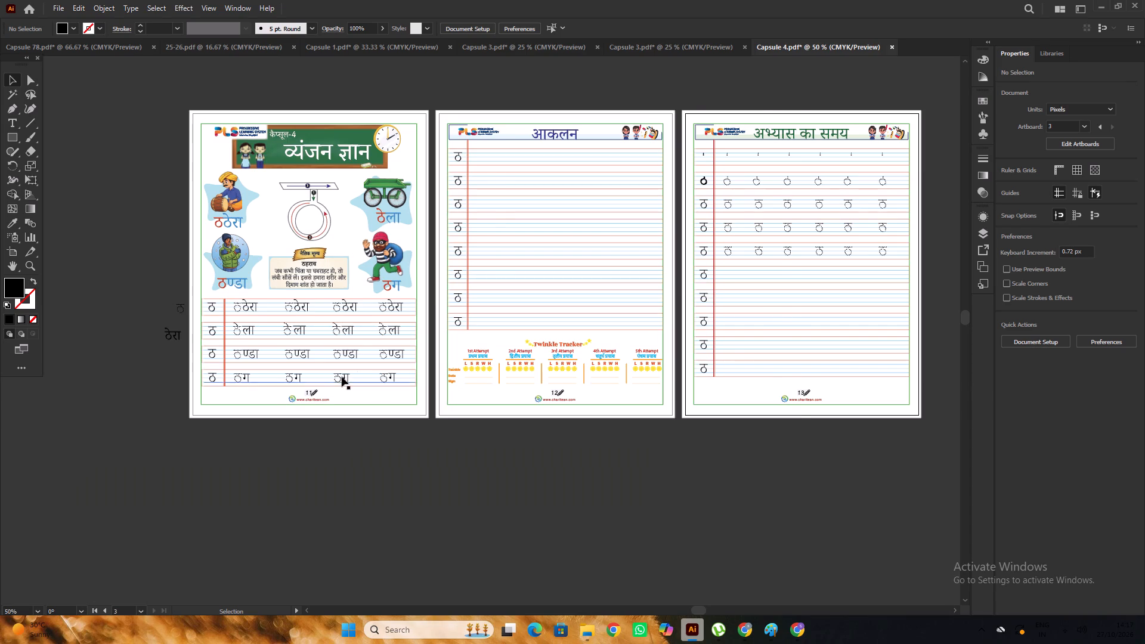
pyautogui.keyDown('alt'); pyautogui.scroll(1, 338, 375); pyautogui.keyUp('alt')
pyautogui.keyDown('alt'); pyautogui.scroll(-1, 586, 326); pyautogui.keyUp('alt')
pyautogui.keyDown('alt'); pyautogui.scroll(2, 587, 324); pyautogui.keyUp('alt')
pyautogui.keyDown('alt'); pyautogui.scroll(-4, 587, 324); pyautogui.keyUp('alt')
pyautogui.keyDown('alt'); pyautogui.scroll(3, 688, 377); pyautogui.keyUp('alt')
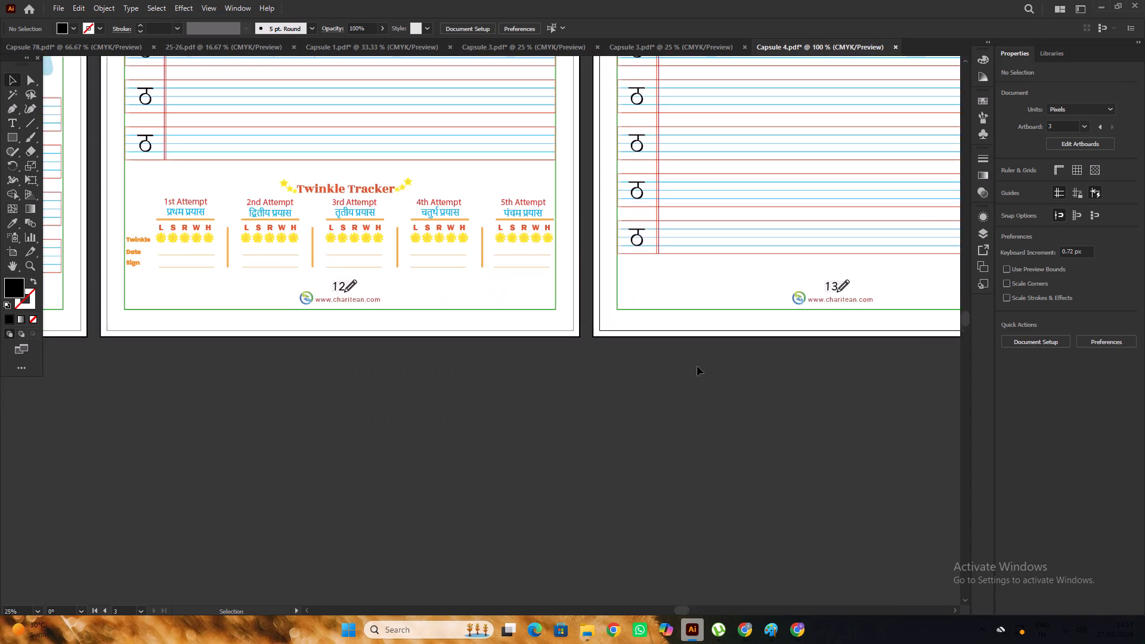
pyautogui.keyDown('alt'); pyautogui.scroll(4, 697, 366); pyautogui.keyUp('alt')
pyautogui.keyDown('alt'); pyautogui.scroll(-2, 723, 357); pyautogui.keyUp('alt')
pyautogui.scroll(4, 723, 357)
pyautogui.scroll(1, 673, 339)
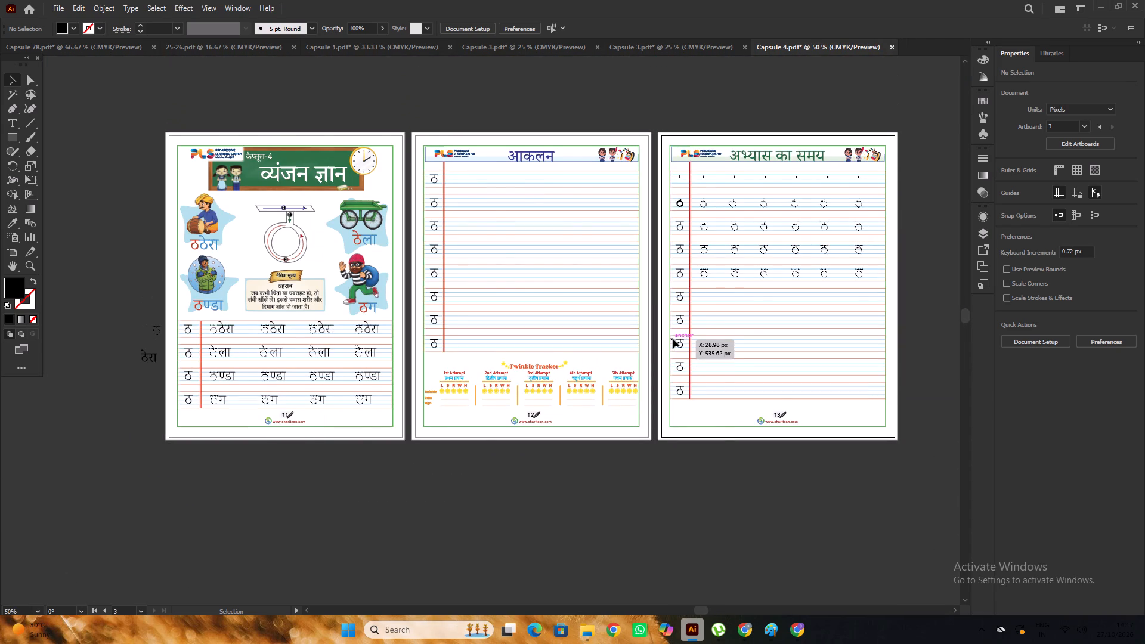
# Examine the ठ stroke-order diagram, the surrounding word pictures and the moral-value box on Capsule 4's व्यंजन ज्ञान page.
pyautogui.keyDown('alt'); pyautogui.scroll(-1, 673, 339); pyautogui.keyUp('alt')
pyautogui.keyDown('alt'); pyautogui.scroll(3, 414, 278); pyautogui.keyUp('alt')
pyautogui.scroll(2, 414, 277)
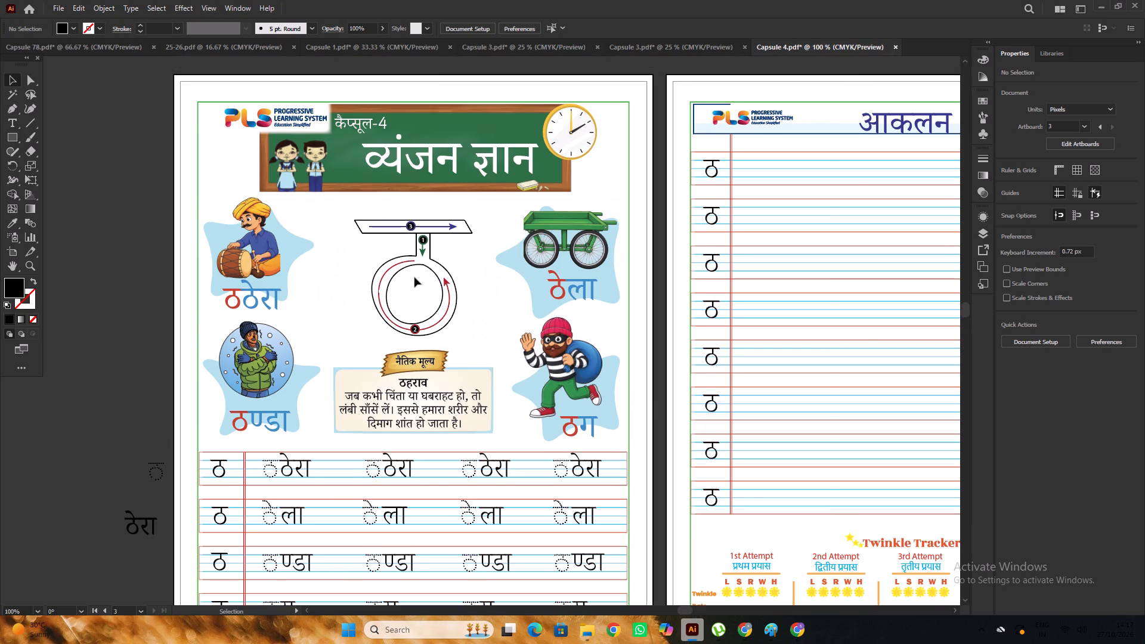
pyautogui.scroll(1, 414, 277)
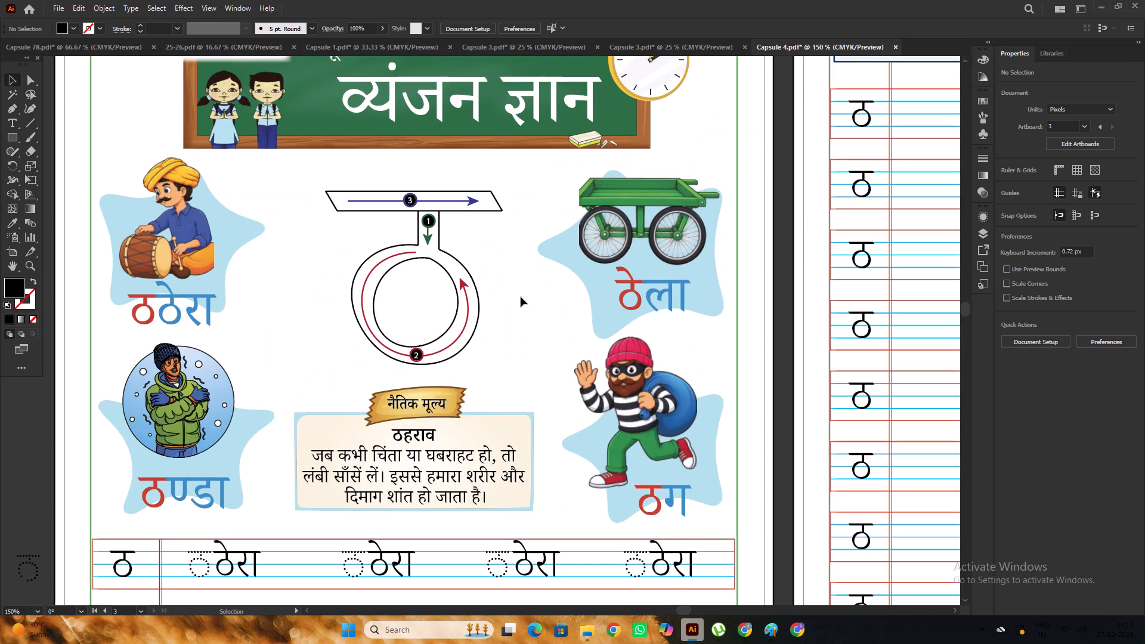
pyautogui.keyDown('alt'); pyautogui.scroll(4, 351, 312); pyautogui.keyUp('alt')
pyautogui.keyDown('alt'); pyautogui.scroll(-4, 420, 305); pyautogui.keyUp('alt')
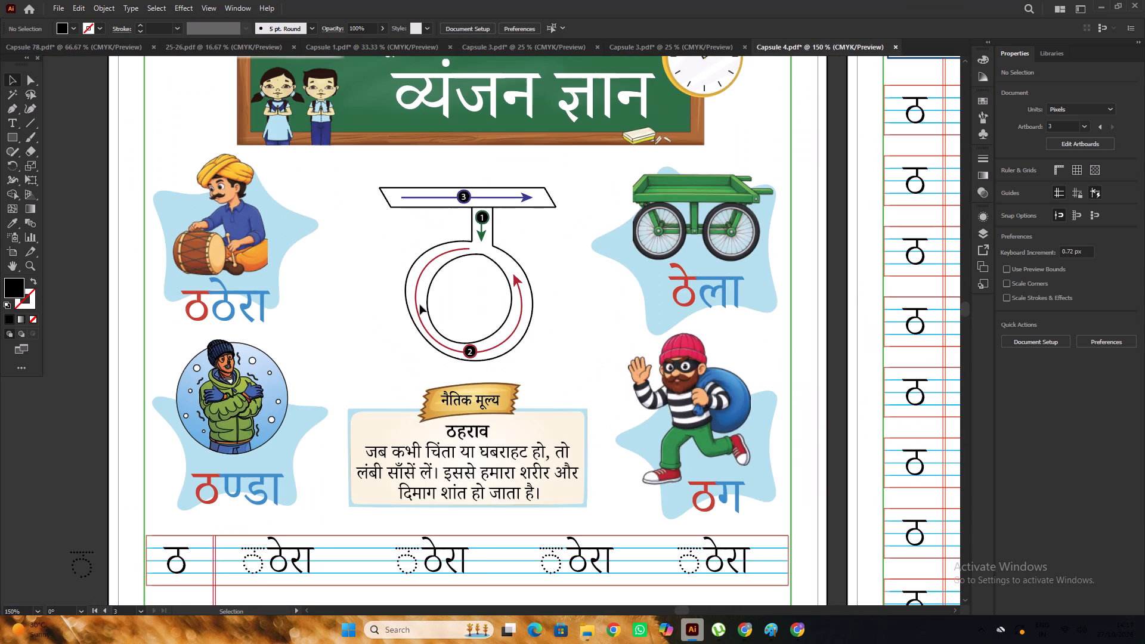
pyautogui.keyDown('alt'); pyautogui.scroll(-2, 420, 305); pyautogui.keyUp('alt')
pyautogui.scroll(4, 420, 305)
pyautogui.keyDown('alt'); pyautogui.scroll(2, 420, 305); pyautogui.keyUp('alt')
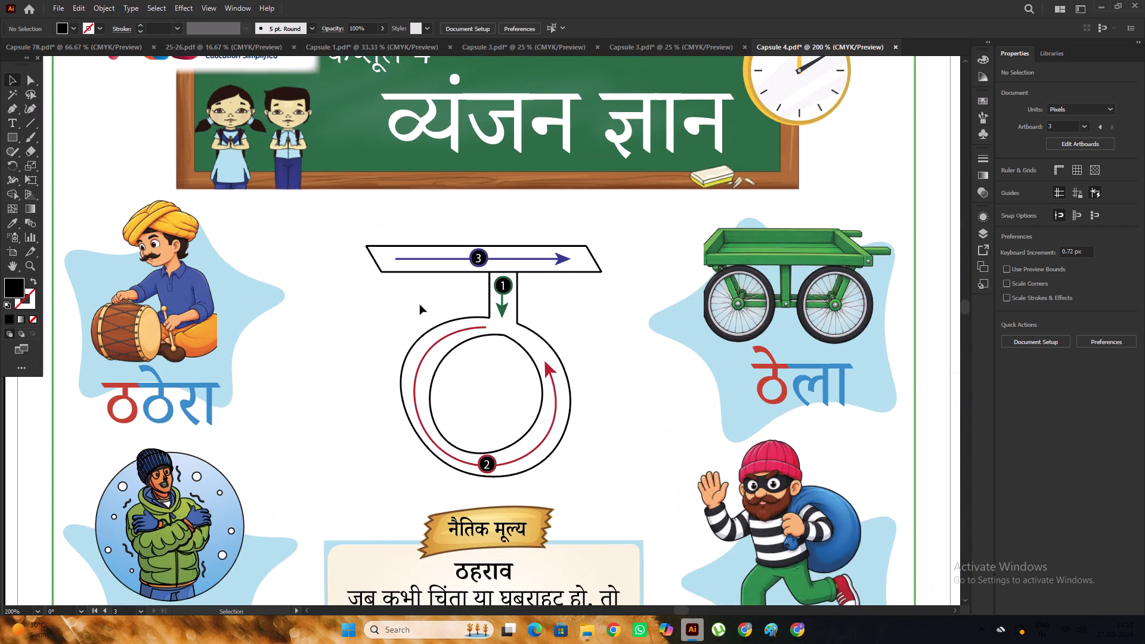
# Review the overall layout of Capsule 4's three pages side by side.
pyautogui.keyDown('alt'); pyautogui.scroll(-3, 420, 305); pyautogui.keyUp('alt')
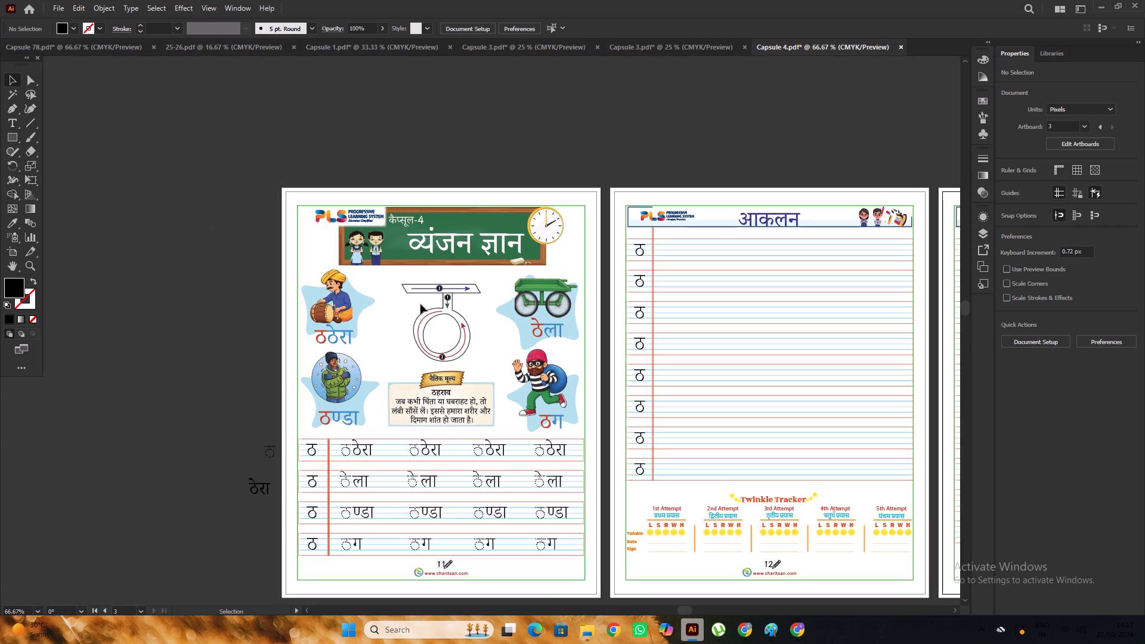
pyautogui.scroll(-1, 420, 304)
pyautogui.click(213, 286)
pyautogui.scroll(-3, 214, 286)
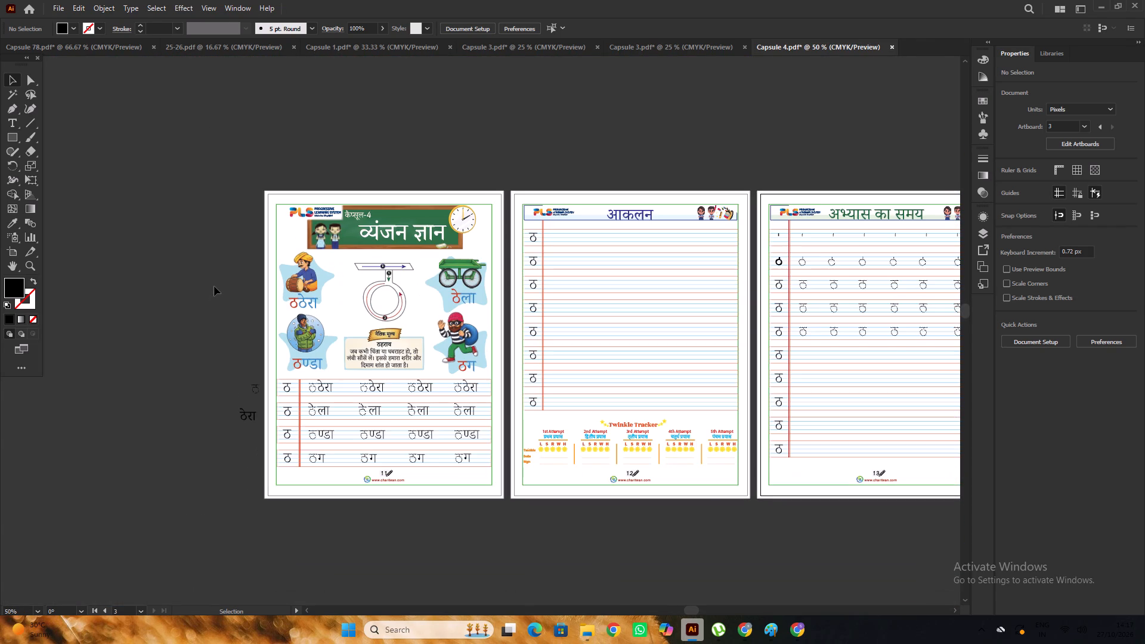
pyautogui.scroll(-2, 214, 286)
pyautogui.keyDown('alt'); pyautogui.scroll(-1, 214, 286); pyautogui.keyUp('alt')
pyautogui.press('space')
pyautogui.moveTo(154, 266); pyautogui.dragTo(209, 270)
pyautogui.keyDown('alt'); pyautogui.scroll(1, 209, 270); pyautogui.keyUp('alt')
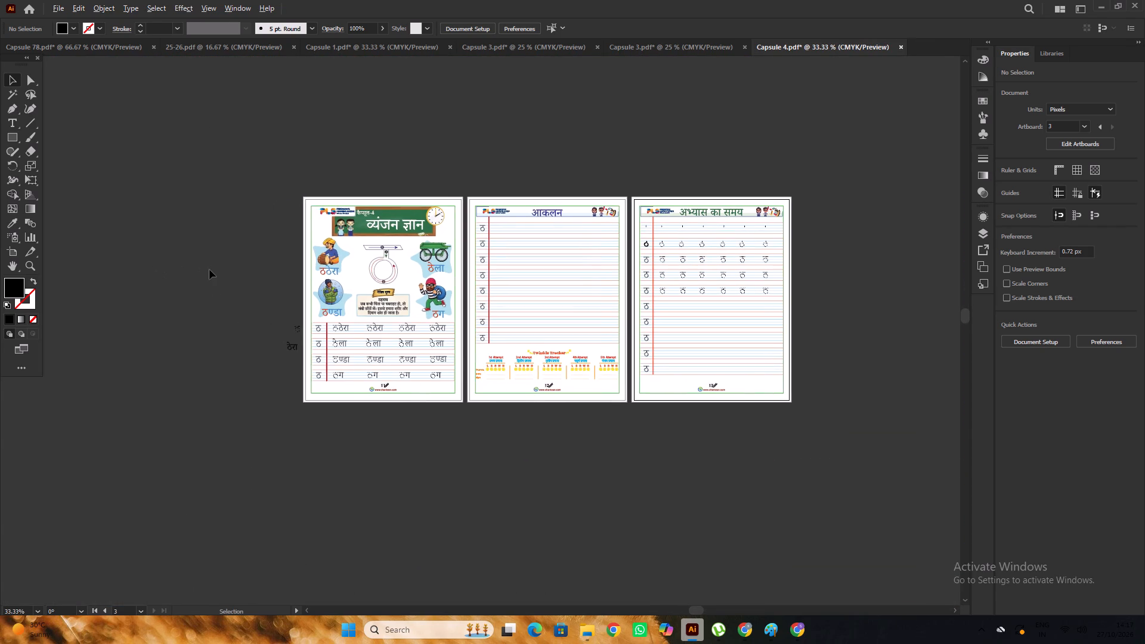
pyautogui.keyDown('alt'); pyautogui.scroll(-1, 209, 270); pyautogui.keyUp('alt')
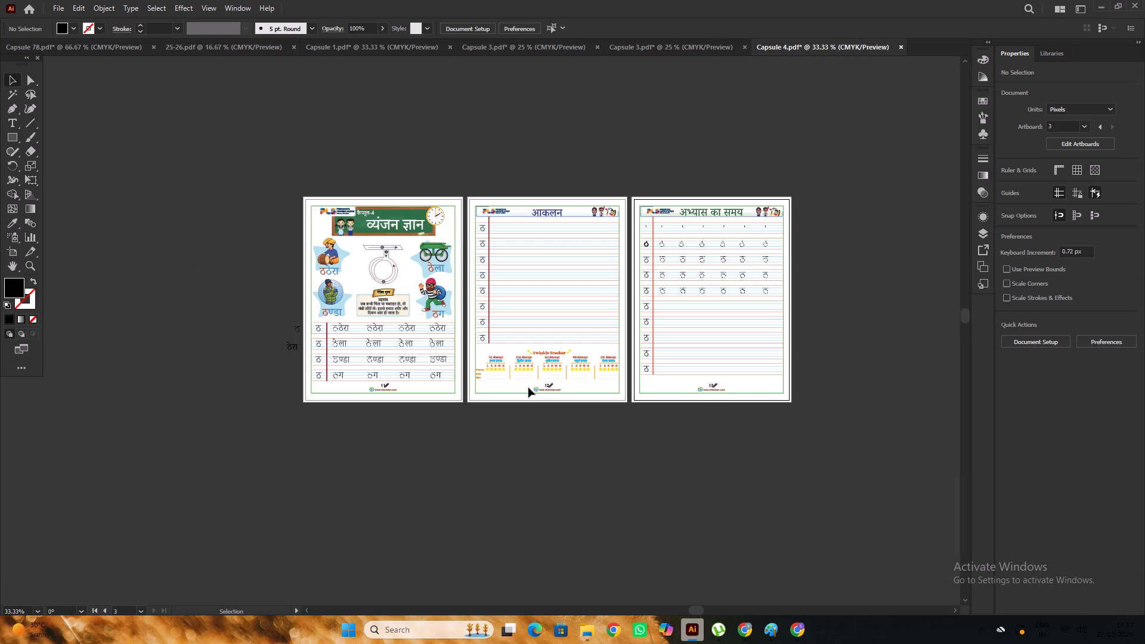
pyautogui.click(850, 481)
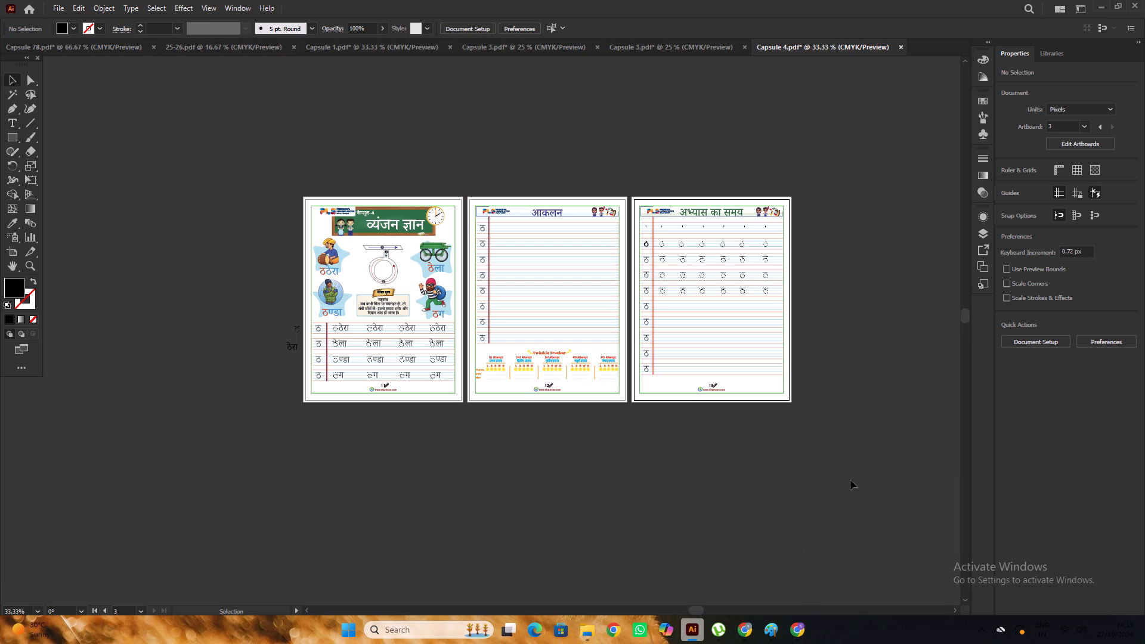
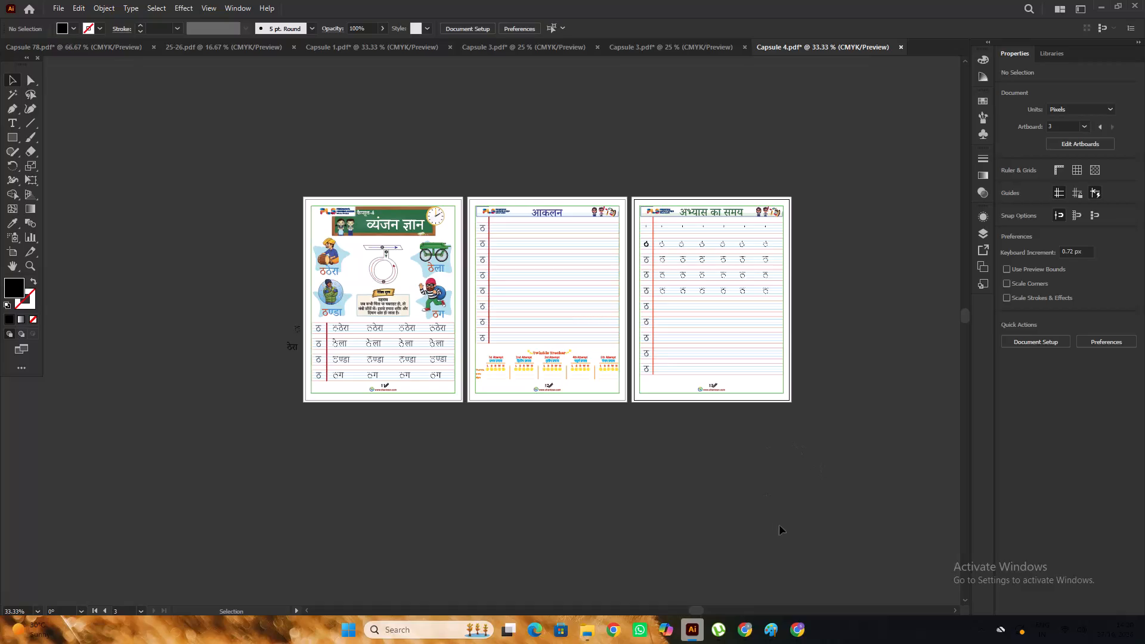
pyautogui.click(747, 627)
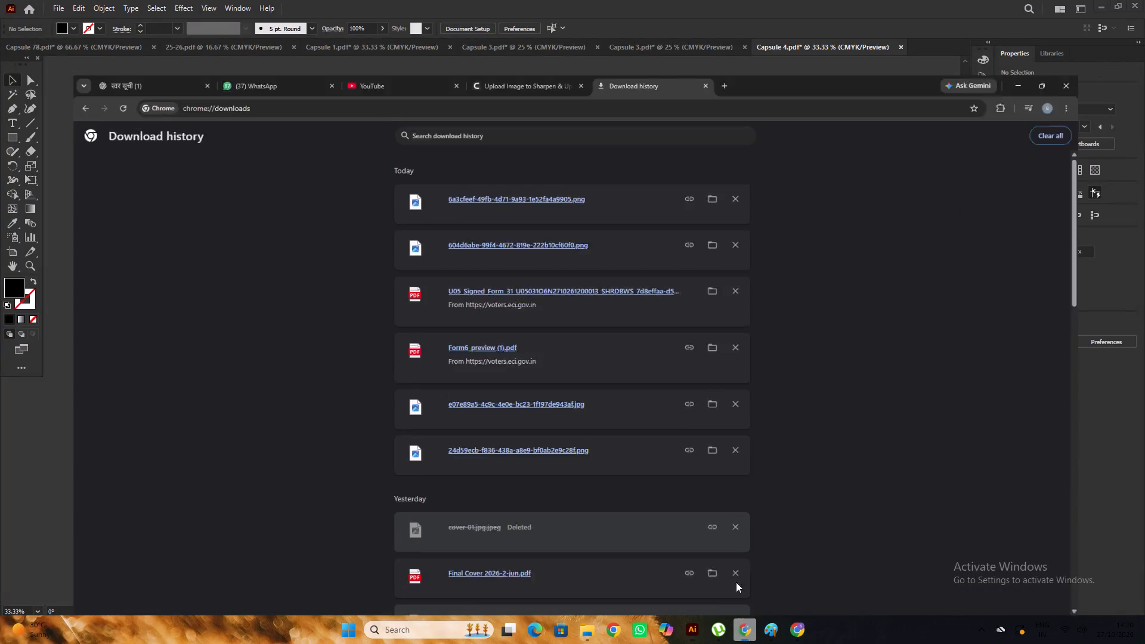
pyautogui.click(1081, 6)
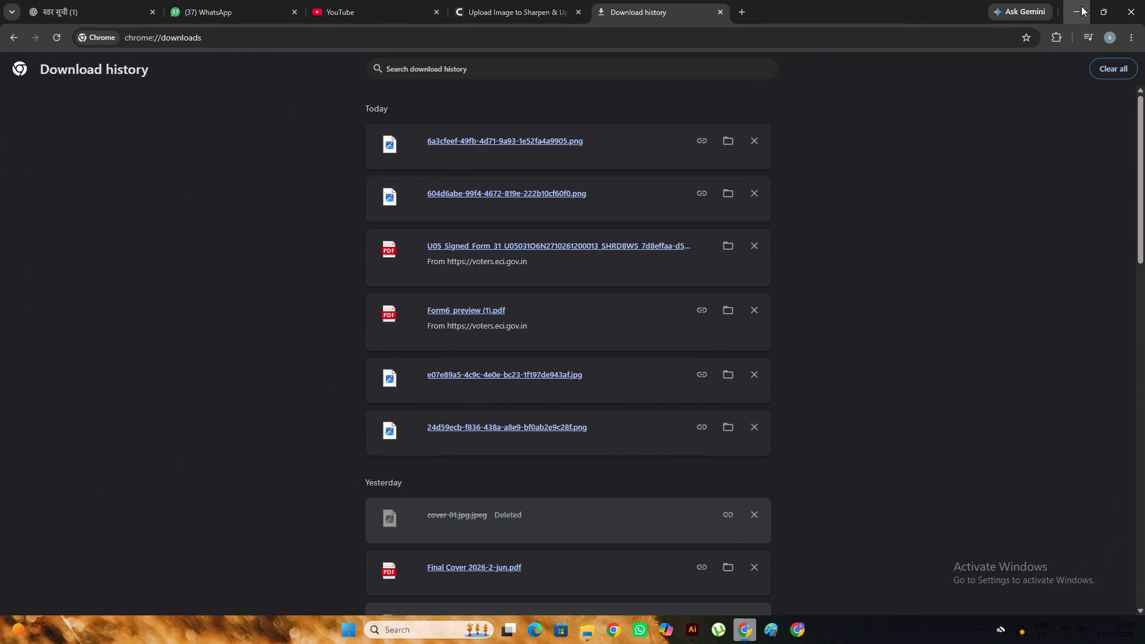
# In the first Capsule 3 document, remove the arrowhead from the green vertical stroke line in the letter a diagram.
pyautogui.click(519, 45)
pyautogui.scroll(-5, 398, 196)
pyautogui.keyDown('alt'); pyautogui.scroll(3, 99, 206); pyautogui.keyUp('alt')
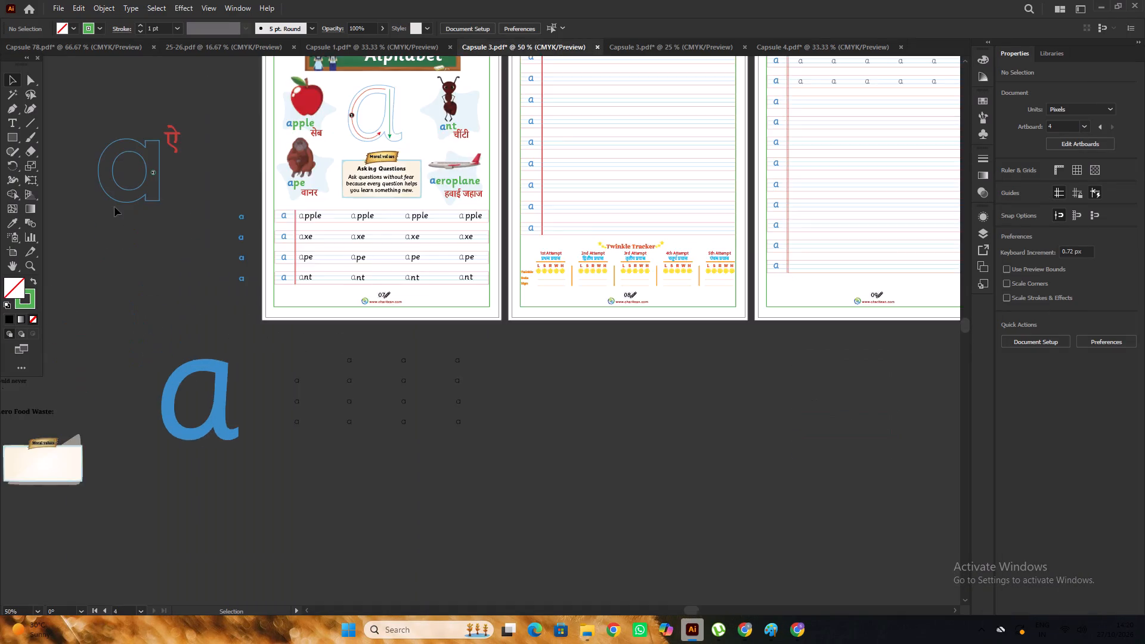
pyautogui.keyDown('alt'); pyautogui.scroll(3, 114, 207); pyautogui.keyUp('alt')
pyautogui.keyDown('alt'); pyautogui.scroll(3, 292, 180); pyautogui.keyUp('alt')
pyautogui.click(587, 153)
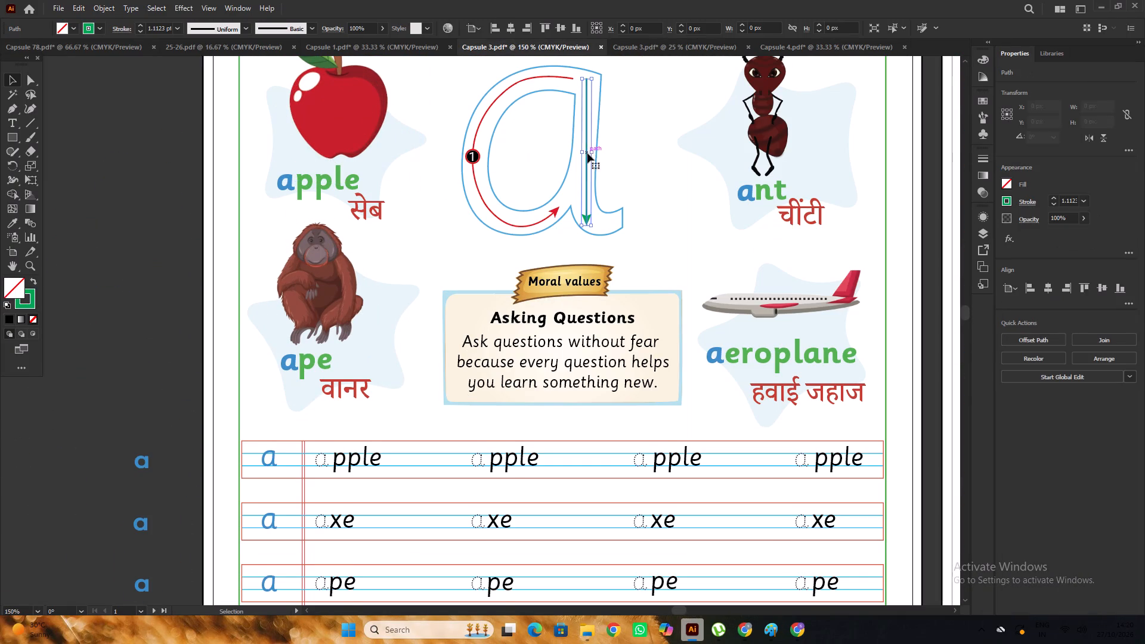
pyautogui.scroll(1, 588, 178)
pyautogui.keyDown('alt'); pyautogui.scroll(-4, 572, 181); pyautogui.keyUp('alt')
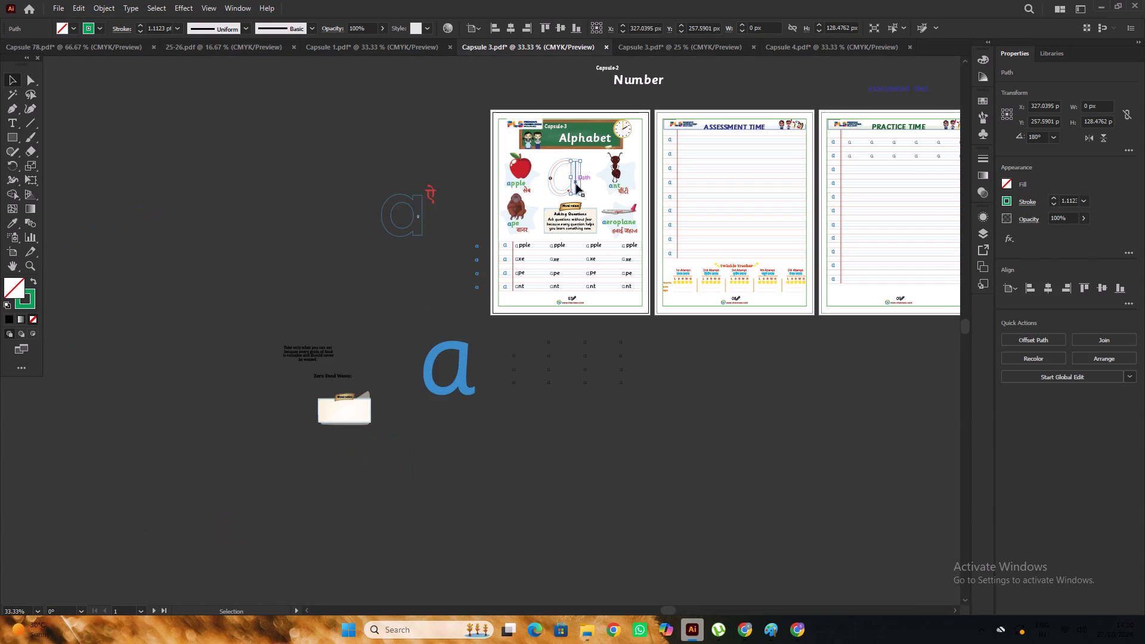
pyautogui.keyDown('alt'); pyautogui.scroll(1, 574, 191); pyautogui.keyUp('alt')
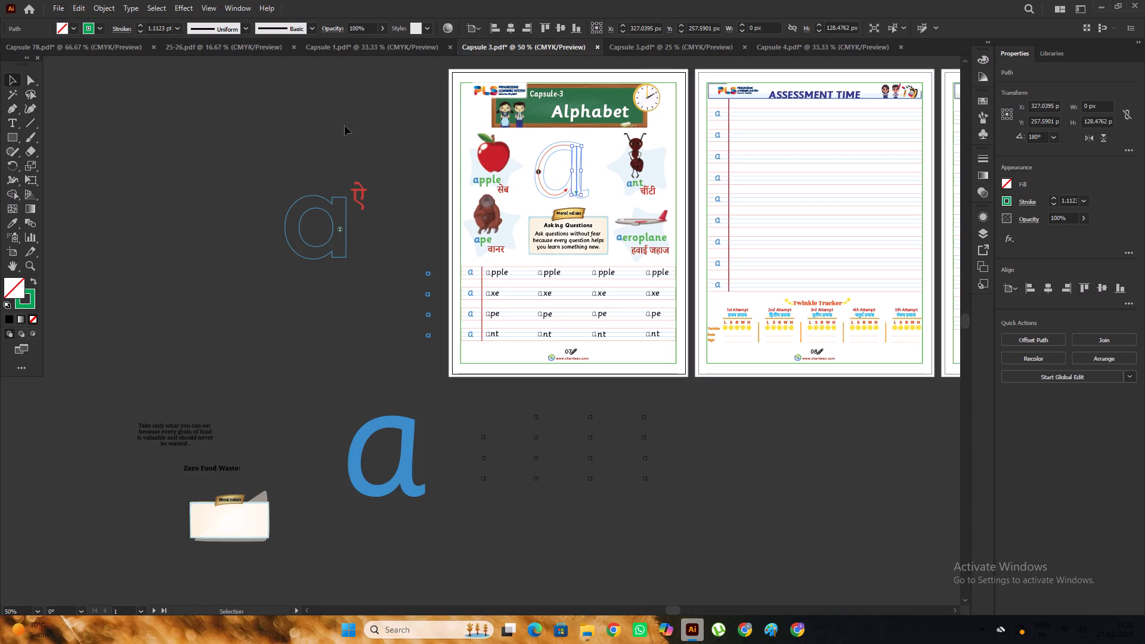
pyautogui.click(639, 49)
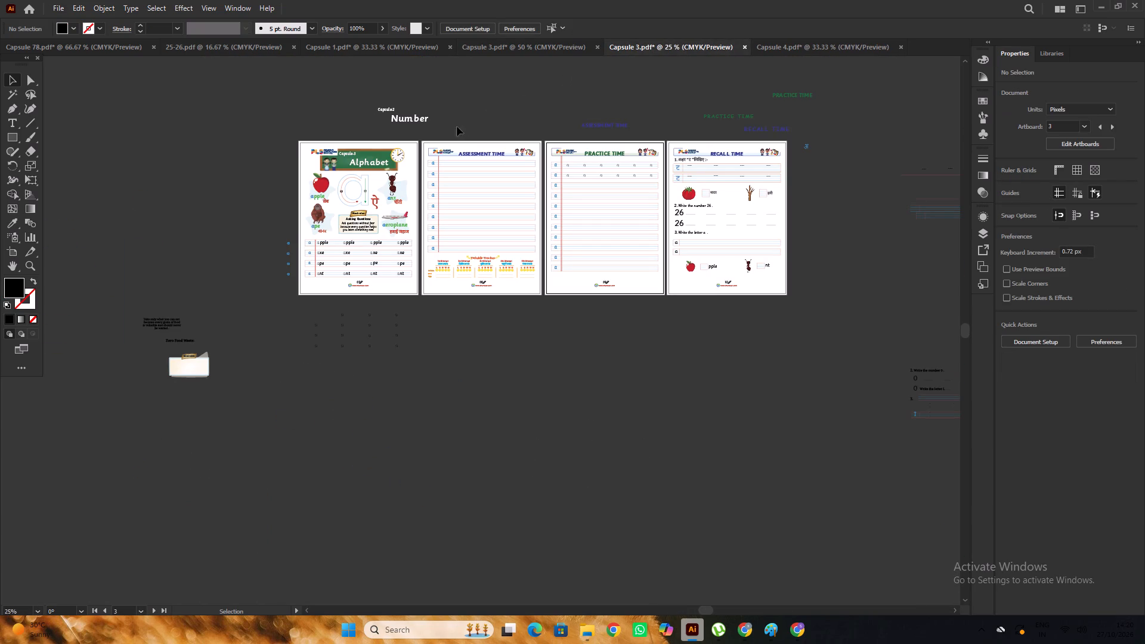
pyautogui.click(536, 43)
pyautogui.keyDown('alt'); pyautogui.scroll(3, 571, 203); pyautogui.keyUp('alt')
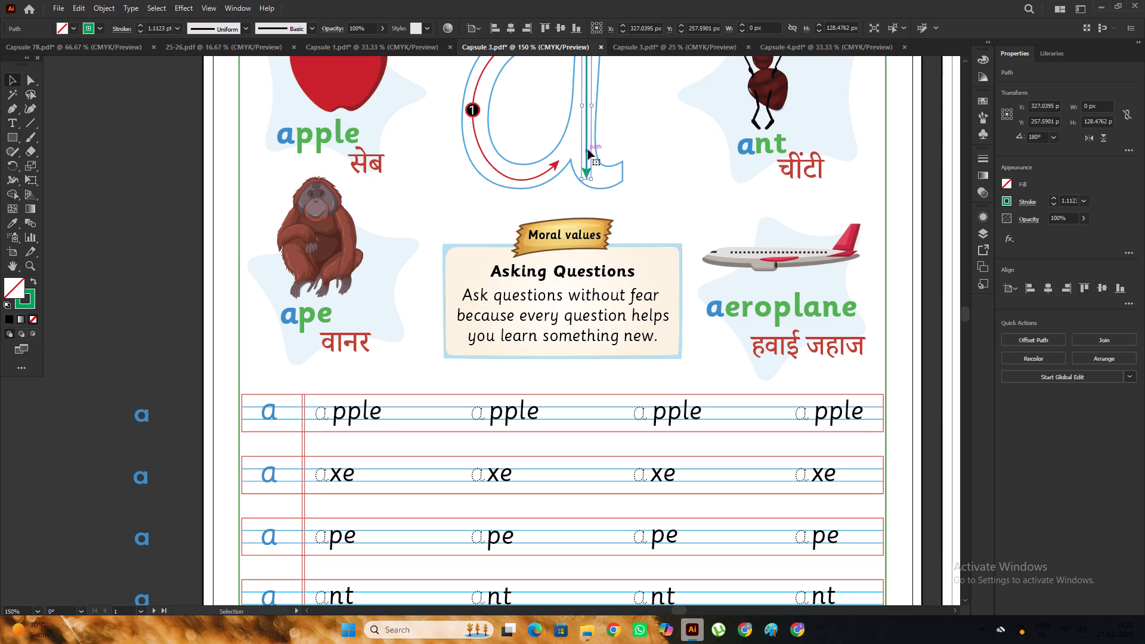
pyautogui.click(1023, 200)
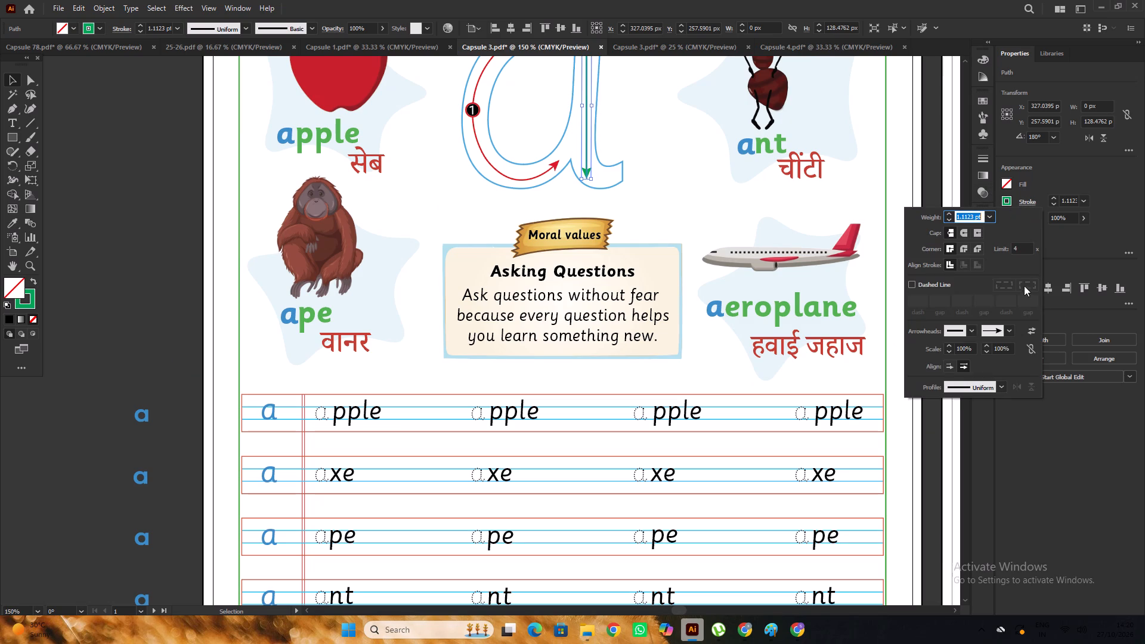
pyautogui.click(1005, 336)
pyautogui.scroll(6, 967, 366)
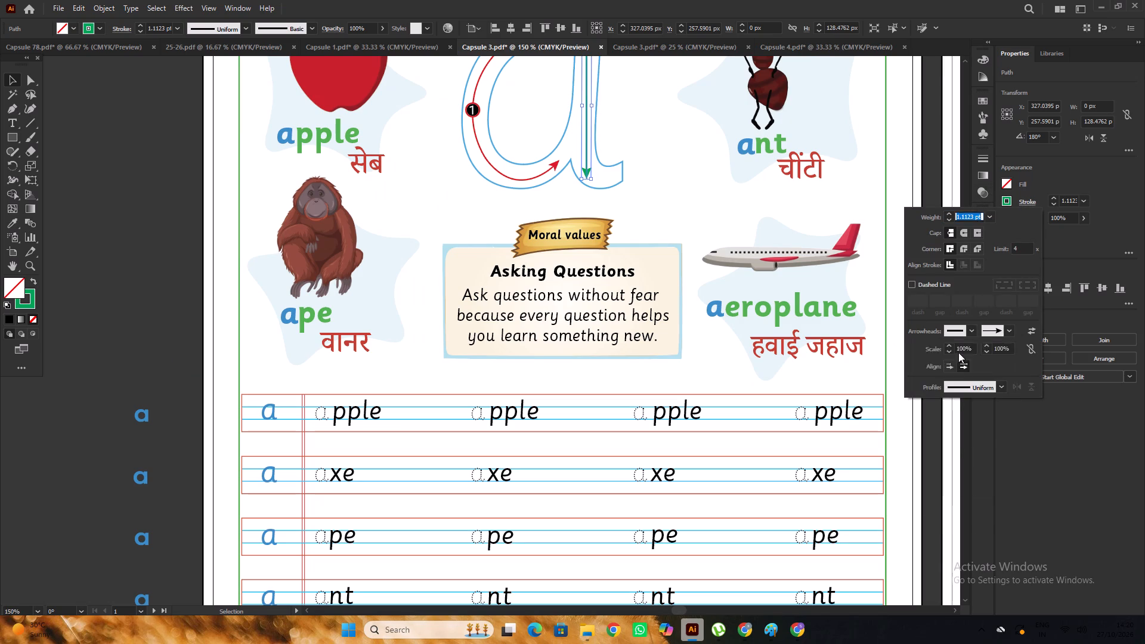
pyautogui.click(958, 352)
pyautogui.scroll(6, 742, 244)
pyautogui.click(678, 186)
pyautogui.scroll(5, 679, 186)
pyautogui.click(642, 165)
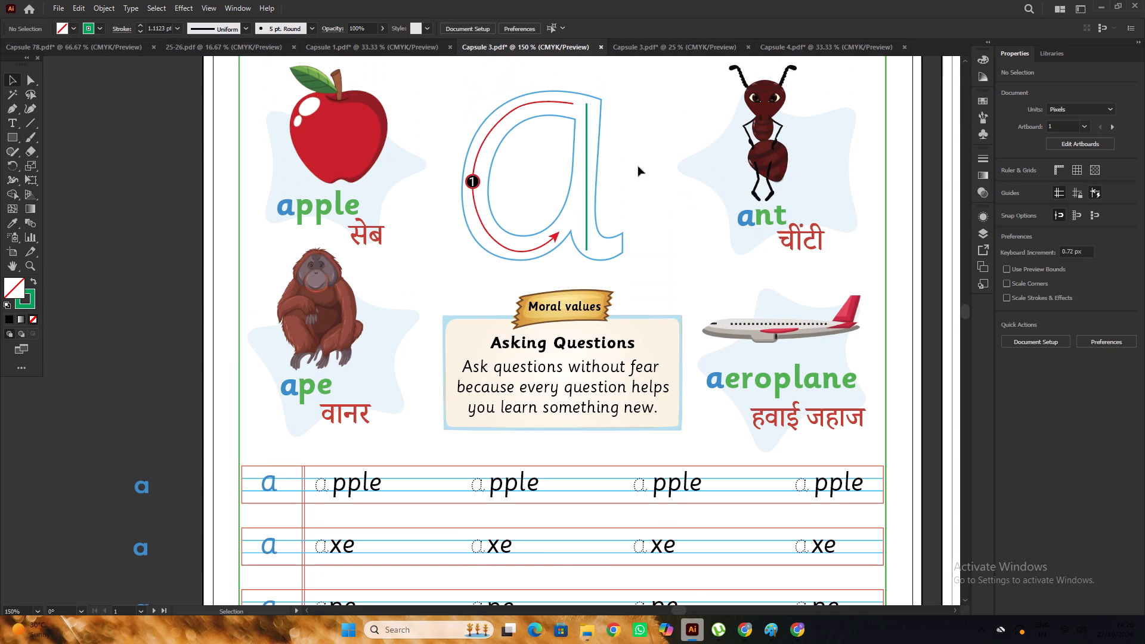
# Move the green line to about X 331 px, inside the right stem of the letter a outline.
pyautogui.keyDown('alt'); pyautogui.scroll(2, 568, 123); pyautogui.keyUp('alt')
pyautogui.moveTo(606, 87); pyautogui.dragTo(610, 85)
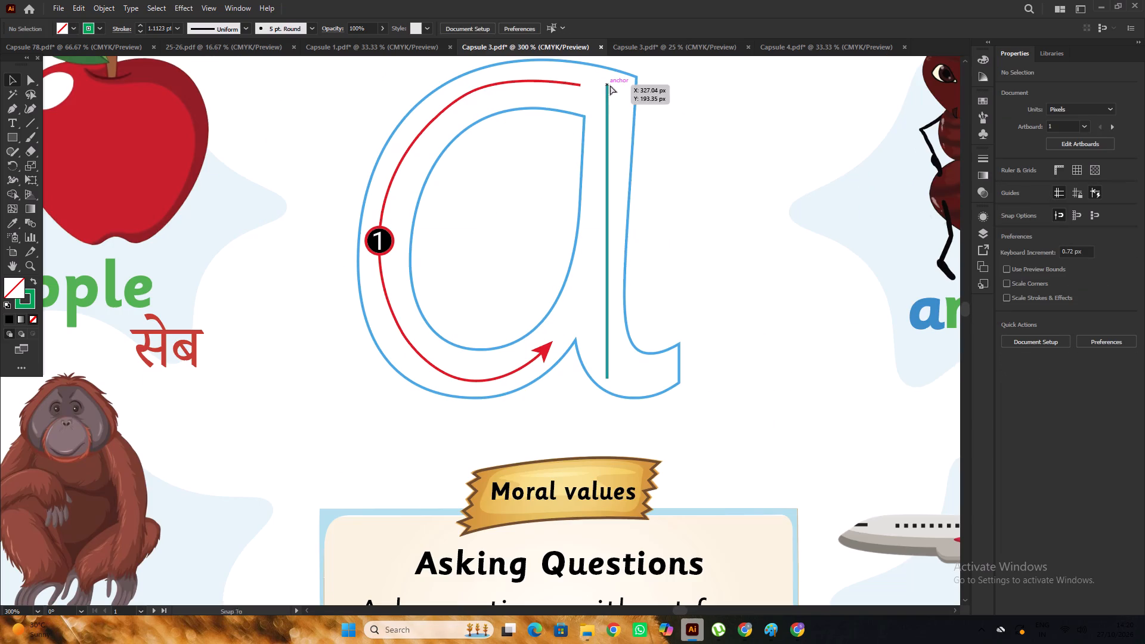
pyautogui.moveTo(610, 85); pyautogui.dragTo(617, 84)
# Shift the green line's top anchor to about X 335 px, Y 193 px, and bow the line to follow the stem.
pyautogui.click(31, 84)
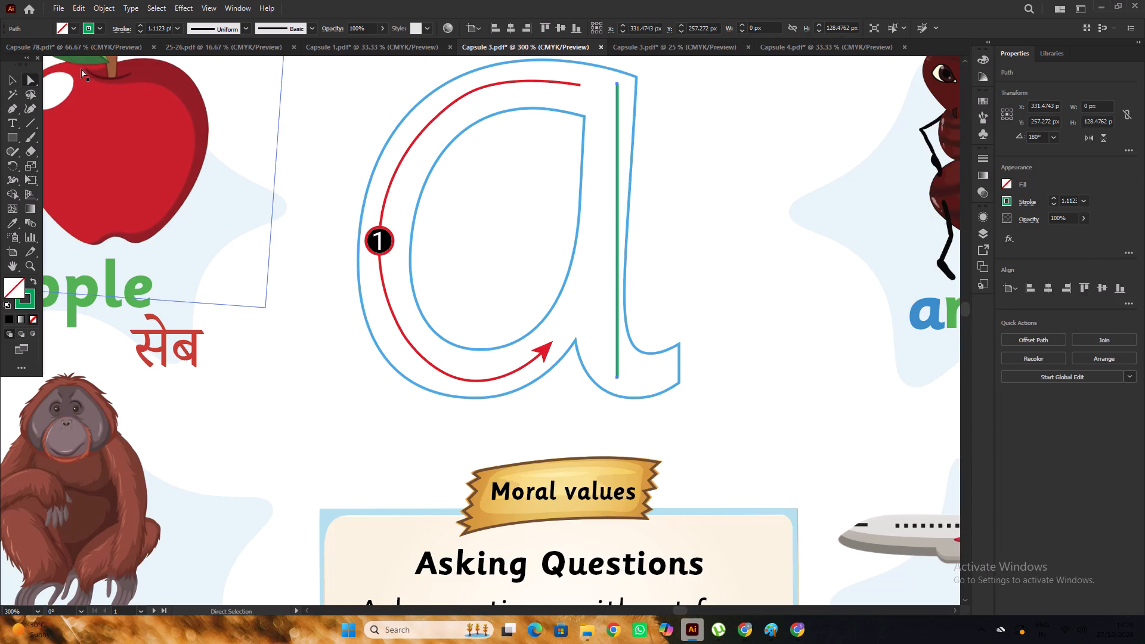
pyautogui.click(617, 85)
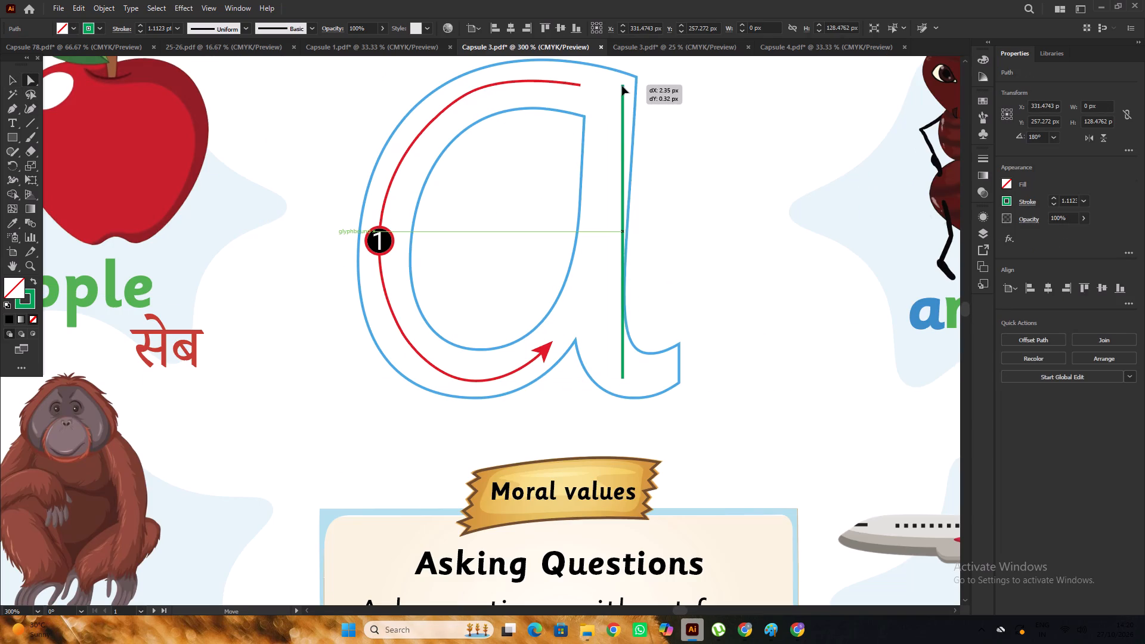
pyautogui.click(620, 86)
pyautogui.moveTo(620, 86); pyautogui.dragTo(625, 85)
pyautogui.moveTo(625, 251); pyautogui.dragTo(613, 254)
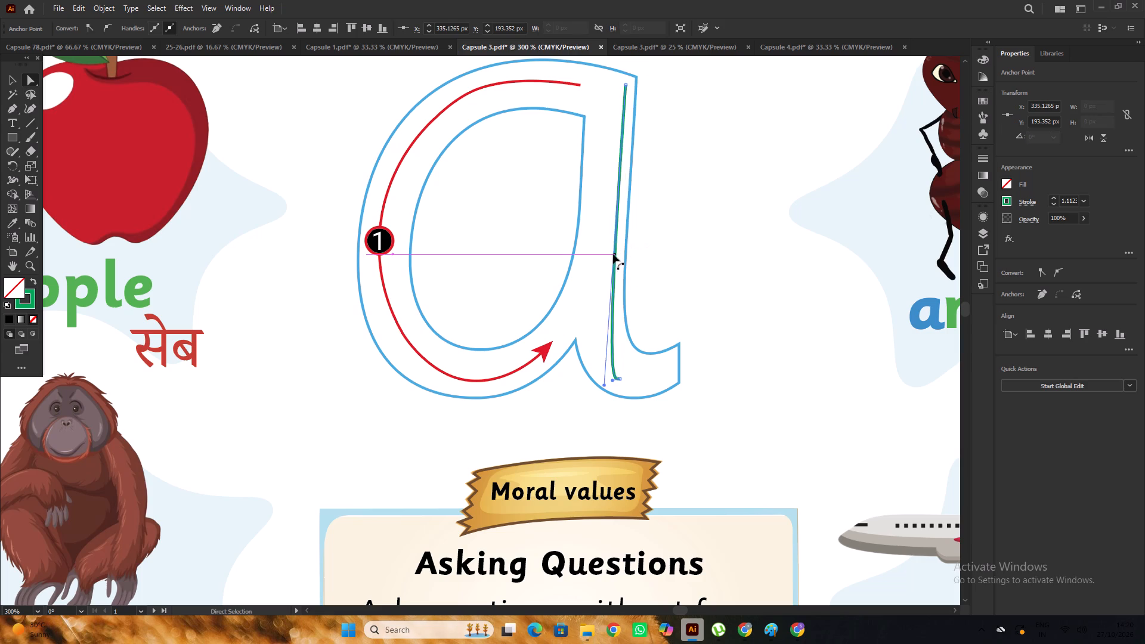
pyautogui.moveTo(613, 254); pyautogui.dragTo(606, 254)
# Move the green stroke's bottom anchor into the letter's tail, at about X 339 px, Y 320 px, undoing any further shift.
pyautogui.click(622, 379)
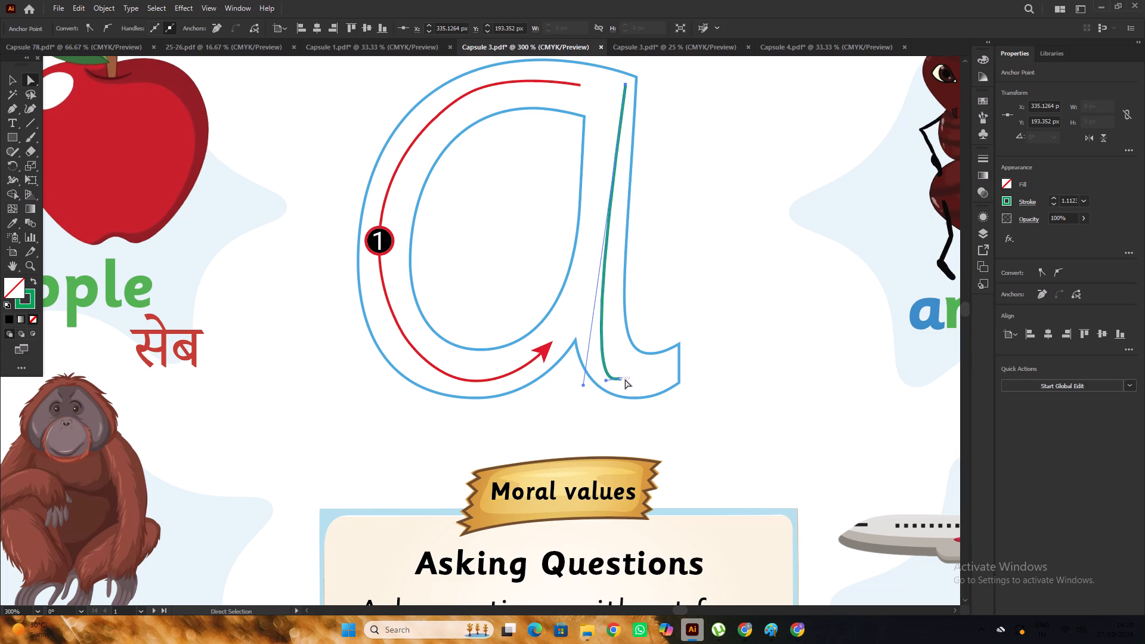
pyautogui.click(621, 381)
pyautogui.moveTo(620, 379); pyautogui.dragTo(639, 374)
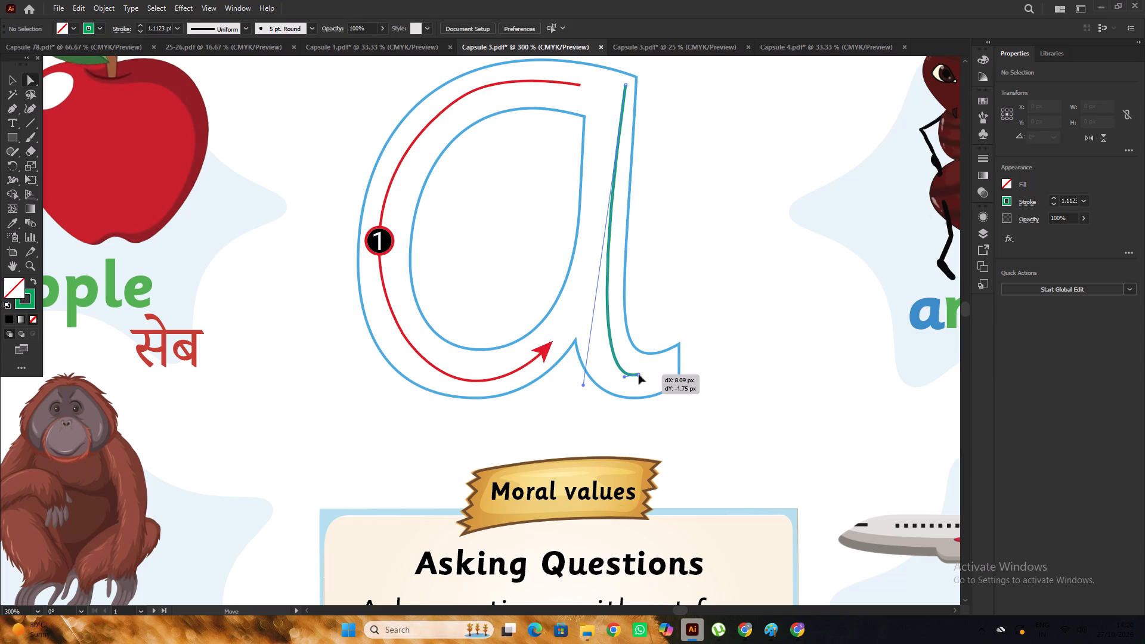
pyautogui.moveTo(639, 374); pyautogui.dragTo(636, 375)
pyautogui.click(636, 375)
pyautogui.moveTo(636, 376); pyautogui.dragTo(642, 374)
pyautogui.hotkey('ctrl', 'z')
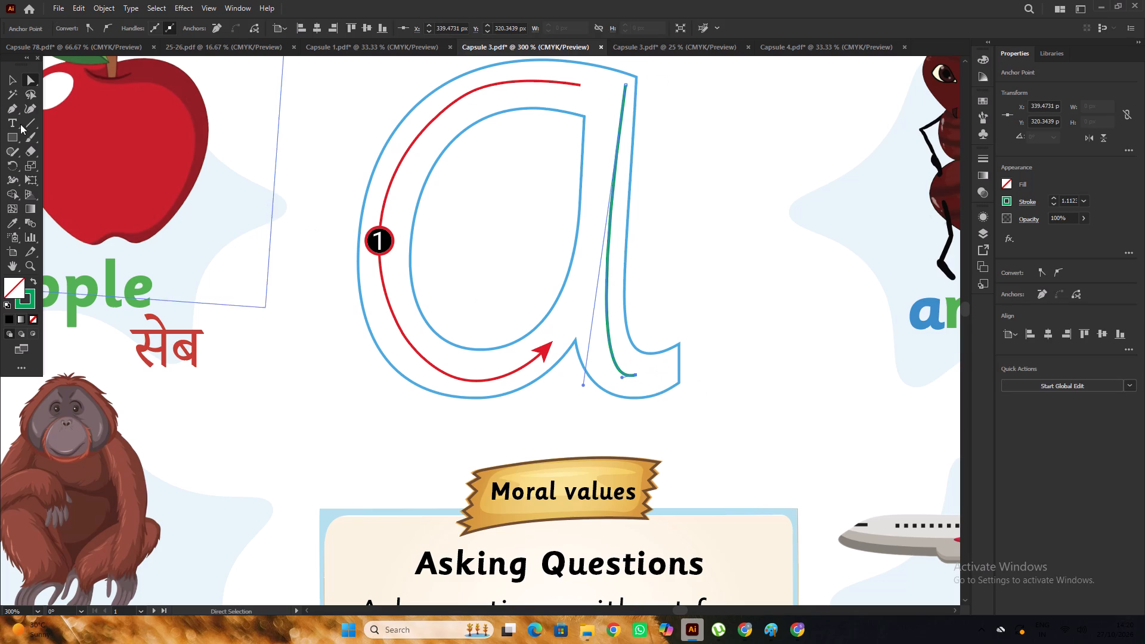
# Extend the green stroke along the letter's tail with the Pen tool to about X 346 px, Y 319 px.
pyautogui.click(8, 112)
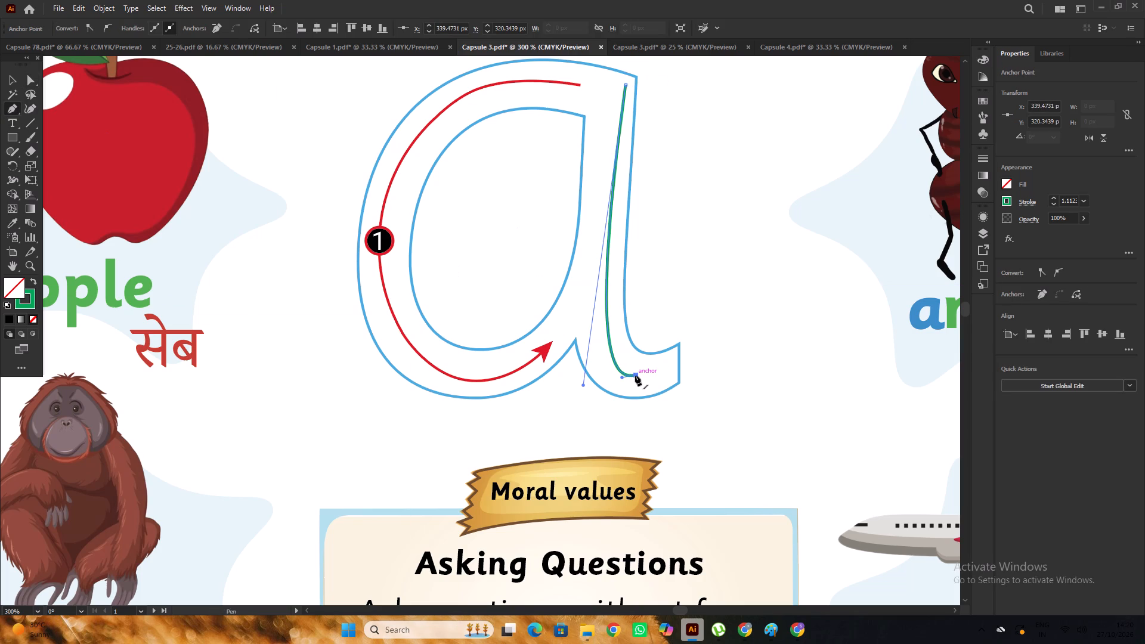
pyautogui.moveTo(635, 375); pyautogui.dragTo(652, 371)
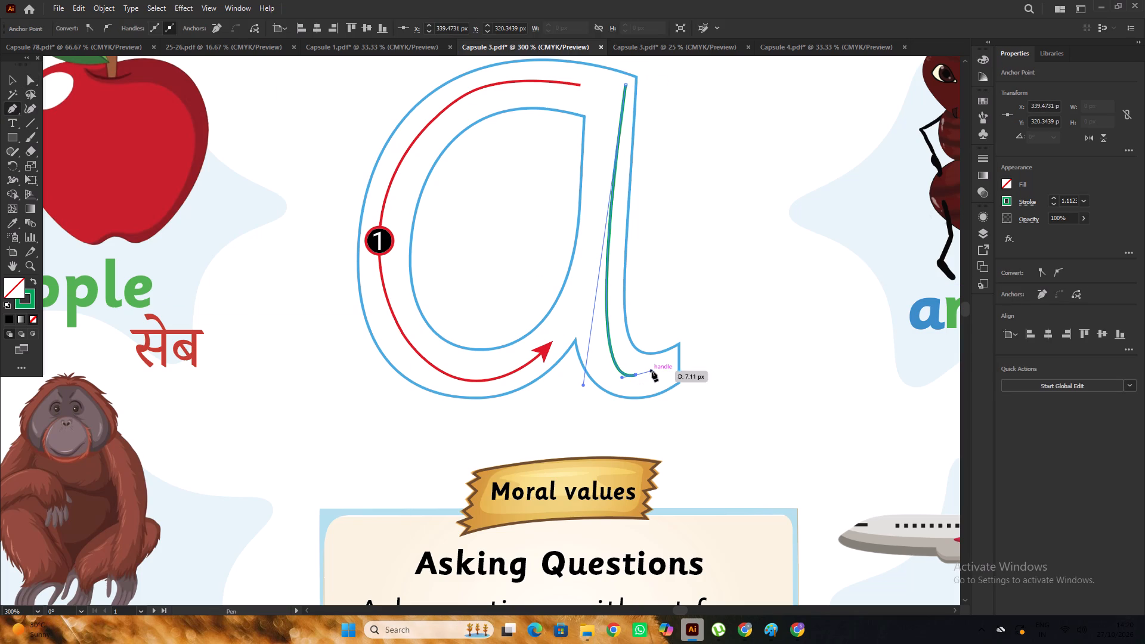
pyautogui.click(652, 371)
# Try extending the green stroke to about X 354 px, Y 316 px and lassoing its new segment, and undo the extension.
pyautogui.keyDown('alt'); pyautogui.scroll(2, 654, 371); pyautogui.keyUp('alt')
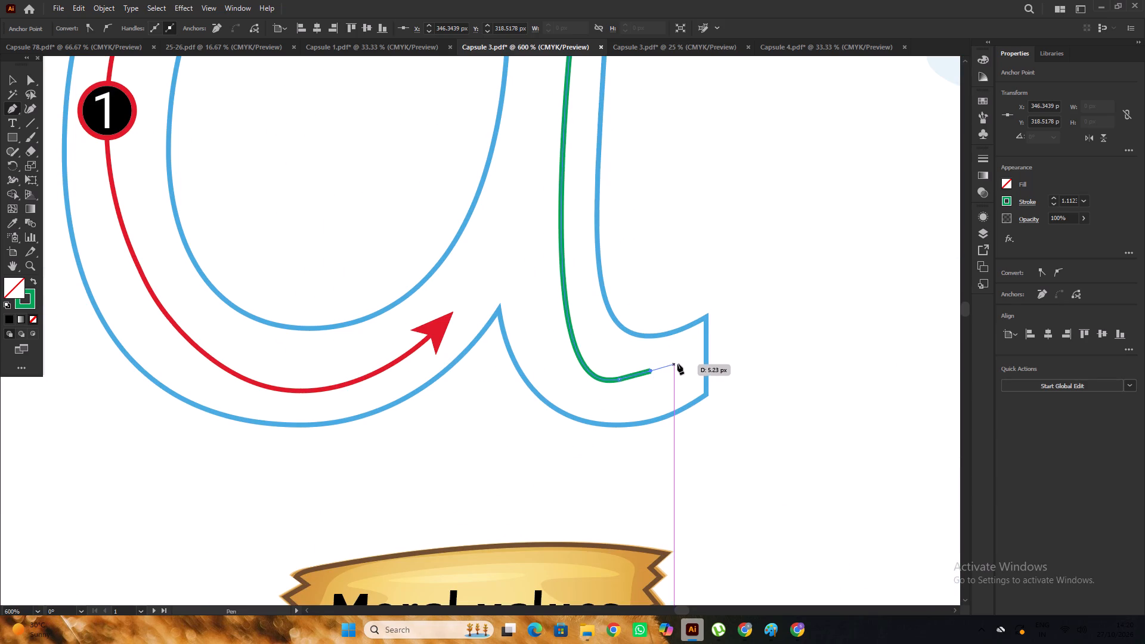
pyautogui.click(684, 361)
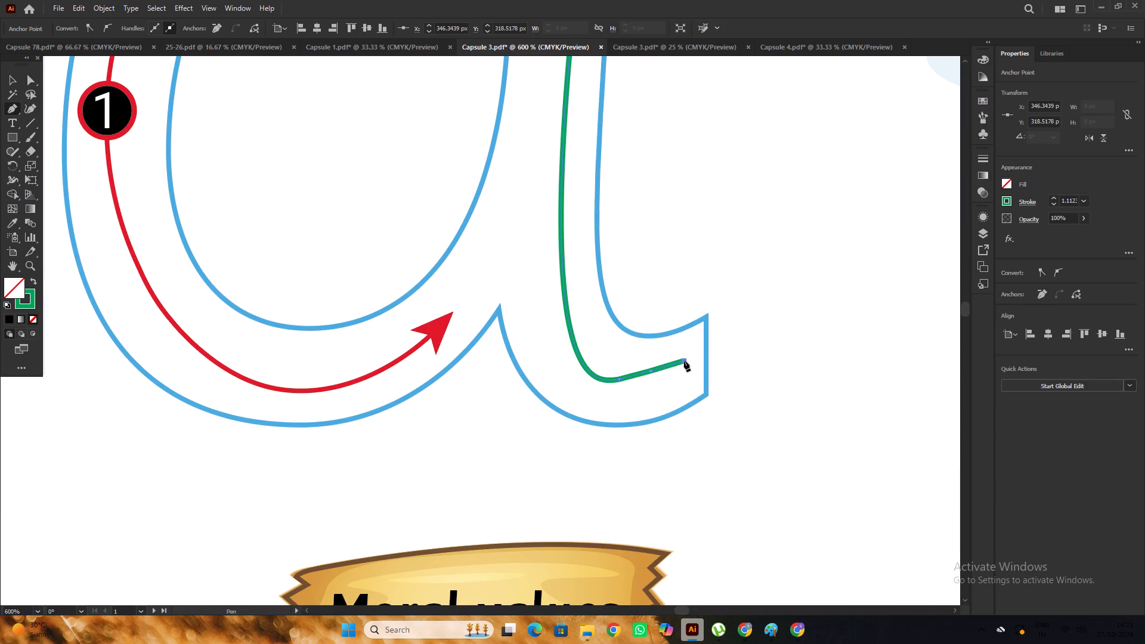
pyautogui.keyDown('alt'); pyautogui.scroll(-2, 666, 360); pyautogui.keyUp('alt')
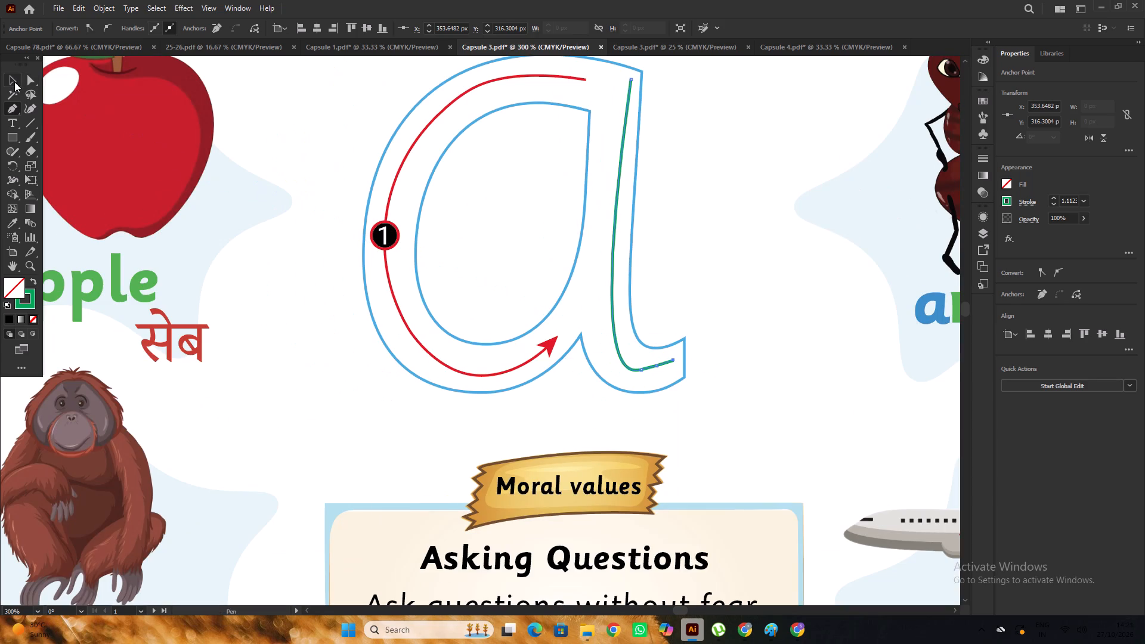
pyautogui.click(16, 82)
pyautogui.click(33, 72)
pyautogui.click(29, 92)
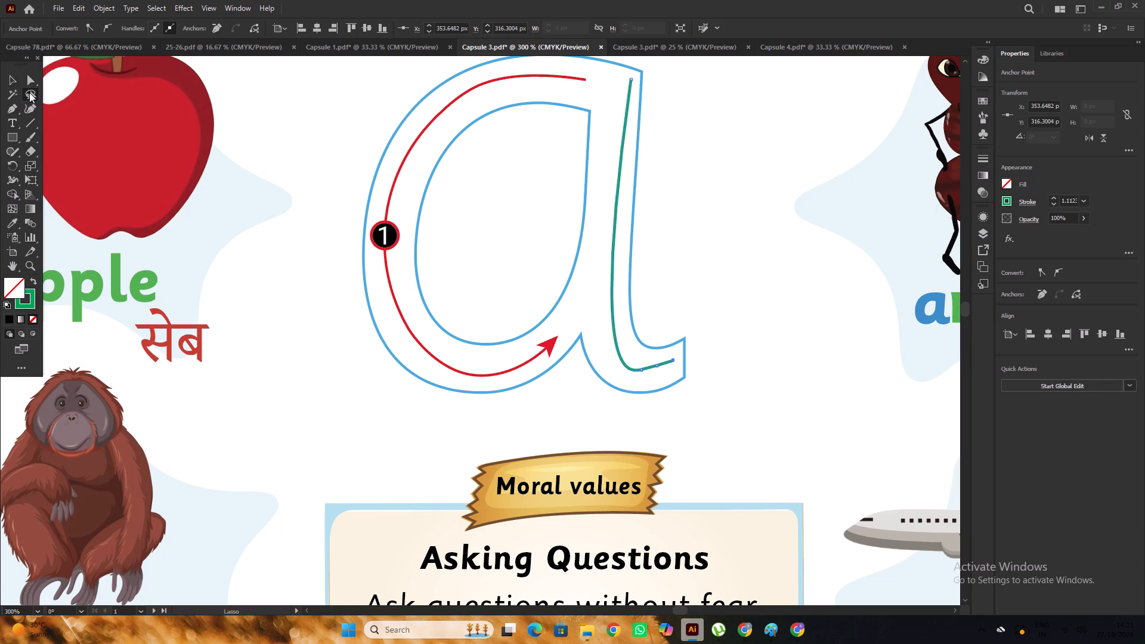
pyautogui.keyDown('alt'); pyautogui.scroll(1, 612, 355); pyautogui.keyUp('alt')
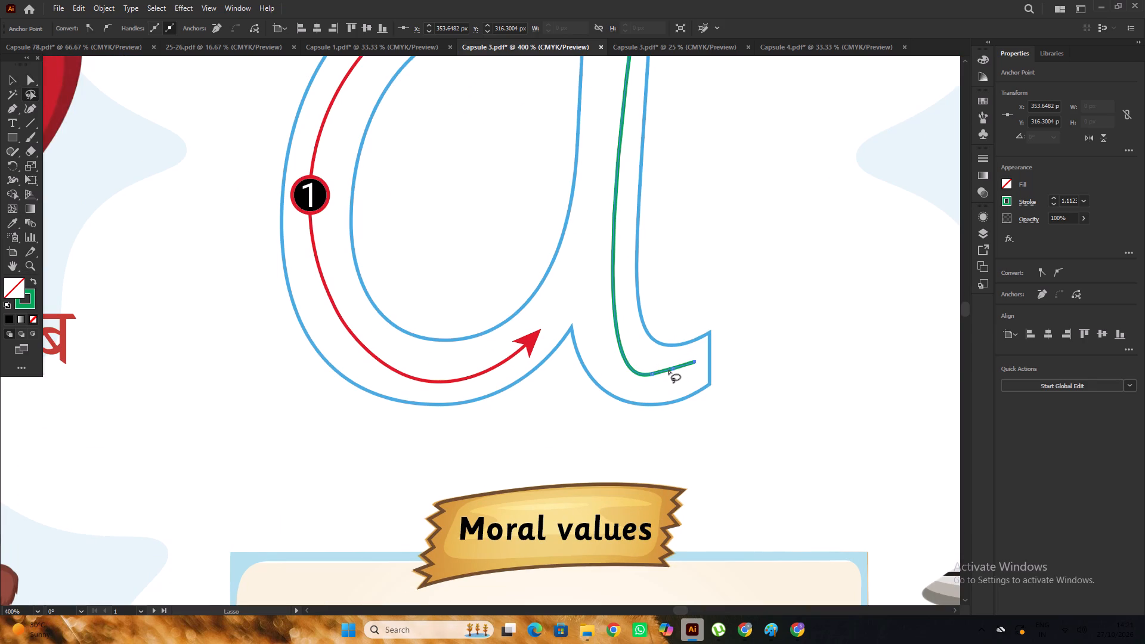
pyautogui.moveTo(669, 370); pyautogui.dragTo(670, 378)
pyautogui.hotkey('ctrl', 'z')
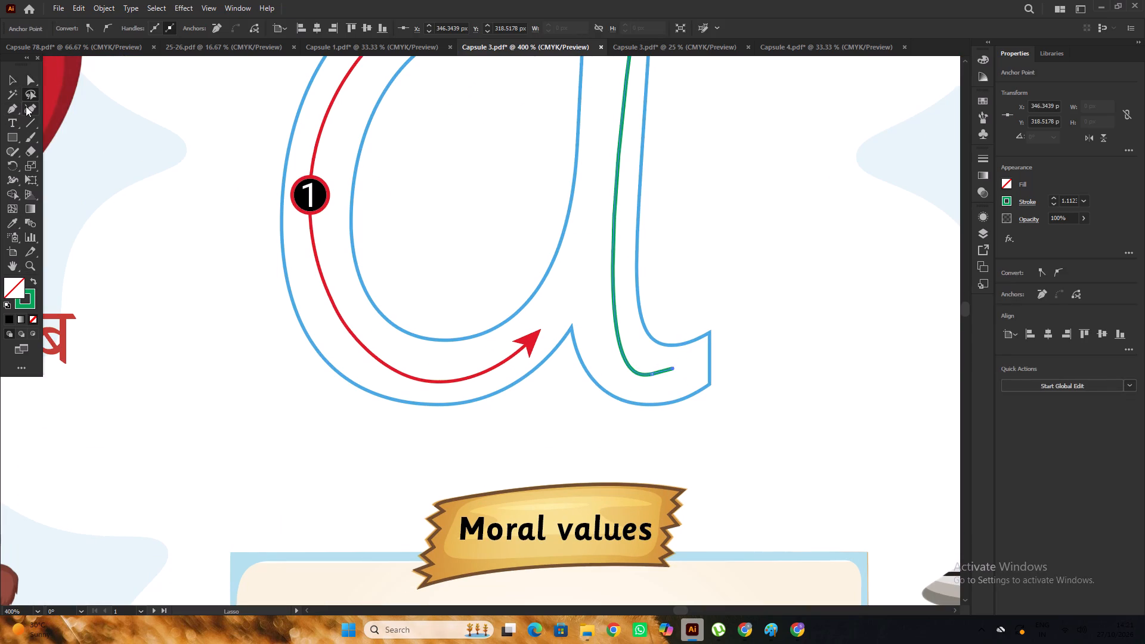
# Add a curved end point to the green stroke with the Curvature tool, just short of the tail's tip.
pyautogui.click(29, 106)
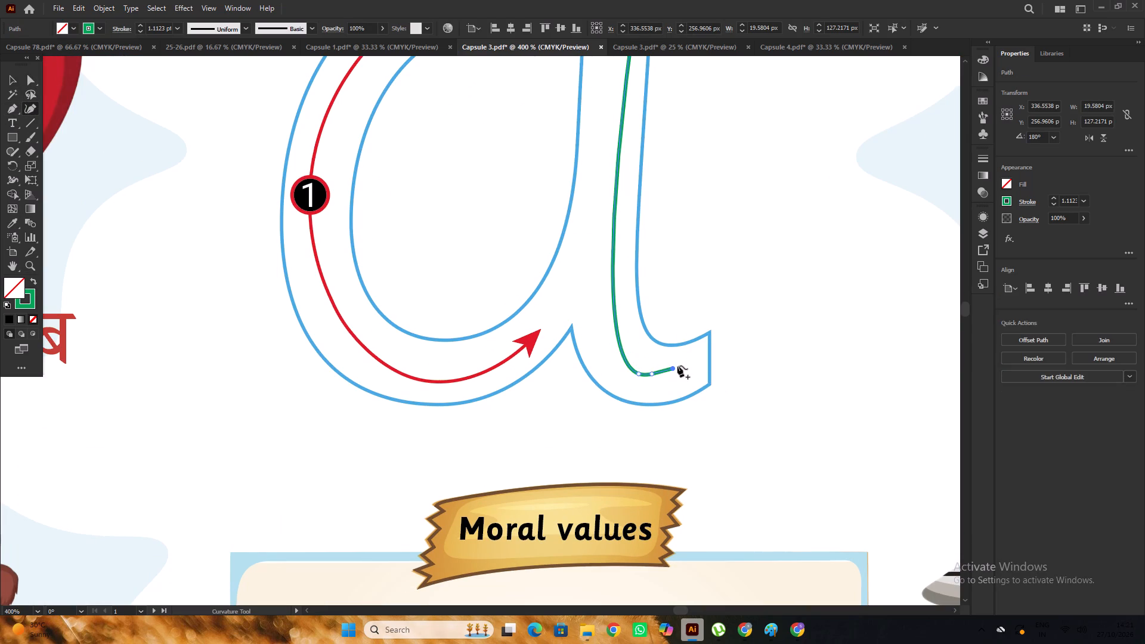
pyautogui.click(682, 364)
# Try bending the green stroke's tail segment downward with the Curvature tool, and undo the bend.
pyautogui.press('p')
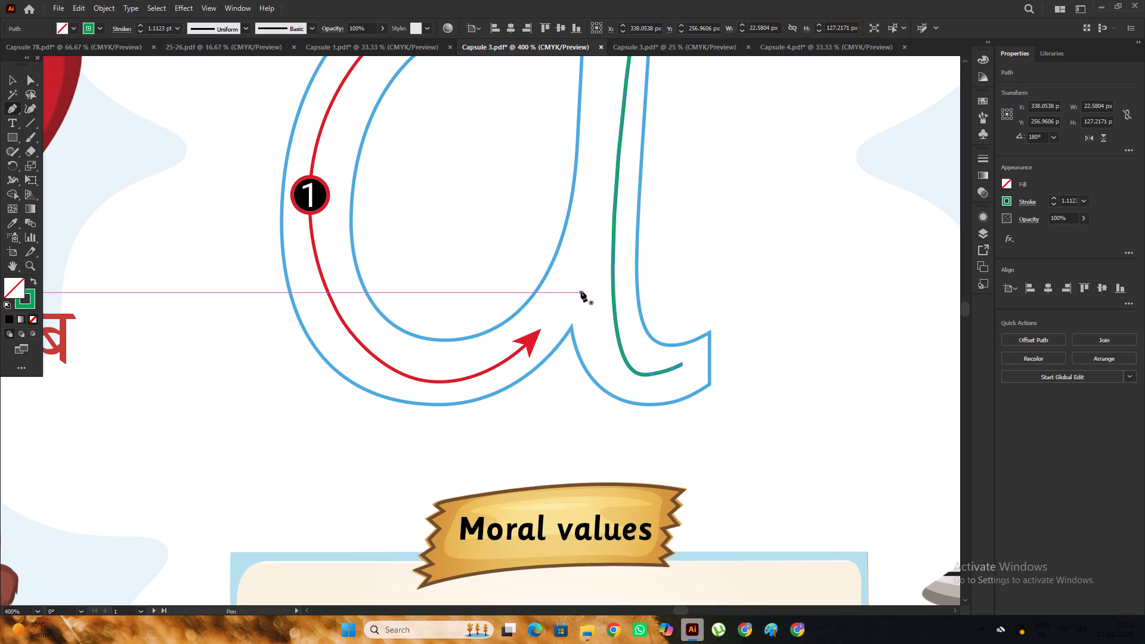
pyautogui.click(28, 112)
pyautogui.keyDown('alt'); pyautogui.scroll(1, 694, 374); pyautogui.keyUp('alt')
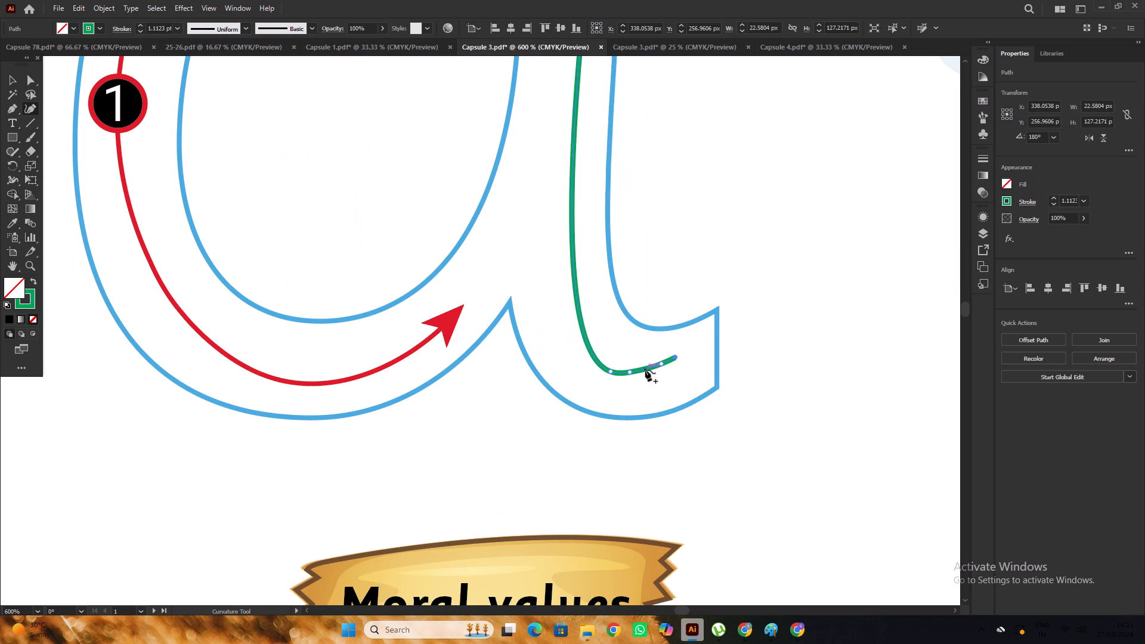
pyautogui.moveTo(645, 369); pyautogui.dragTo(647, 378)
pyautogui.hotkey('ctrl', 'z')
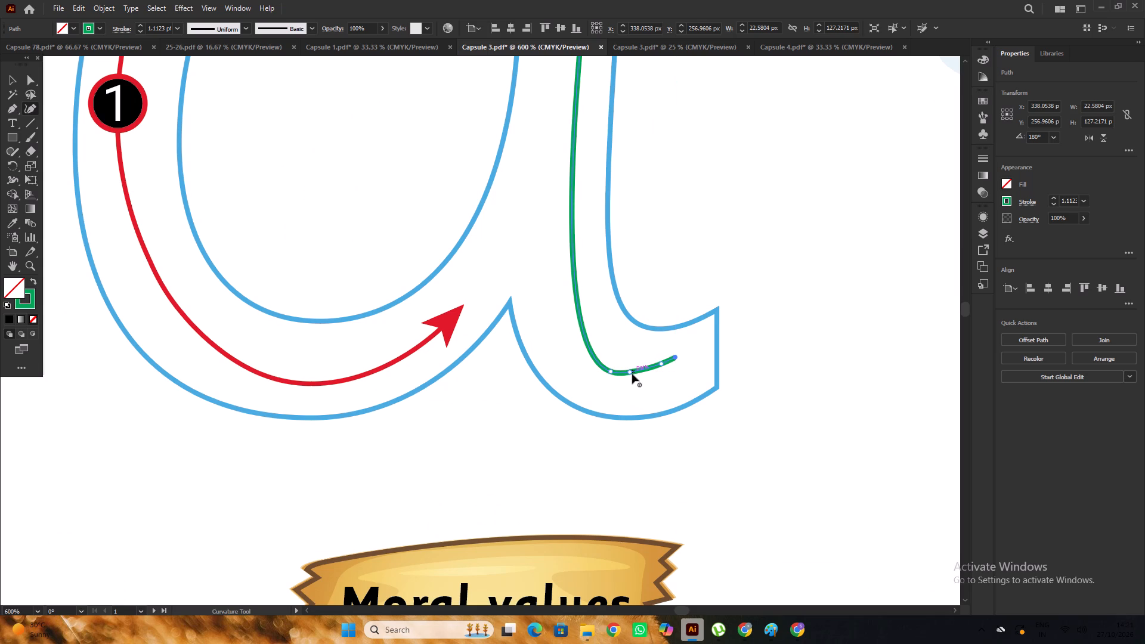
# Smooth the green stroke's tail with the Curvature tool by removing the extra points between its bottom bend and end point.
pyautogui.click(632, 374)
pyautogui.press('Delete')
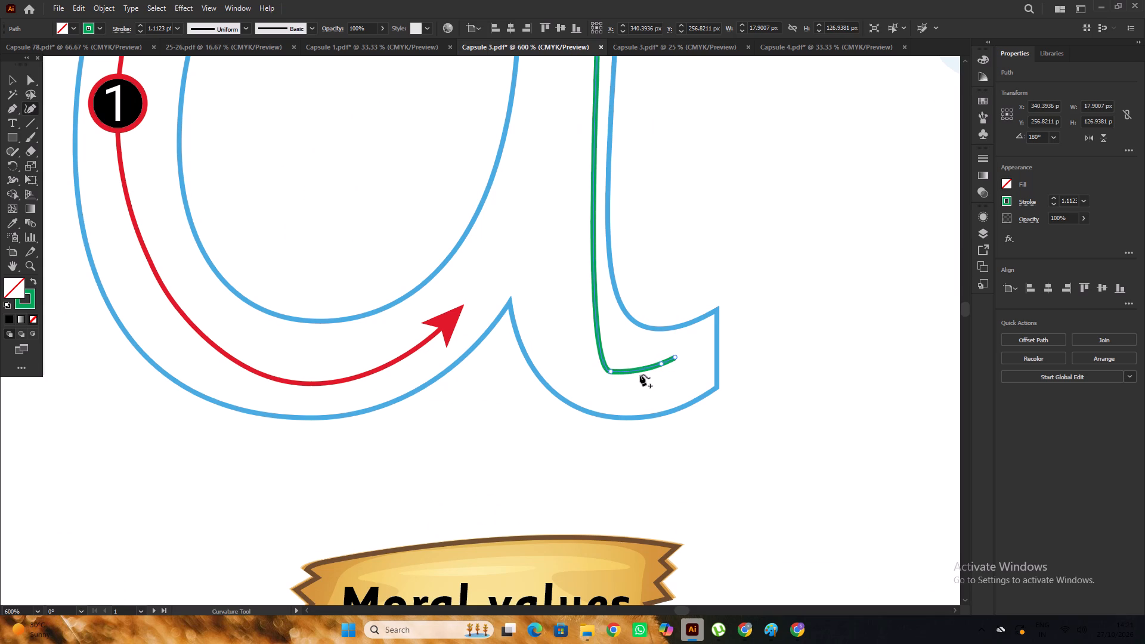
pyautogui.click(640, 373)
pyautogui.click(652, 371)
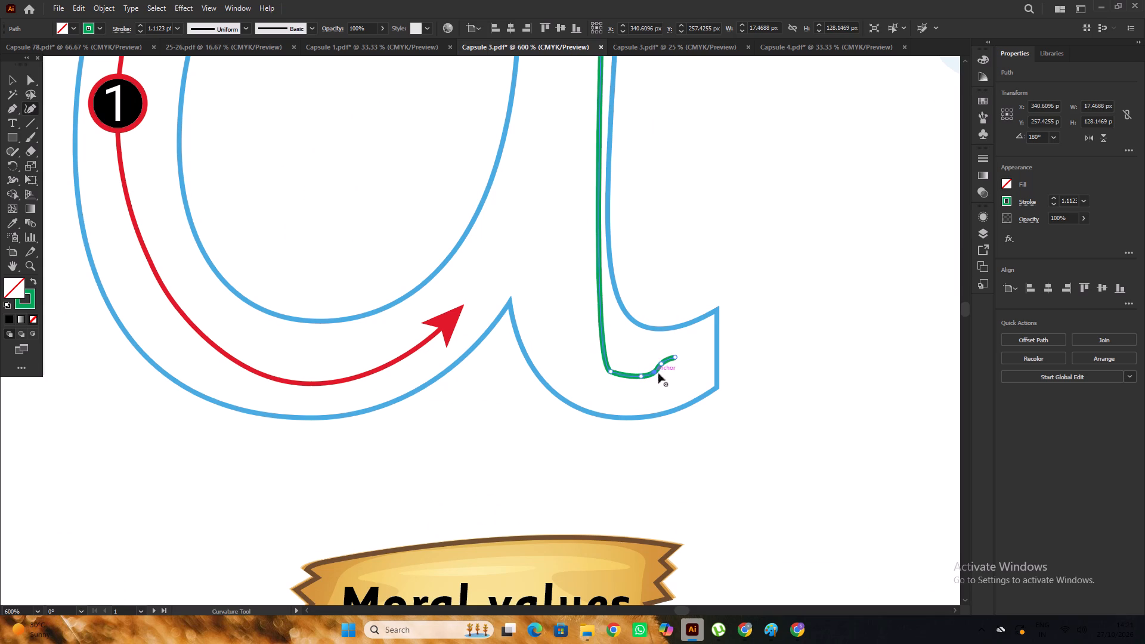
pyautogui.click(662, 367)
pyautogui.press('Delete')
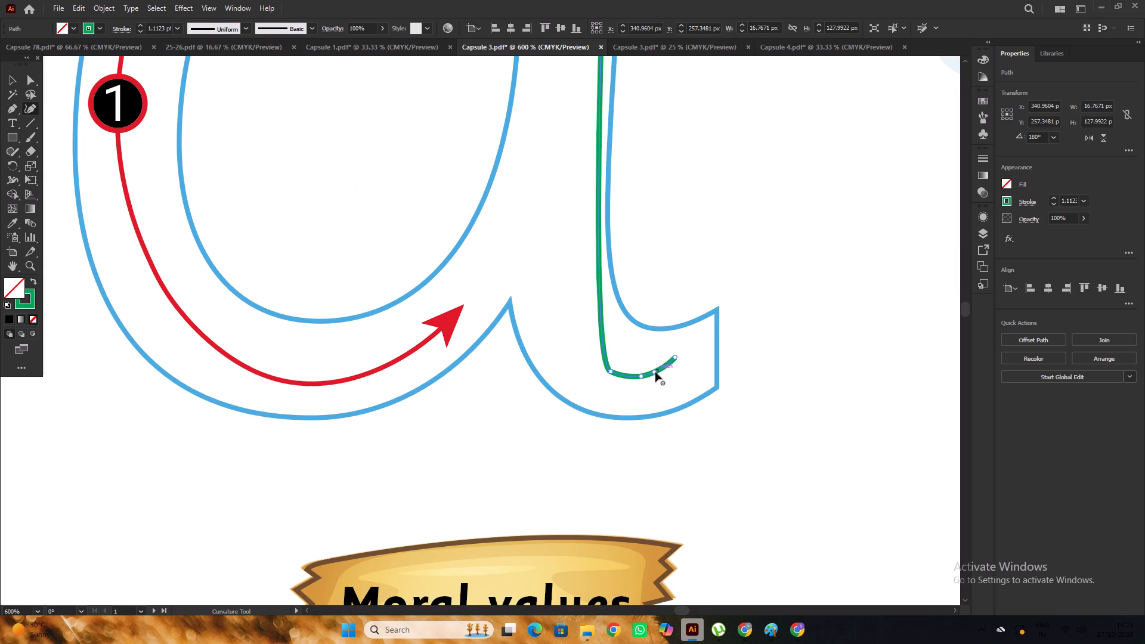
pyautogui.click(655, 372)
pyautogui.press('Delete')
pyautogui.click(643, 377)
pyautogui.press('Delete')
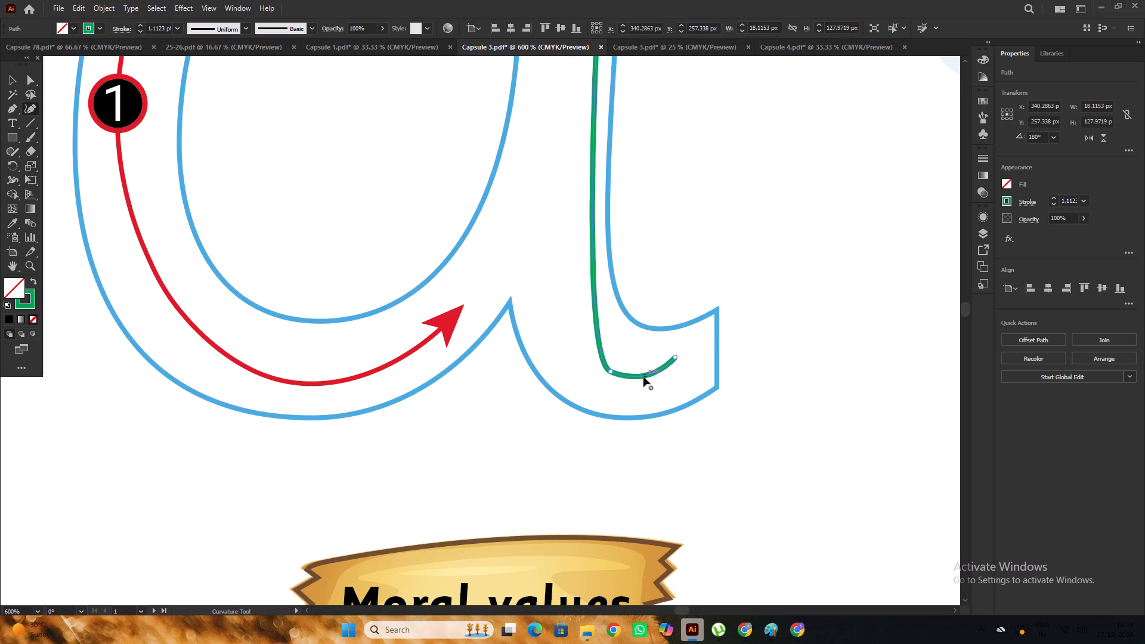
# Shift the green stroke's top end point to about X 331 px and adjust its handle so the curve follows the letter's stem.
pyautogui.keyDown('alt'); pyautogui.scroll(-2, 681, 358); pyautogui.keyUp('alt')
pyautogui.scroll(2, 681, 358)
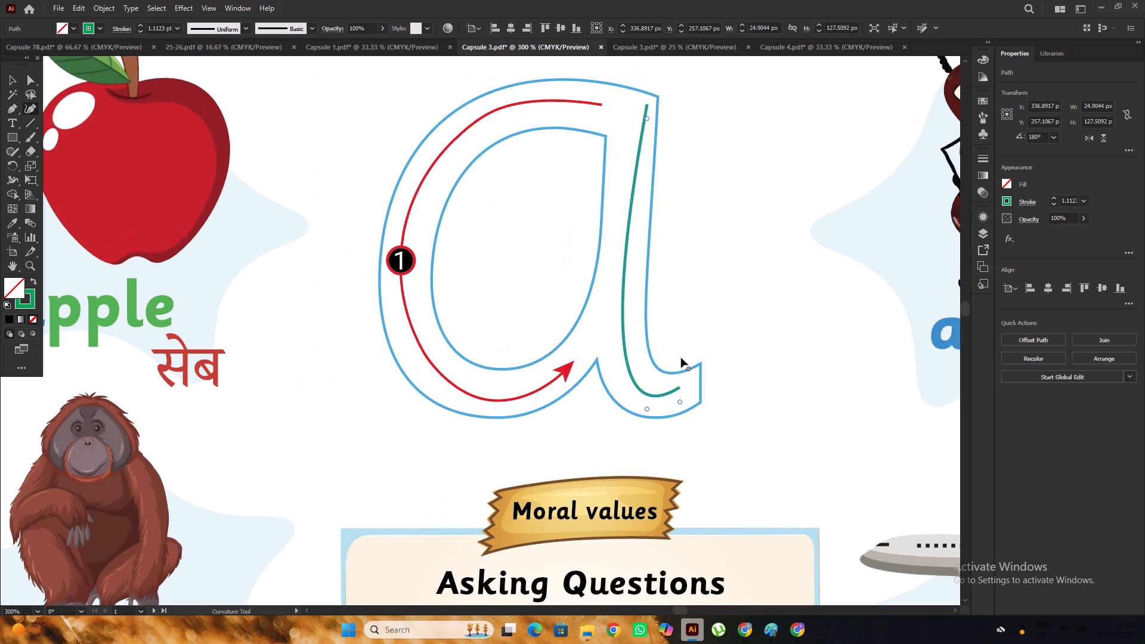
pyautogui.scroll(3, 676, 336)
pyautogui.click(27, 78)
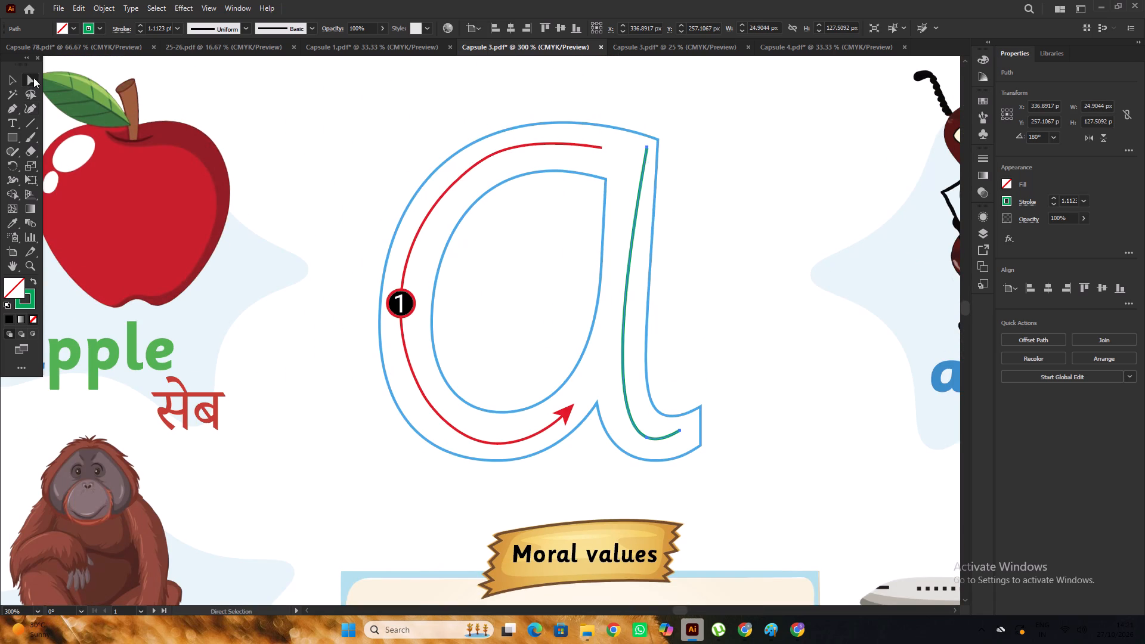
pyautogui.scroll(1, 645, 177)
pyautogui.click(647, 162)
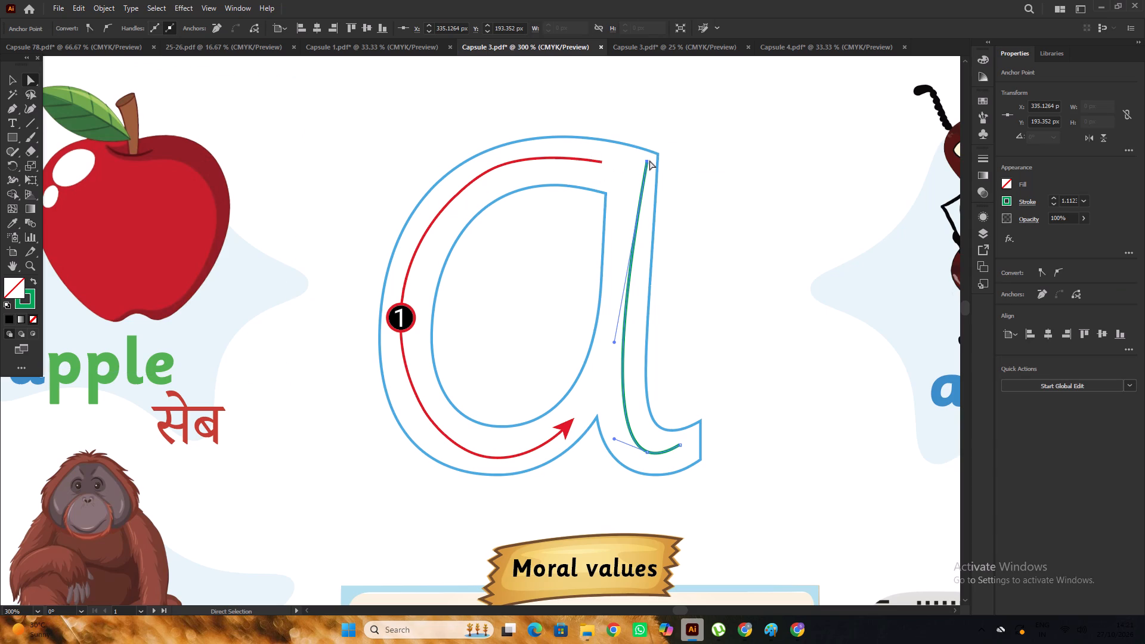
pyautogui.click(648, 160)
pyautogui.moveTo(648, 160); pyautogui.dragTo(638, 160)
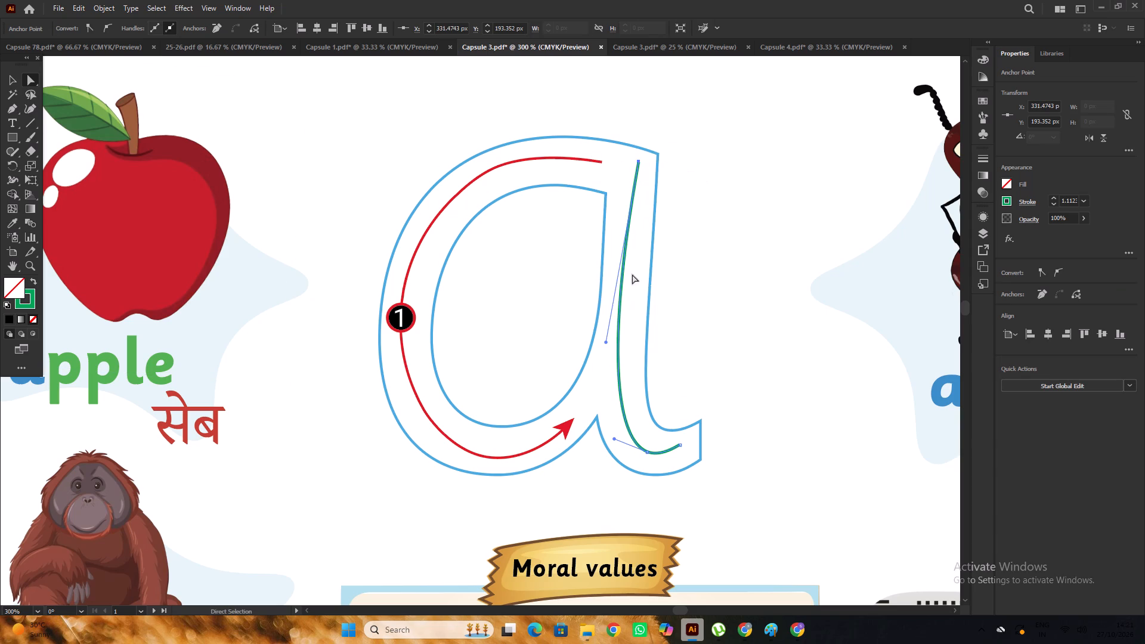
pyautogui.moveTo(607, 340); pyautogui.dragTo(620, 340)
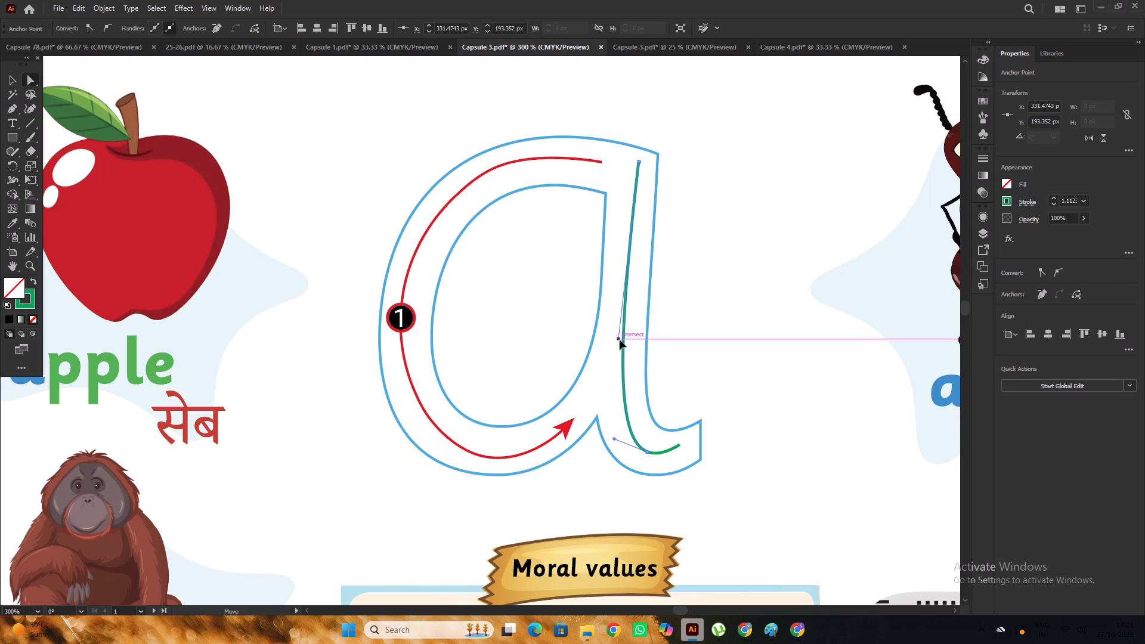
pyautogui.moveTo(620, 340); pyautogui.dragTo(620, 340)
pyautogui.moveTo(620, 340); pyautogui.dragTo(621, 340)
pyautogui.keyDown('alt'); pyautogui.scroll(-2, 620, 317); pyautogui.keyUp('alt')
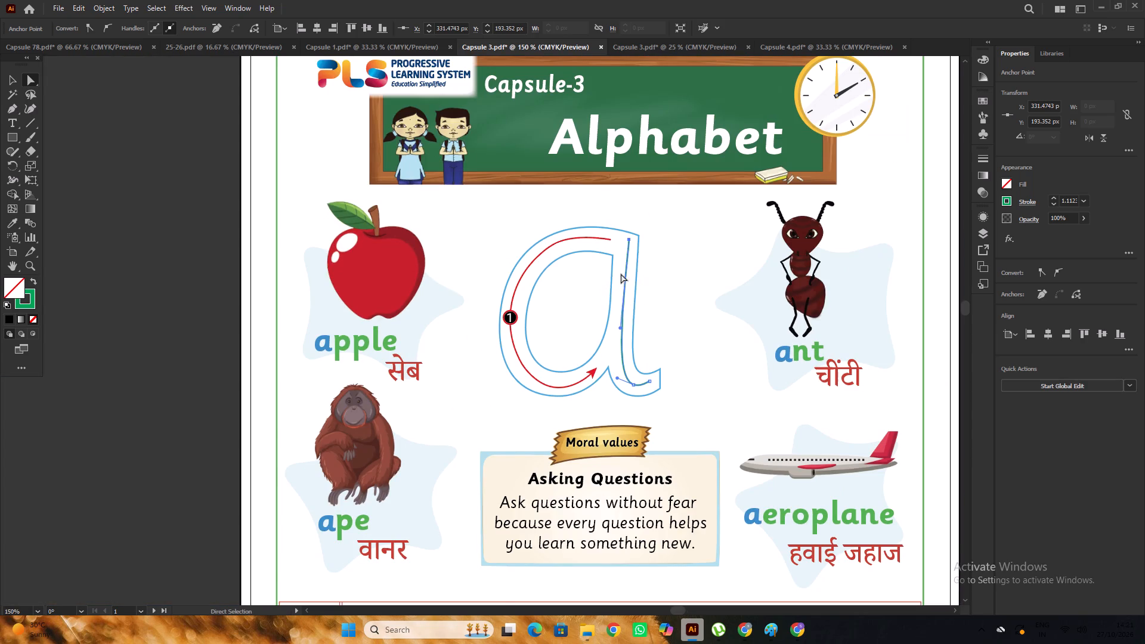
pyautogui.keyDown('alt'); pyautogui.scroll(4, 638, 234); pyautogui.keyUp('alt')
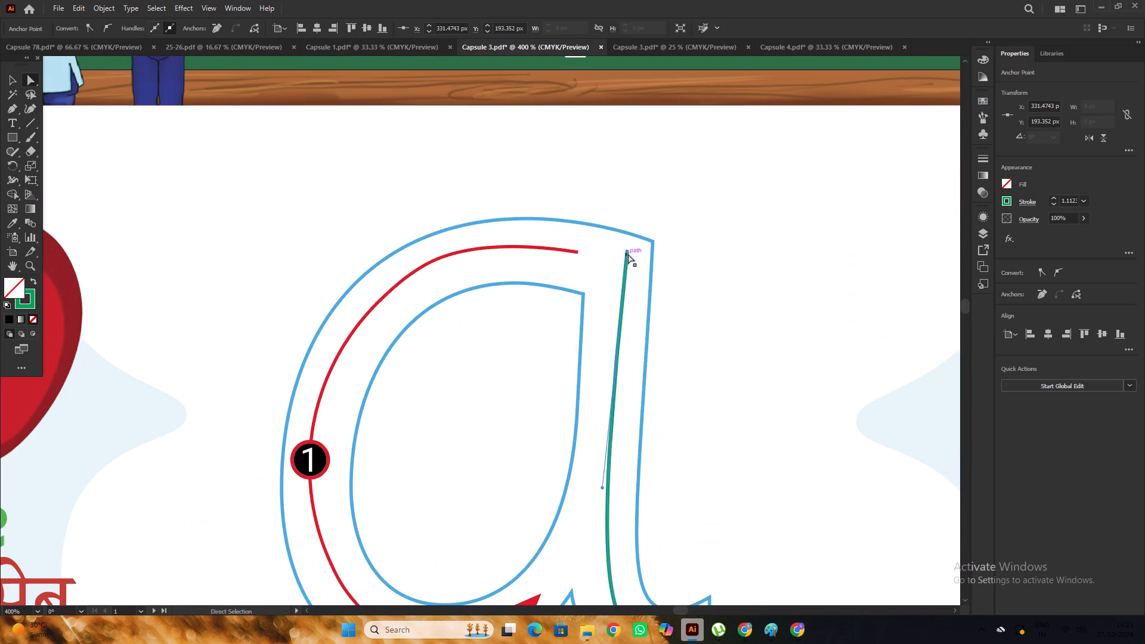
pyautogui.keyDown('alt'); pyautogui.scroll(-3, 620, 250); pyautogui.keyUp('alt')
pyautogui.scroll(-4, 619, 249)
pyautogui.keyDown('alt'); pyautogui.scroll(1, 639, 339); pyautogui.keyUp('alt')
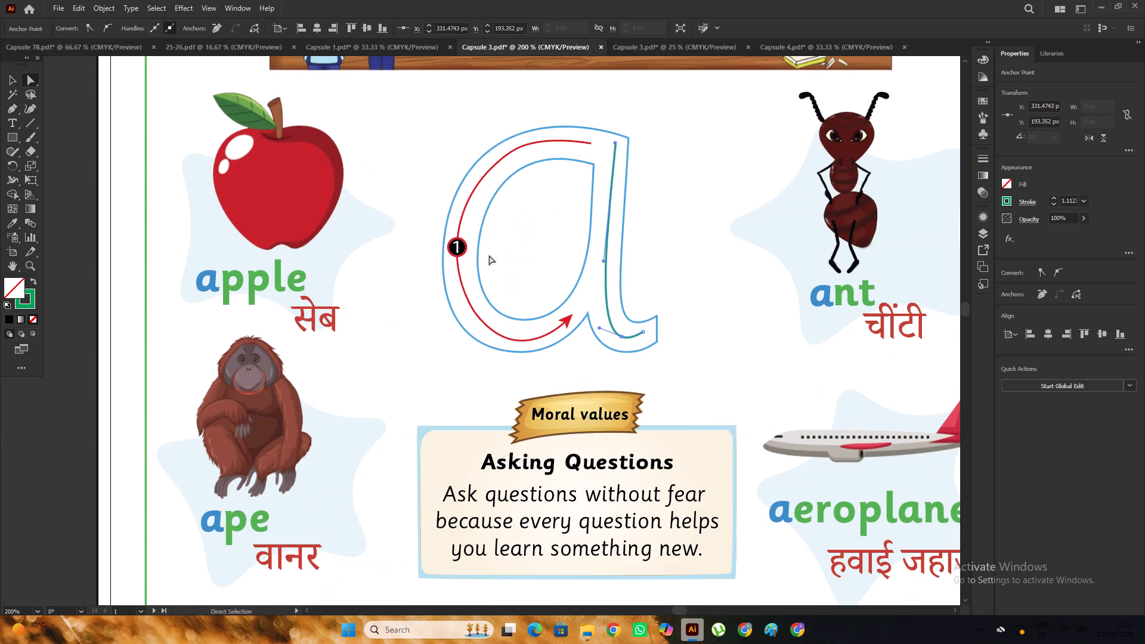
pyautogui.click(9, 81)
pyautogui.click(54, 123)
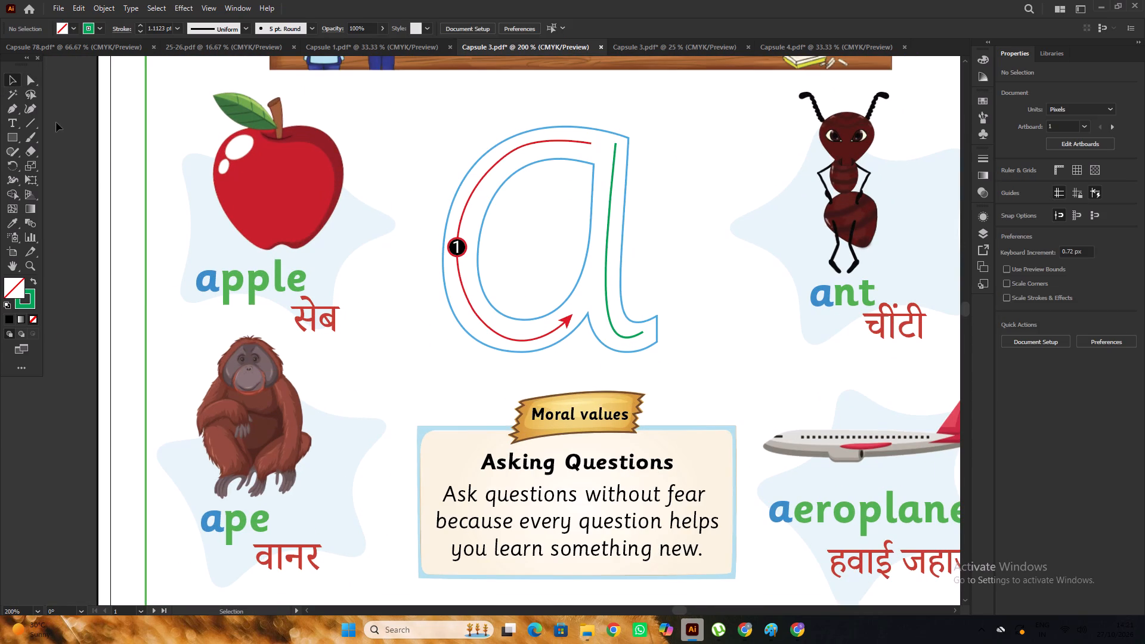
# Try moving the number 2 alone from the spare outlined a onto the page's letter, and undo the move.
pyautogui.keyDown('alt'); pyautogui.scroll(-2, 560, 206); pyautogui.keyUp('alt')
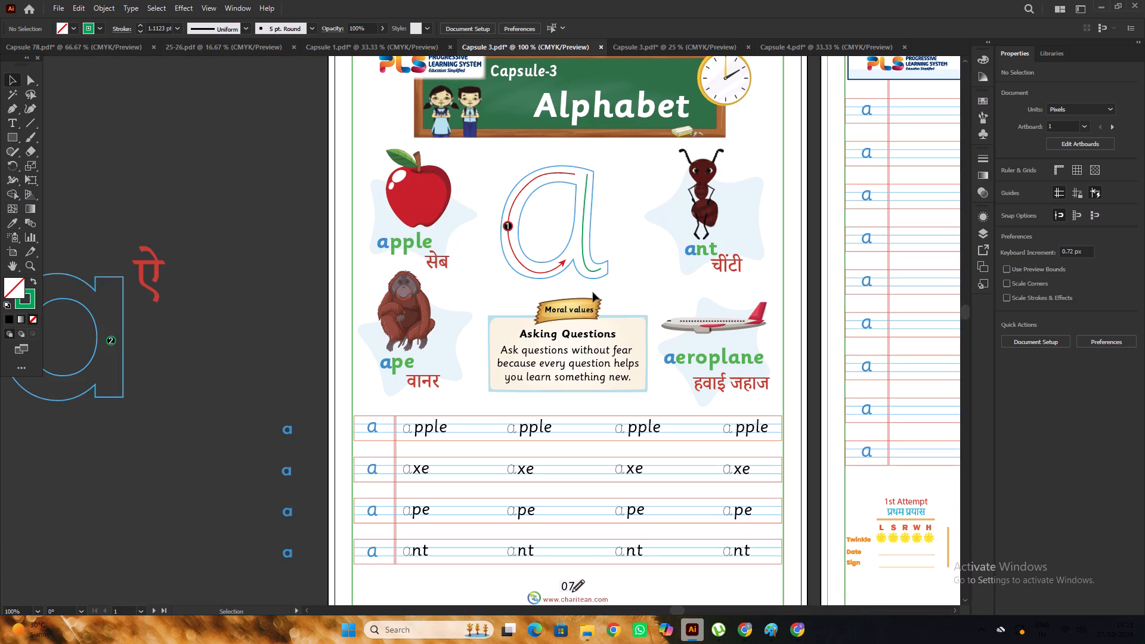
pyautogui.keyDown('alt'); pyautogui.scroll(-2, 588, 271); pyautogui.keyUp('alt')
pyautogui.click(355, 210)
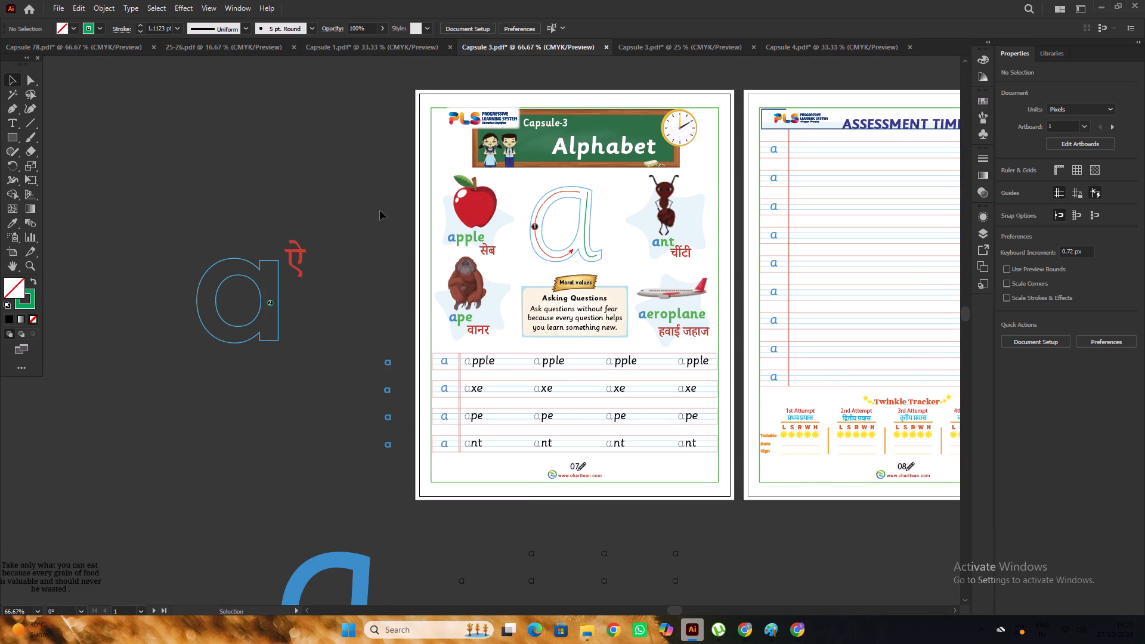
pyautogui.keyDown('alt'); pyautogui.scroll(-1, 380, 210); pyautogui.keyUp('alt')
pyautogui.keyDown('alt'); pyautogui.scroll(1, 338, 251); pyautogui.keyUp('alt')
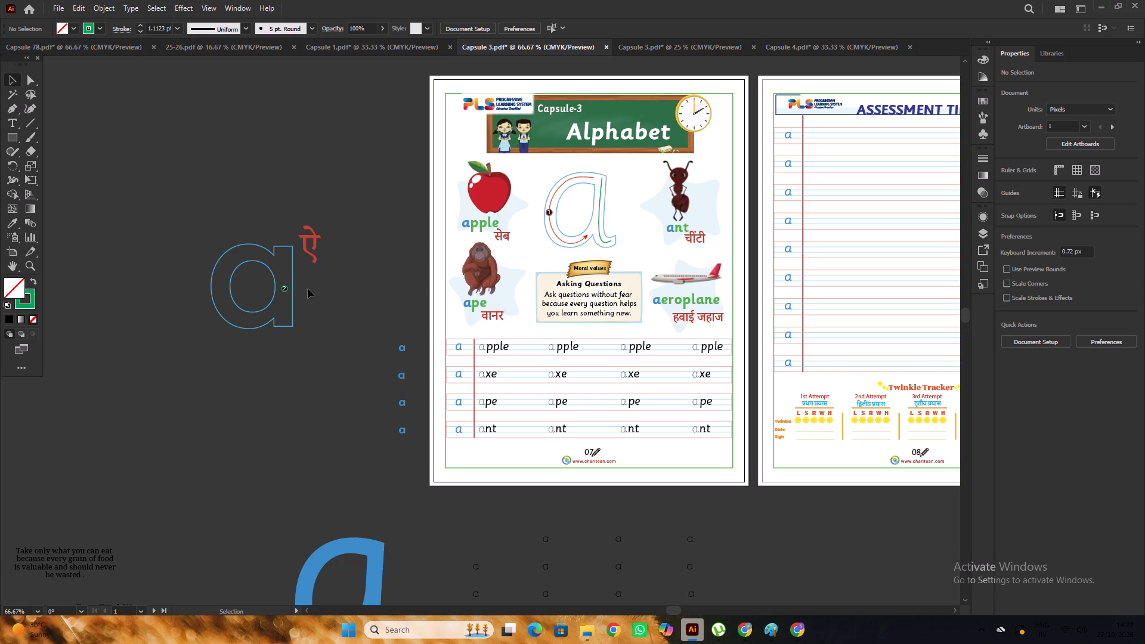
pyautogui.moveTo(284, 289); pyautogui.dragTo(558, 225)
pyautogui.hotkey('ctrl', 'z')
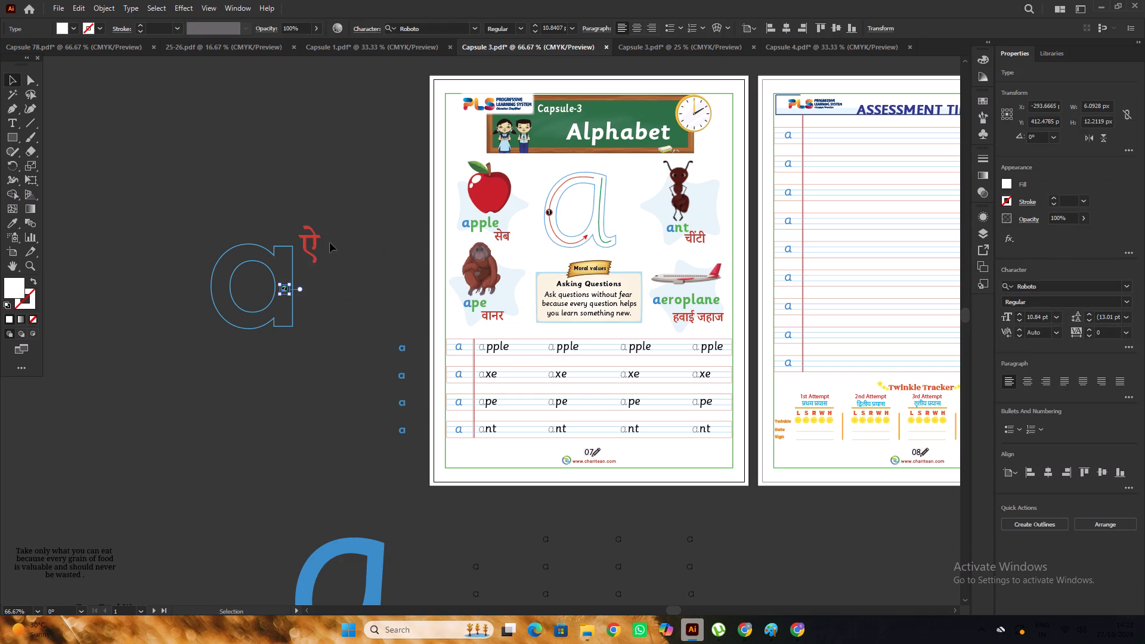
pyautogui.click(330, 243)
# Group the number 2 with its circle on the spare outlined a beside the page.
pyautogui.keyDown('alt'); pyautogui.scroll(3, 281, 287); pyautogui.keyUp('alt')
pyautogui.moveTo(284, 271); pyautogui.dragTo(304, 319)
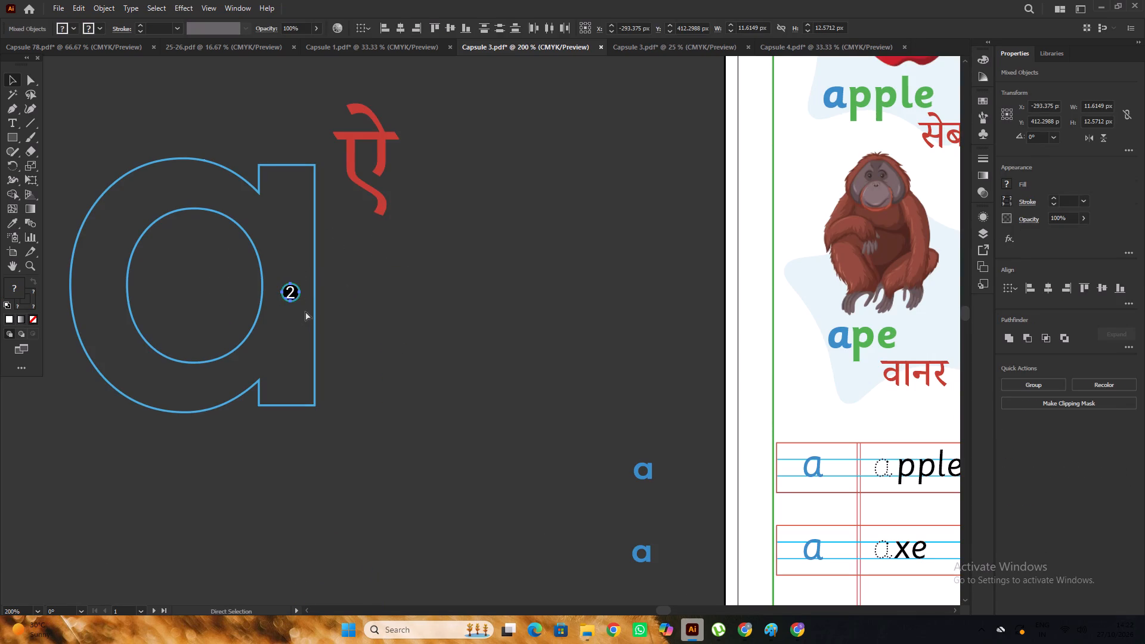
pyautogui.hotkey('ctrl', 'g')
# Move the grouped 2 marker onto the green stroke in the page's letter a and bring it to the front.
pyautogui.scroll(-2, 301, 292)
pyautogui.keyDown('alt'); pyautogui.scroll(-3, 296, 284); pyautogui.keyUp('alt')
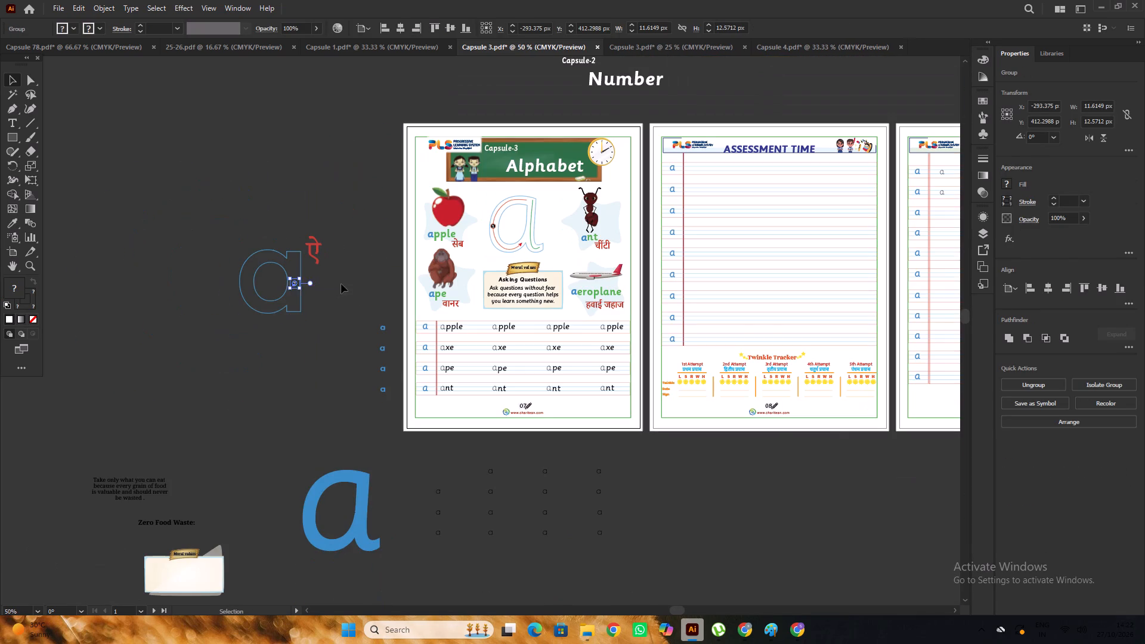
pyautogui.click(341, 284)
pyautogui.moveTo(295, 285); pyautogui.dragTo(529, 231)
pyautogui.keyDown('alt'); pyautogui.scroll(2, 533, 230); pyautogui.keyUp('alt')
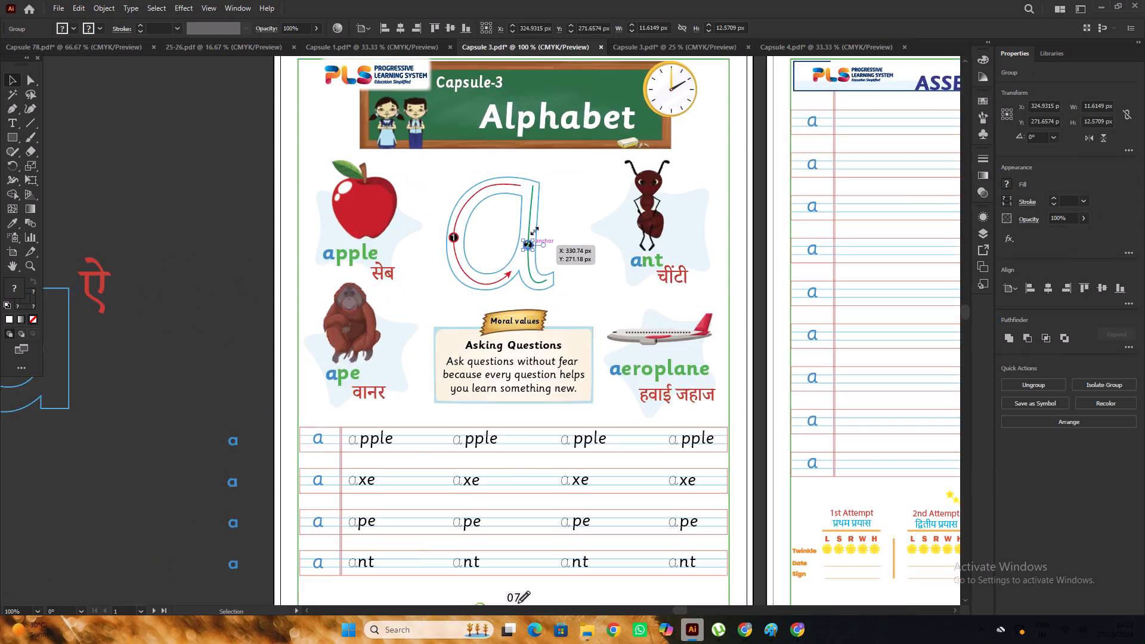
pyautogui.keyDown('alt'); pyautogui.scroll(3, 533, 230); pyautogui.keyUp('alt')
pyautogui.click(570, 239)
pyautogui.click(528, 259)
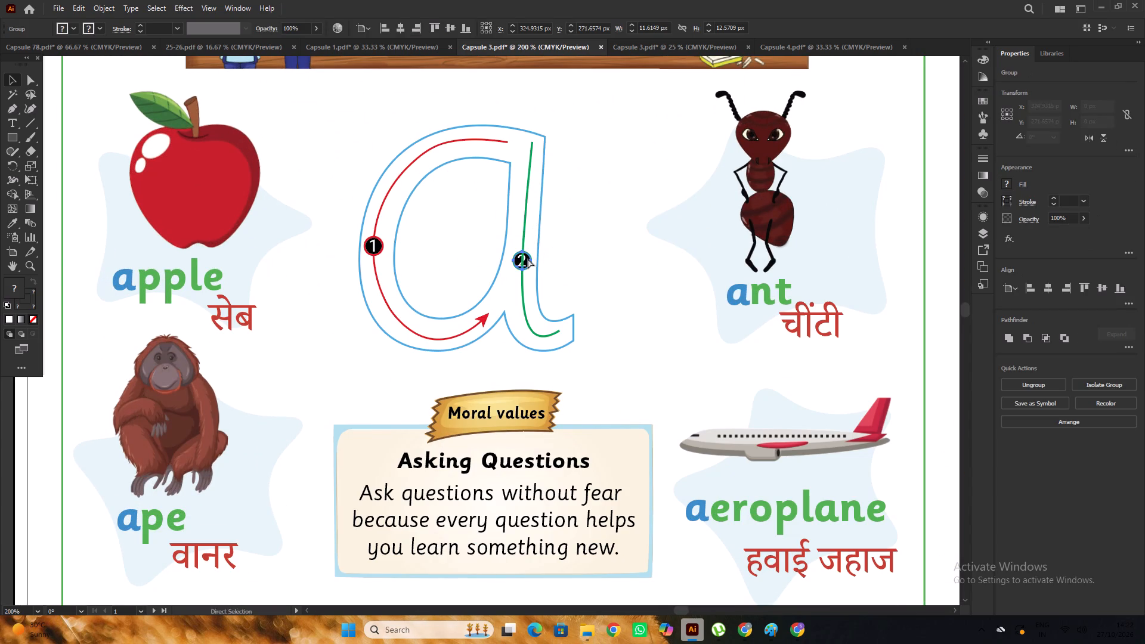
pyautogui.hotkey('ctrl', 'shift', ']')
pyautogui.click(596, 217)
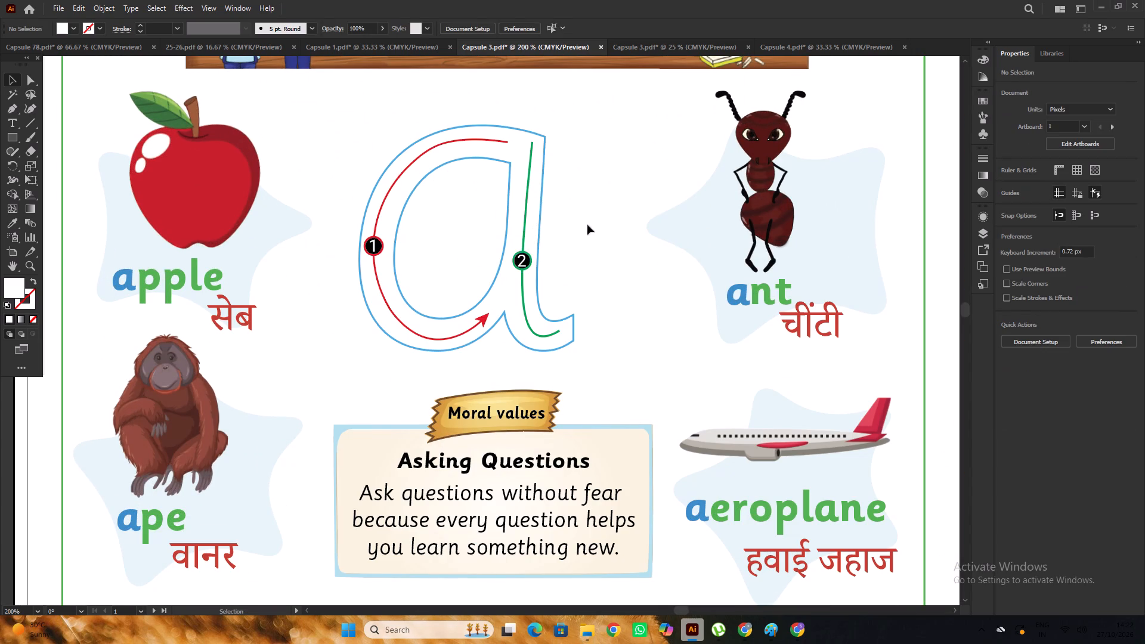
# Move the 2 marker up along the green stroke until it is level with the 1 marker.
pyautogui.keyDown('alt'); pyautogui.scroll(2, 559, 248); pyautogui.keyUp('alt')
pyautogui.keyDown('alt'); pyautogui.scroll(-1, 496, 270); pyautogui.keyUp('alt')
pyautogui.scroll(1, 496, 270)
pyautogui.moveTo(489, 288); pyautogui.dragTo(489, 266)
pyautogui.click(636, 234)
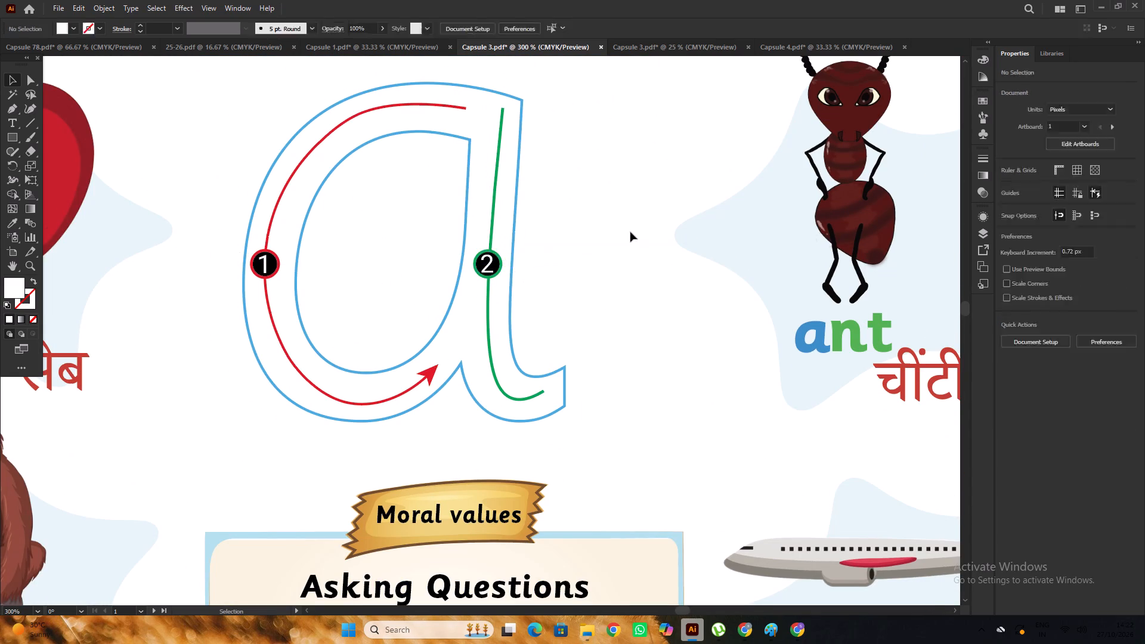
# Examine the green stroke, its 2 marker and the letter's tail against the rest of the Alphabet page.
pyautogui.keyDown('alt'); pyautogui.scroll(-1, 623, 229); pyautogui.keyUp('alt')
pyautogui.click(537, 209)
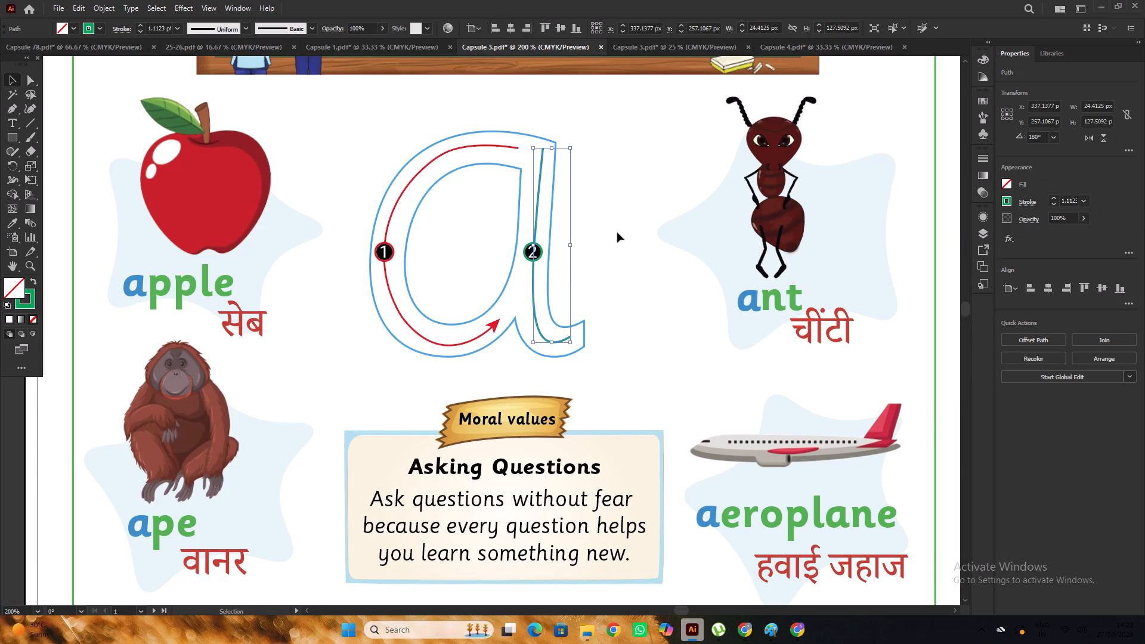
pyautogui.click(619, 231)
pyautogui.keyDown('alt'); pyautogui.scroll(-2, 620, 231); pyautogui.keyUp('alt')
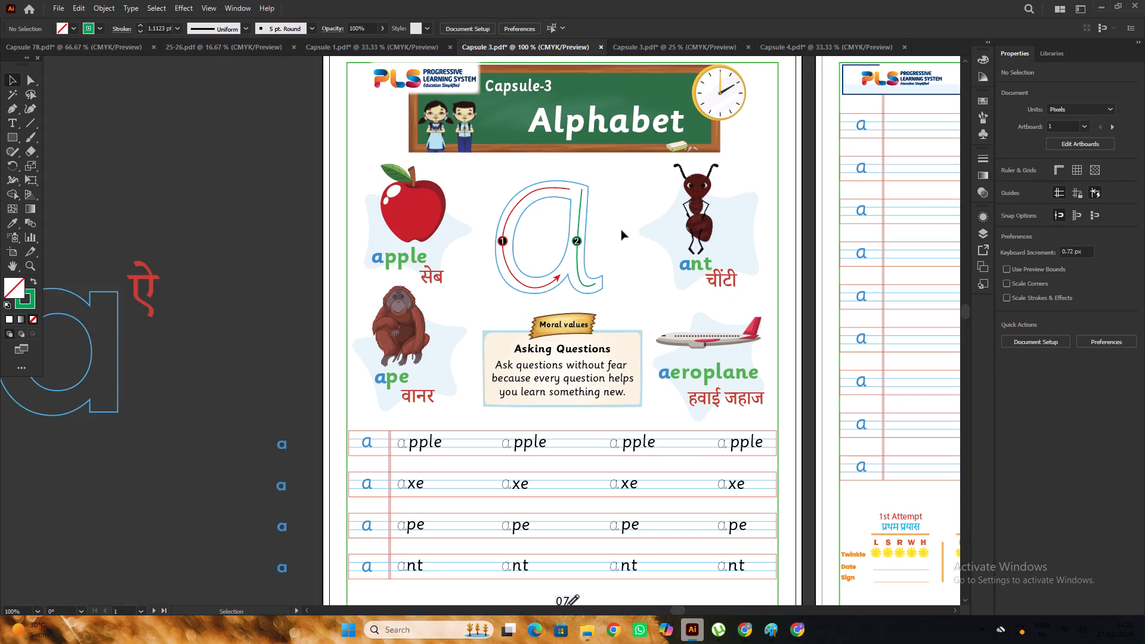
pyautogui.scroll(-1, 621, 230)
pyautogui.keyDown('alt'); pyautogui.scroll(3, 602, 267); pyautogui.keyUp('alt')
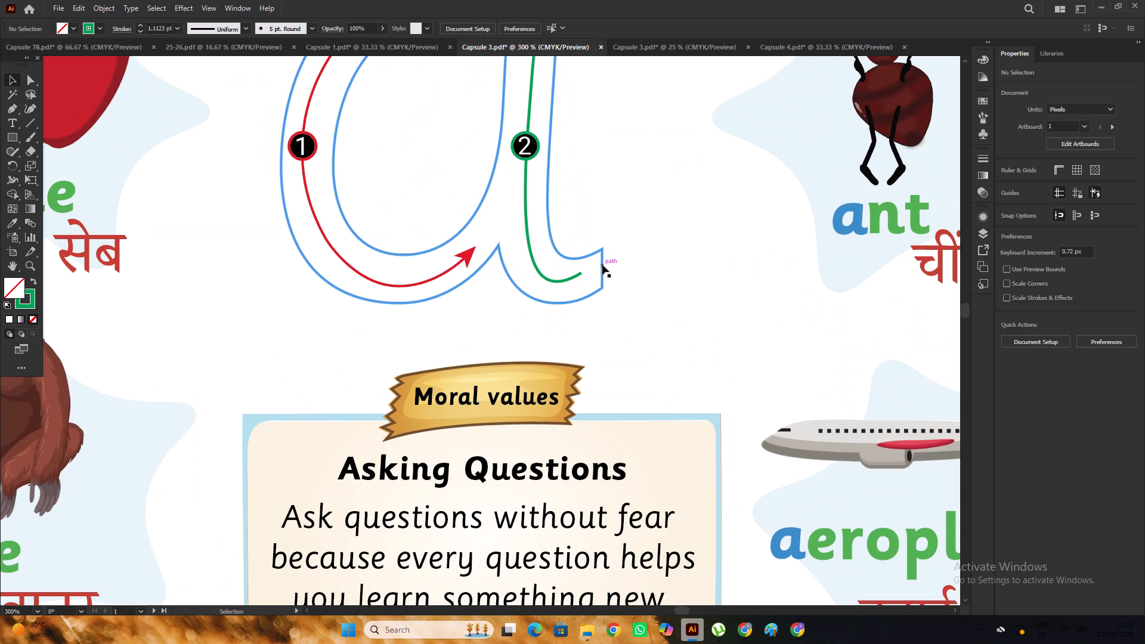
pyautogui.keyDown('alt'); pyautogui.scroll(-3, 556, 249); pyautogui.keyUp('alt')
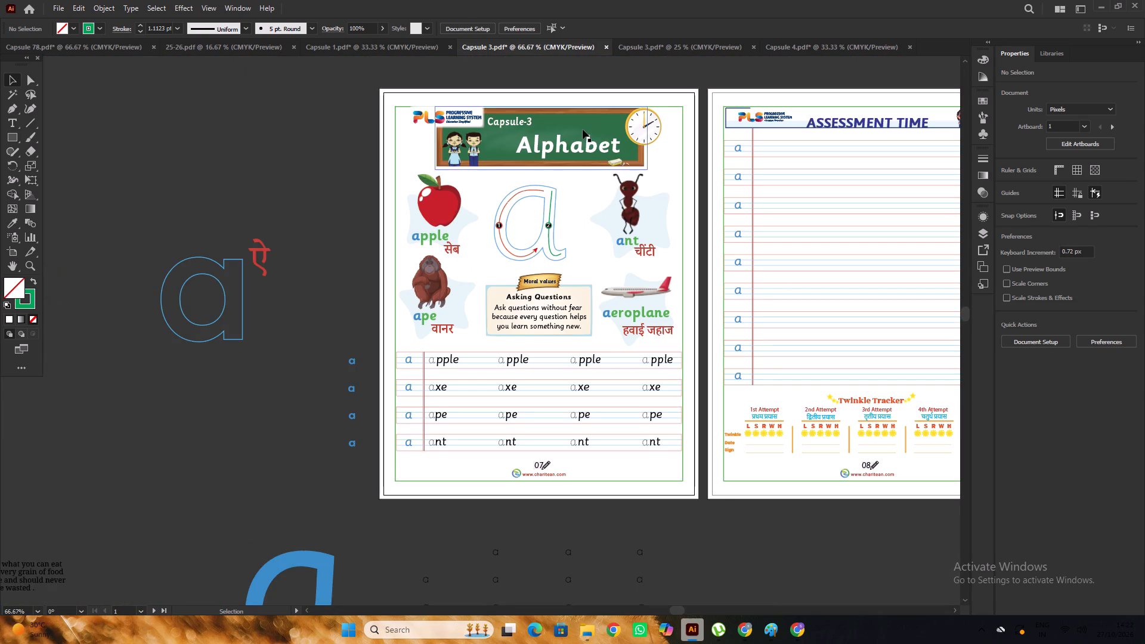
pyautogui.keyDown('alt'); pyautogui.scroll(1, 574, 179); pyautogui.keyUp('alt')
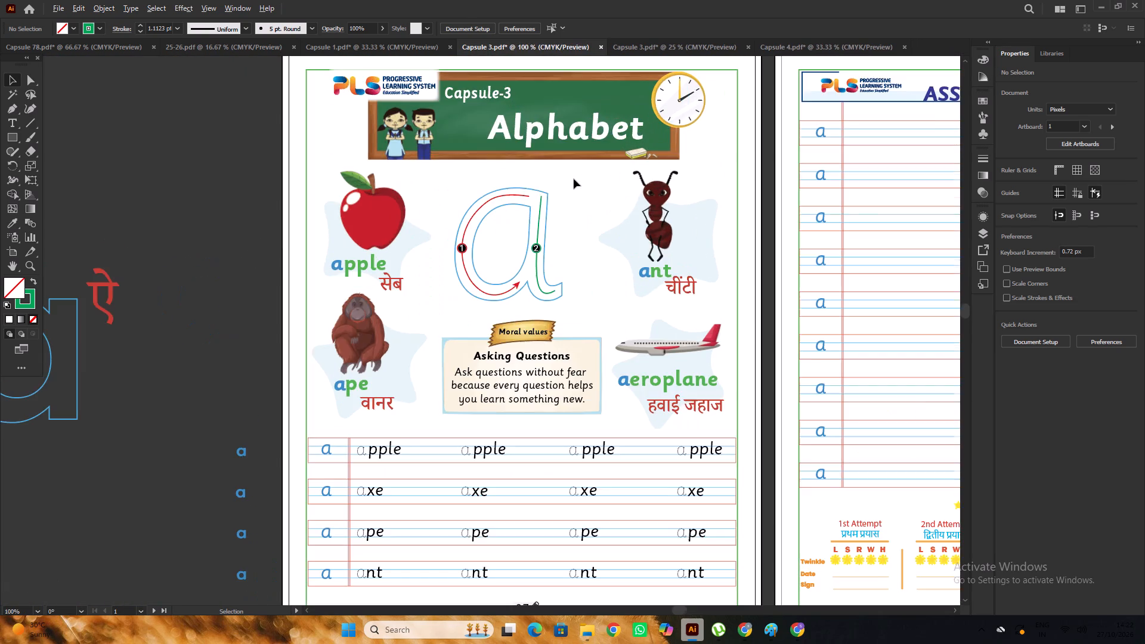
# Hold the large blue letter a over the page's diagram and set it aside off the page at about X -484 px, Y 947 px.
pyautogui.keyDown('alt'); pyautogui.scroll(-3, 574, 175); pyautogui.keyUp('alt')
pyautogui.moveTo(440, 404); pyautogui.dragTo(557, 215)
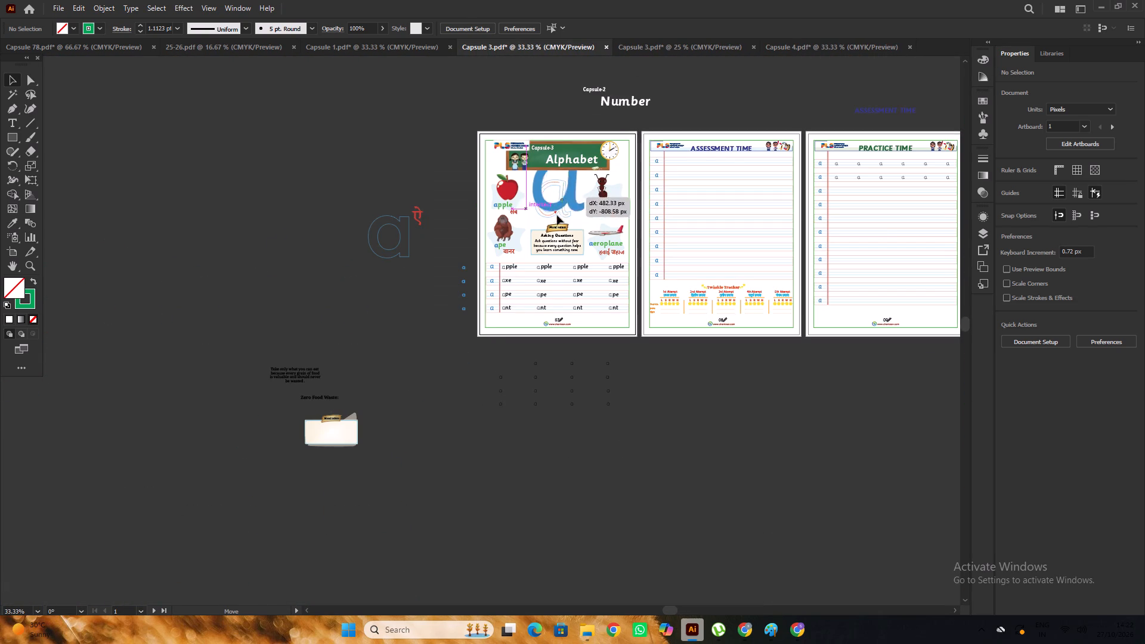
pyautogui.moveTo(557, 215); pyautogui.dragTo(363, 392)
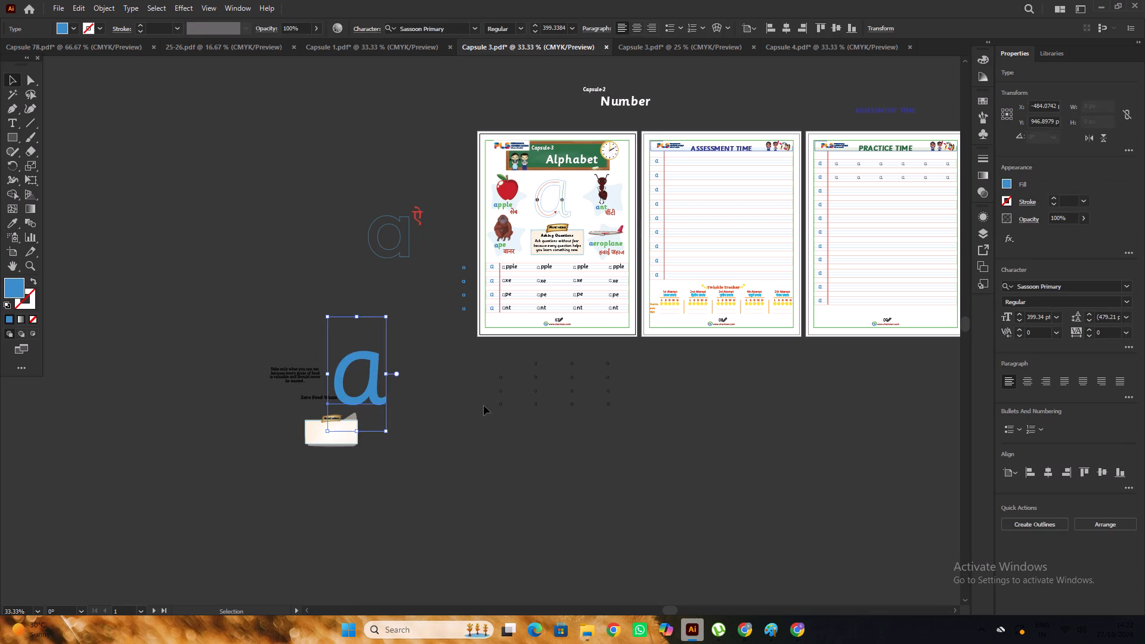
pyautogui.click(539, 296)
pyautogui.click(595, 373)
pyautogui.keyDown('alt'); pyautogui.scroll(2, 586, 319); pyautogui.keyUp('alt')
pyautogui.hotkey('ctrl', 'z')
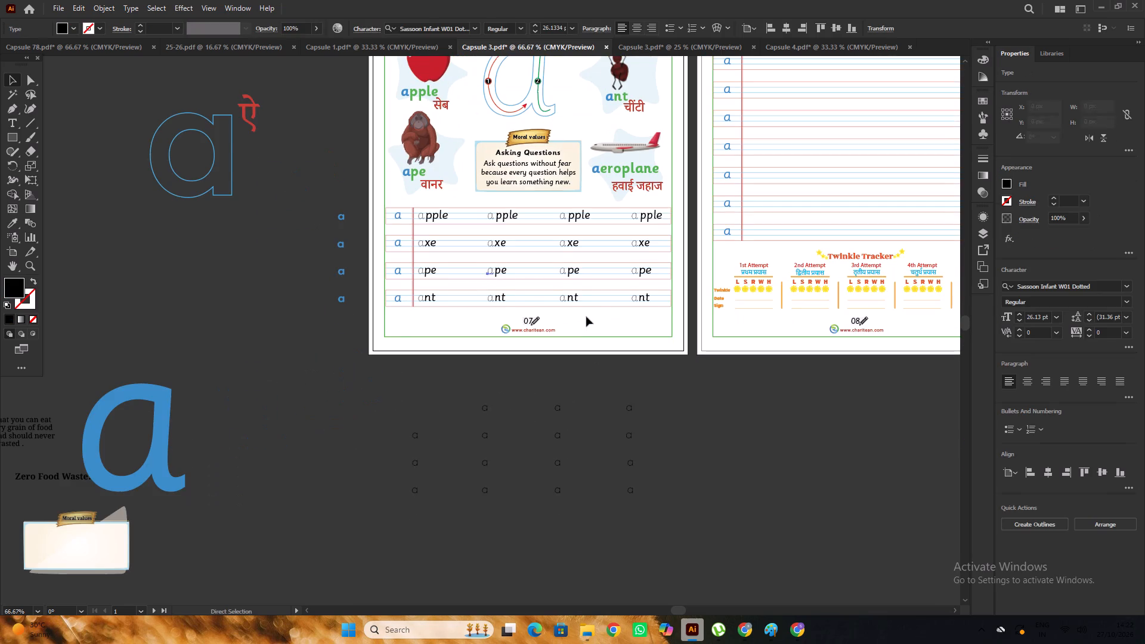
# Examine the letter a diagram with both numbered strokes and the layout of the Alphabet page.
pyautogui.scroll(10, 586, 317)
pyautogui.click(567, 216)
pyautogui.keyDown('alt'); pyautogui.scroll(3, 550, 232); pyautogui.keyUp('alt')
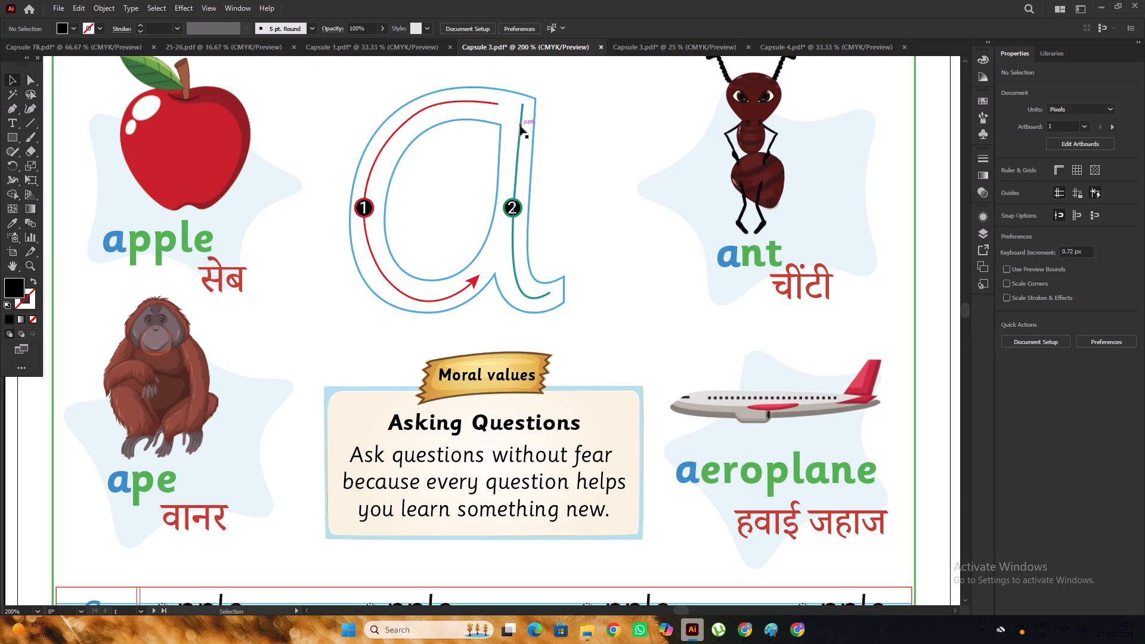
pyautogui.click(580, 196)
pyautogui.keyDown('alt'); pyautogui.scroll(-3, 580, 196); pyautogui.keyUp('alt')
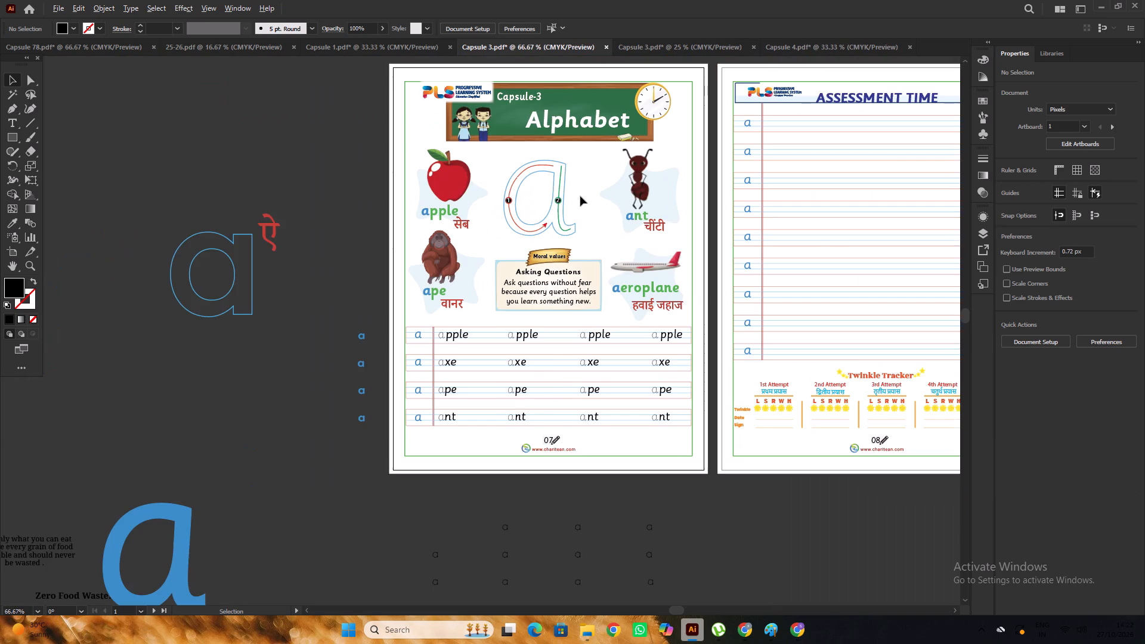
pyautogui.press('space')
pyautogui.moveTo(651, 265); pyautogui.dragTo(518, 268)
pyautogui.keyDown('alt'); pyautogui.scroll(-4, 517, 267); pyautogui.keyUp('alt')
pyautogui.keyDown('alt'); pyautogui.scroll(1, 534, 385); pyautogui.keyUp('alt')
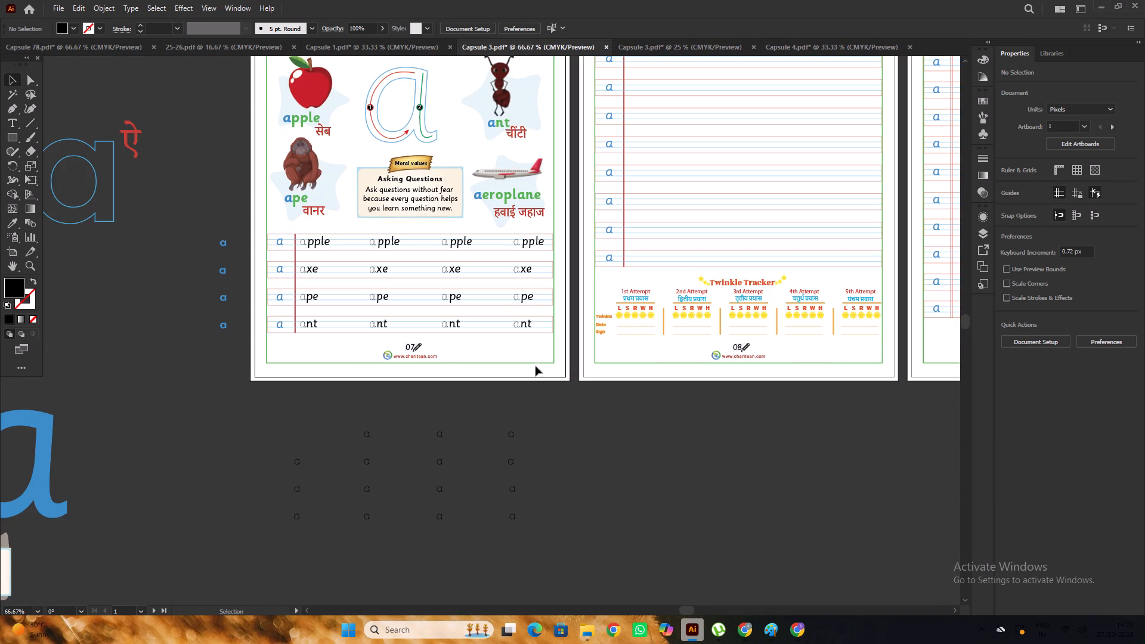
# Delete the green border frames from the Capsule 3 Alphabet, Assessment Time and Practice Time pages.
pyautogui.click(536, 363)
pyautogui.press('Delete')
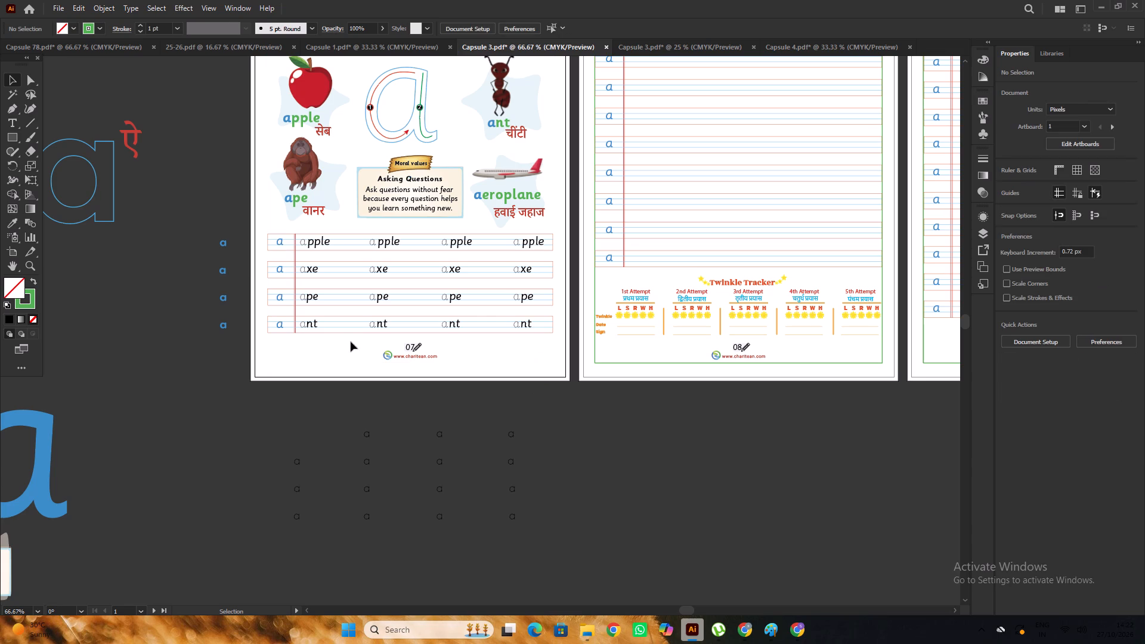
pyautogui.keyDown('alt'); pyautogui.scroll(-2, 318, 328); pyautogui.keyUp('alt')
pyautogui.keyDown('alt'); pyautogui.scroll(1, 543, 346); pyautogui.keyUp('alt')
pyautogui.click(580, 346)
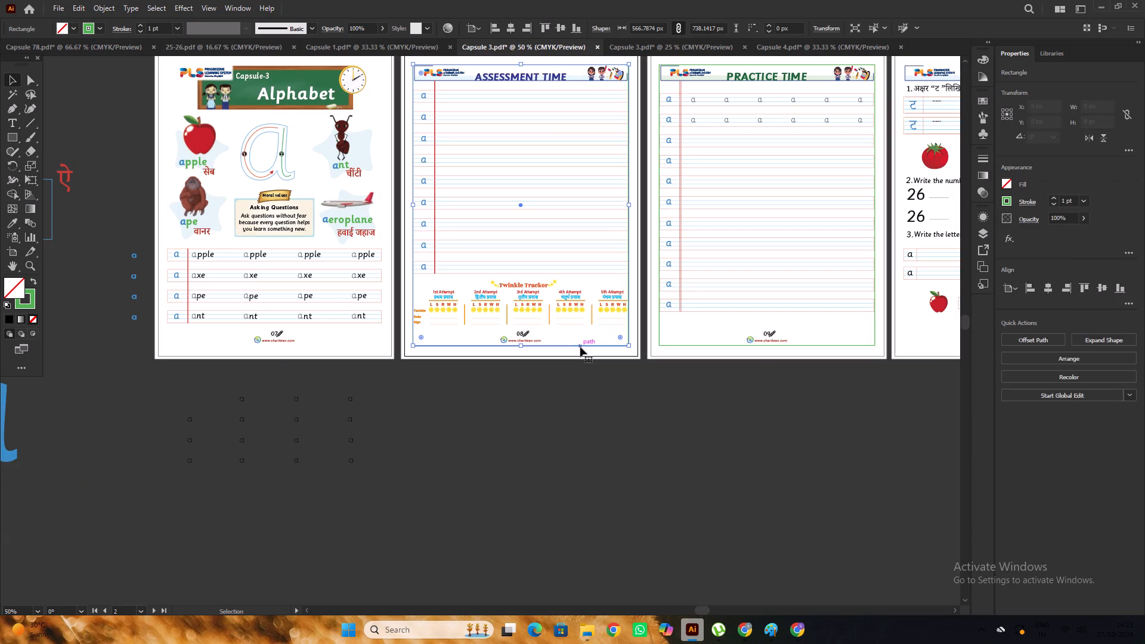
pyautogui.press('Delete')
pyautogui.keyDown('alt'); pyautogui.scroll(-1, 580, 325); pyautogui.keyUp('alt')
pyautogui.keyDown('alt'); pyautogui.scroll(2, 742, 352); pyautogui.keyUp('alt')
pyautogui.click(756, 326)
pyautogui.press('Delete')
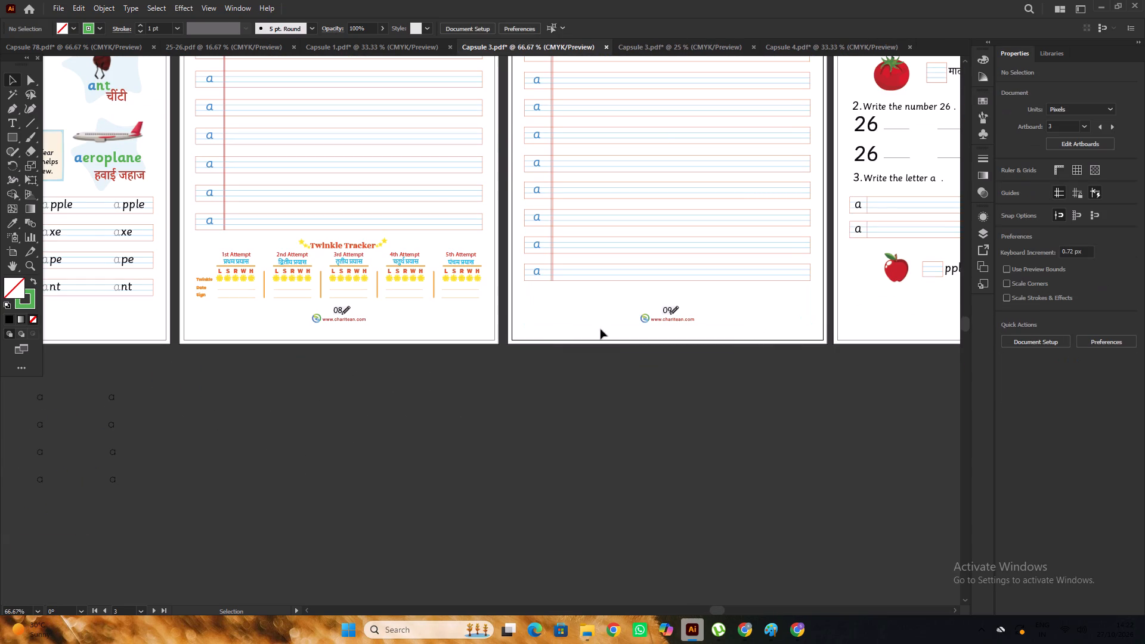
# Examine the lower edge of page 10 and the layout of the Alphabet page around the letter a diagram.
pyautogui.keyDown('alt'); pyautogui.scroll(3, 692, 320); pyautogui.keyUp('alt')
pyautogui.keyDown('alt'); pyautogui.scroll(-4, 488, 286); pyautogui.keyUp('alt')
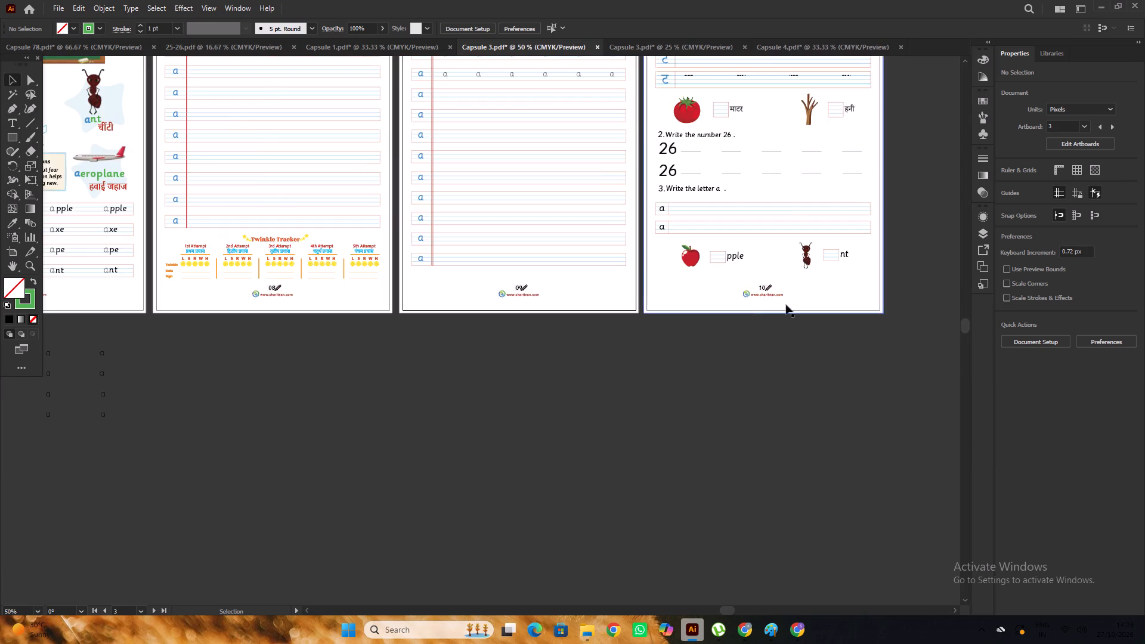
pyautogui.keyDown('alt'); pyautogui.scroll(1, 810, 303); pyautogui.keyUp('alt')
pyautogui.keyDown('alt'); pyautogui.scroll(-3, 797, 300); pyautogui.keyUp('alt')
pyautogui.scroll(2, 803, 313)
pyautogui.click(834, 373)
pyautogui.keyDown('alt'); pyautogui.scroll(3, 422, 236); pyautogui.keyUp('alt')
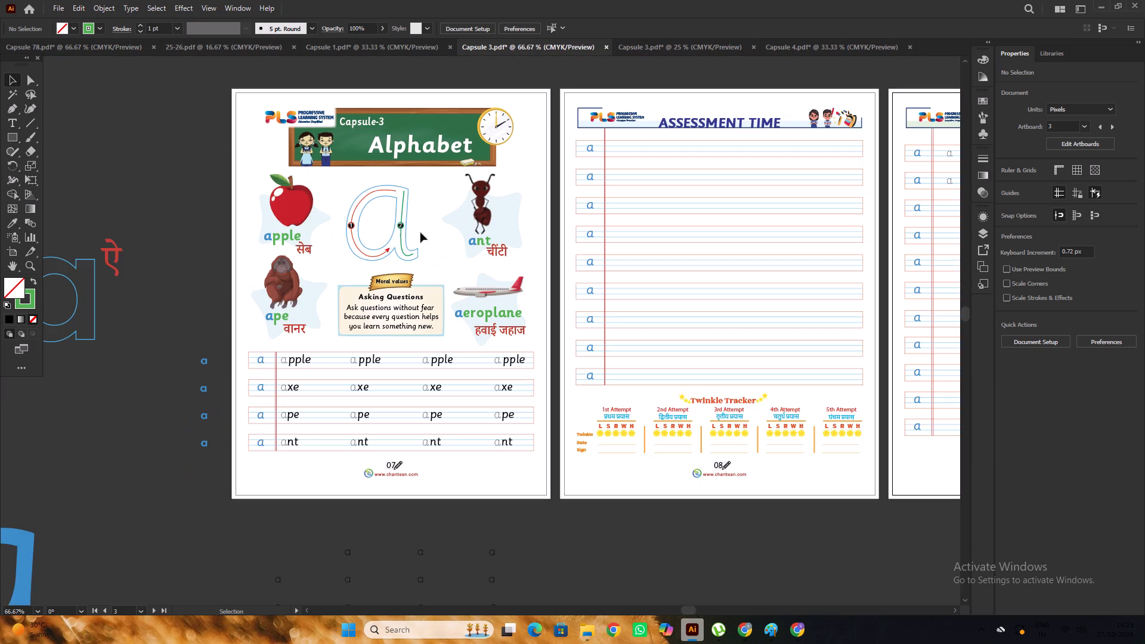
pyautogui.keyDown('alt'); pyautogui.scroll(3, 394, 227); pyautogui.keyUp('alt')
pyautogui.keyDown('alt'); pyautogui.scroll(-1, 524, 232); pyautogui.keyUp('alt')
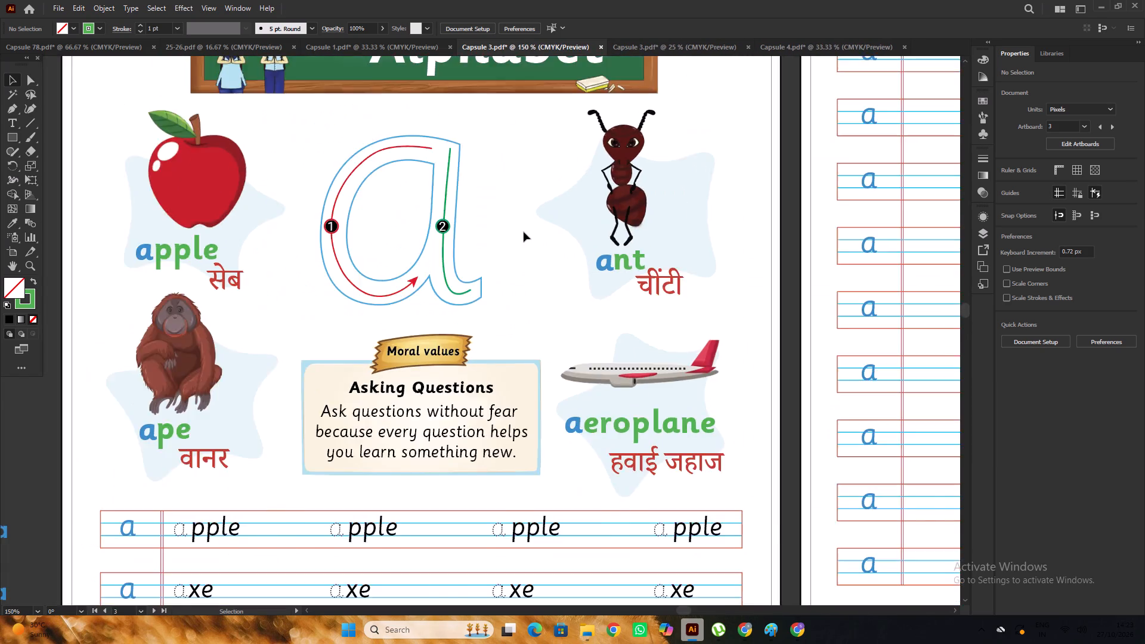
pyautogui.keyDown('alt'); pyautogui.scroll(-3, 524, 232); pyautogui.keyUp('alt')
pyautogui.press('space')
pyautogui.moveTo(292, 187); pyautogui.dragTo(286, 185)
pyautogui.keyDown('alt'); pyautogui.scroll(2, 499, 259); pyautogui.keyUp('alt')
# Add the Arrow 5 arrowhead to the end of the green second stroke in the letter a diagram.
pyautogui.click(499, 240)
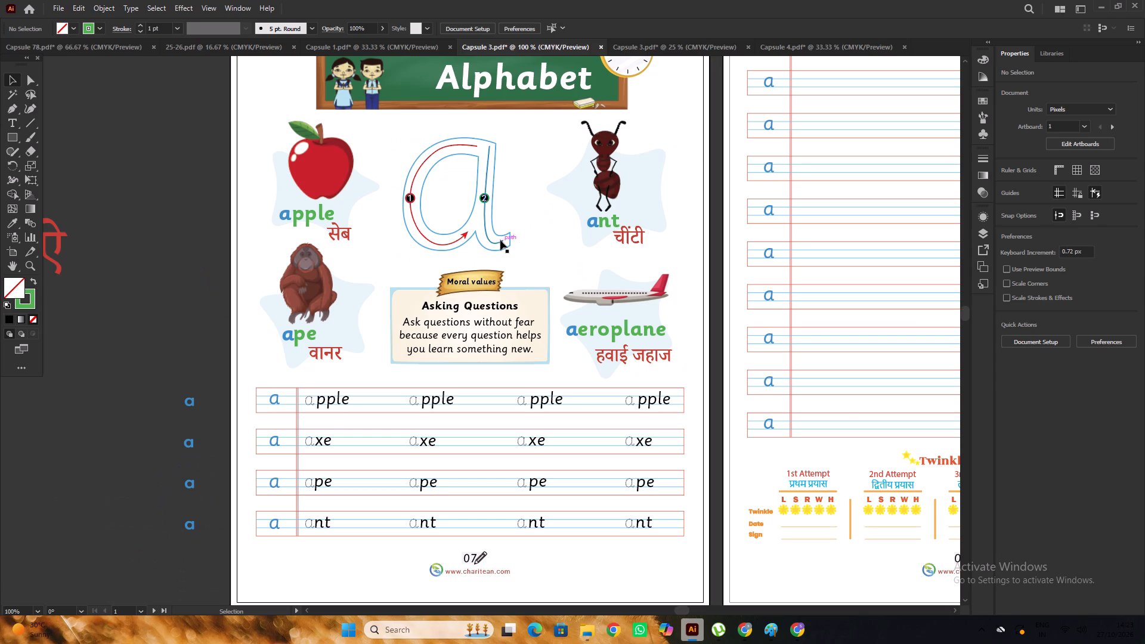
pyautogui.doubleClick(500, 241)
pyautogui.keyDown('alt'); pyautogui.scroll(3, 500, 241); pyautogui.keyUp('alt')
pyautogui.click(559, 239)
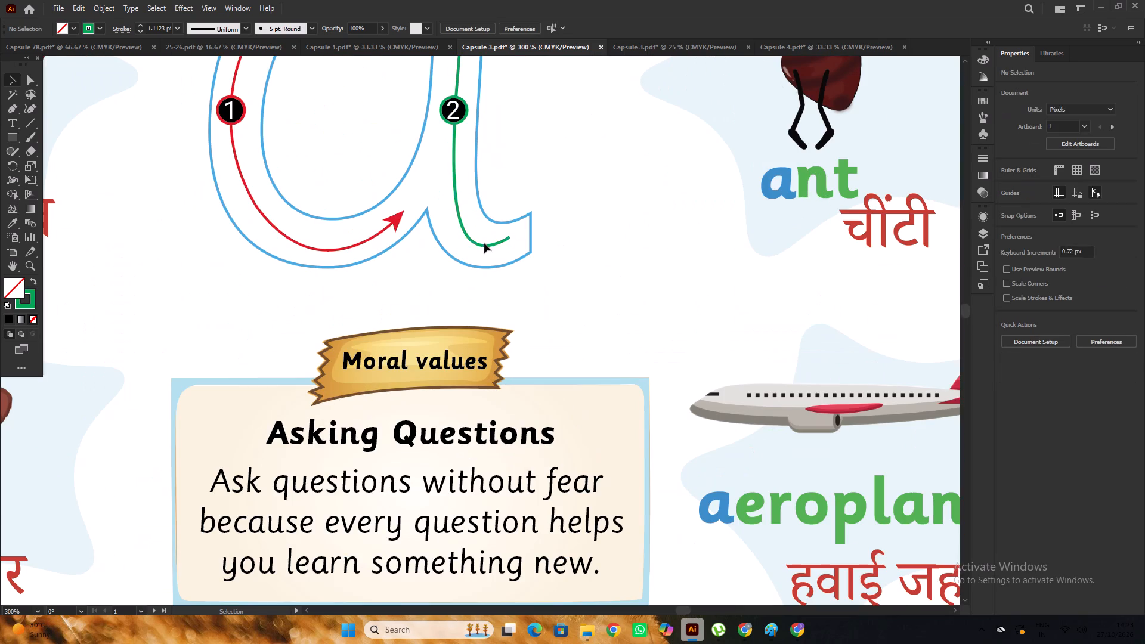
pyautogui.doubleClick(485, 244)
pyautogui.tripleClick(500, 241)
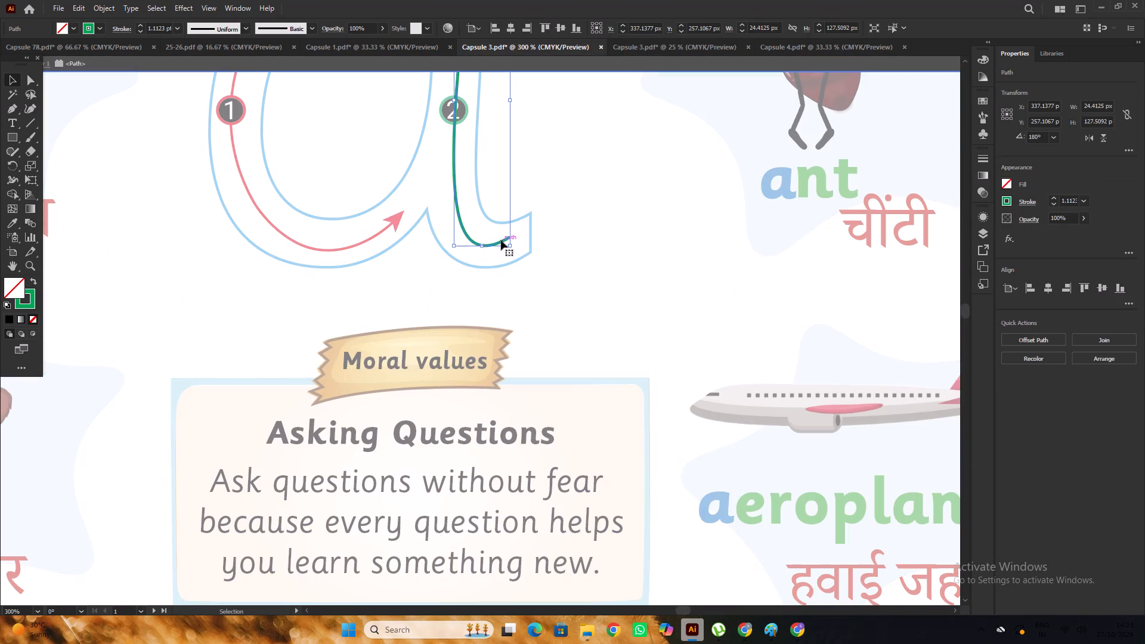
pyautogui.click(1032, 205)
pyautogui.click(1005, 333)
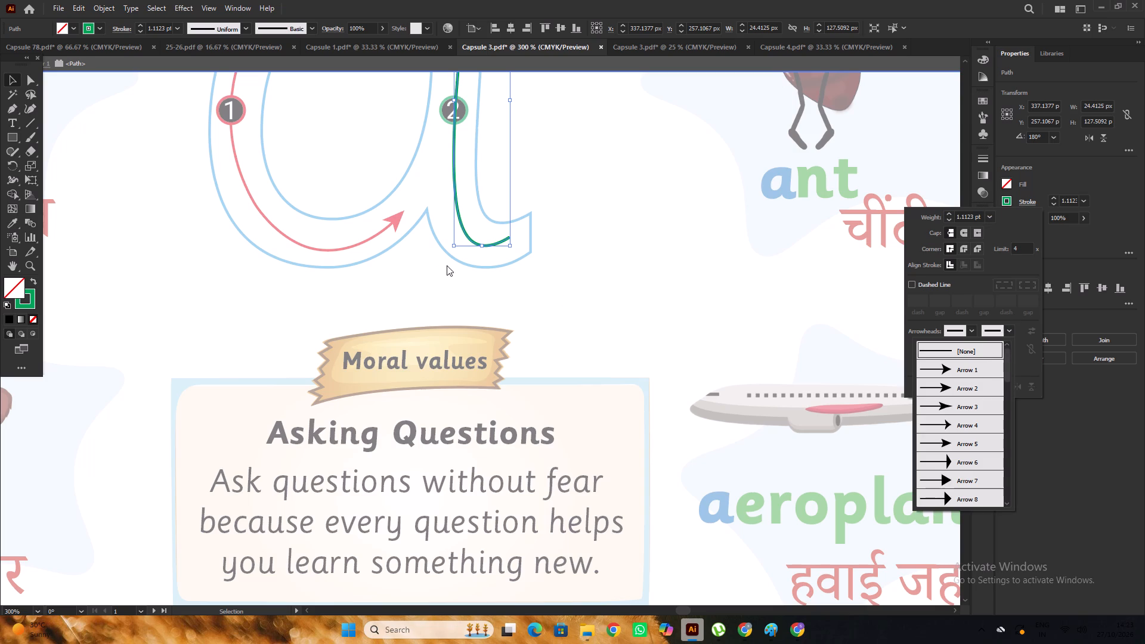
pyautogui.doubleClick(606, 232)
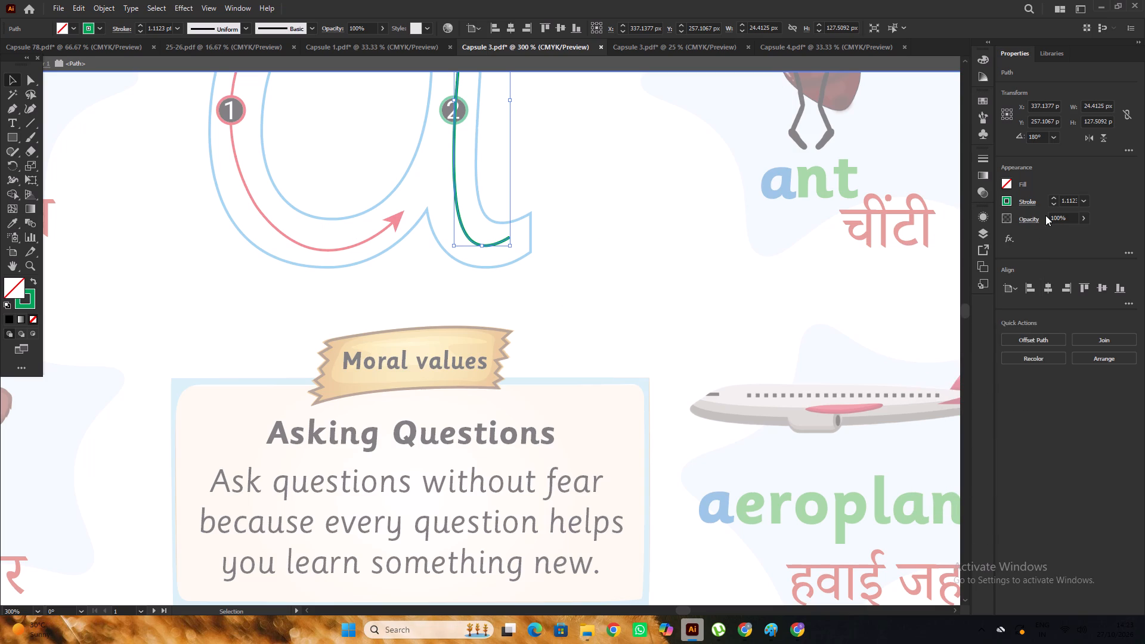
pyautogui.click(1026, 203)
pyautogui.click(1004, 331)
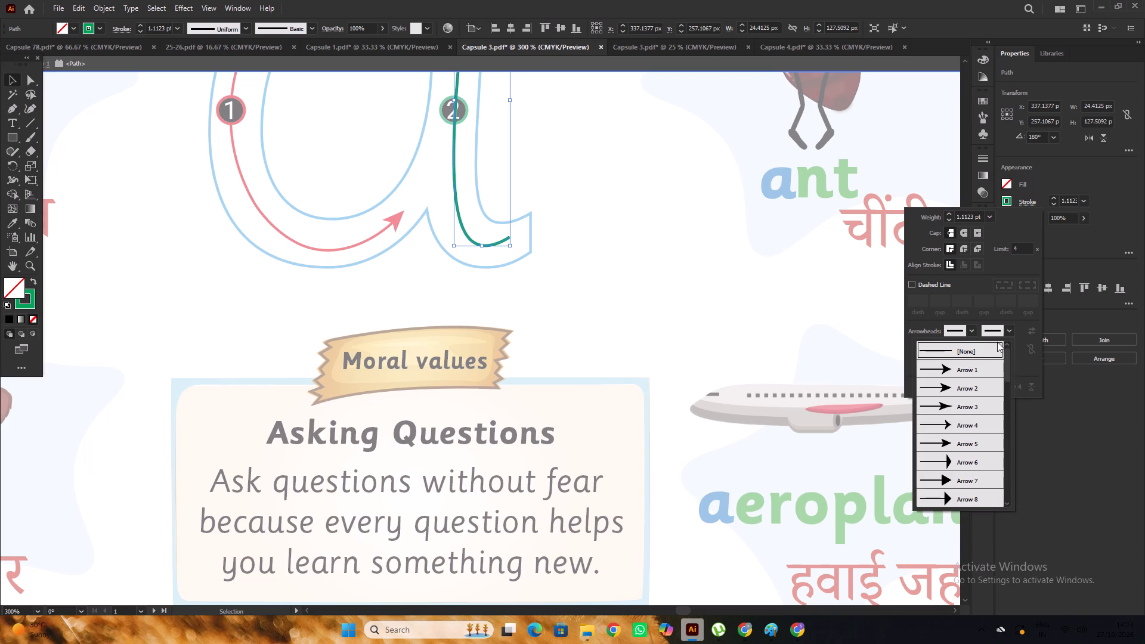
pyautogui.click(964, 369)
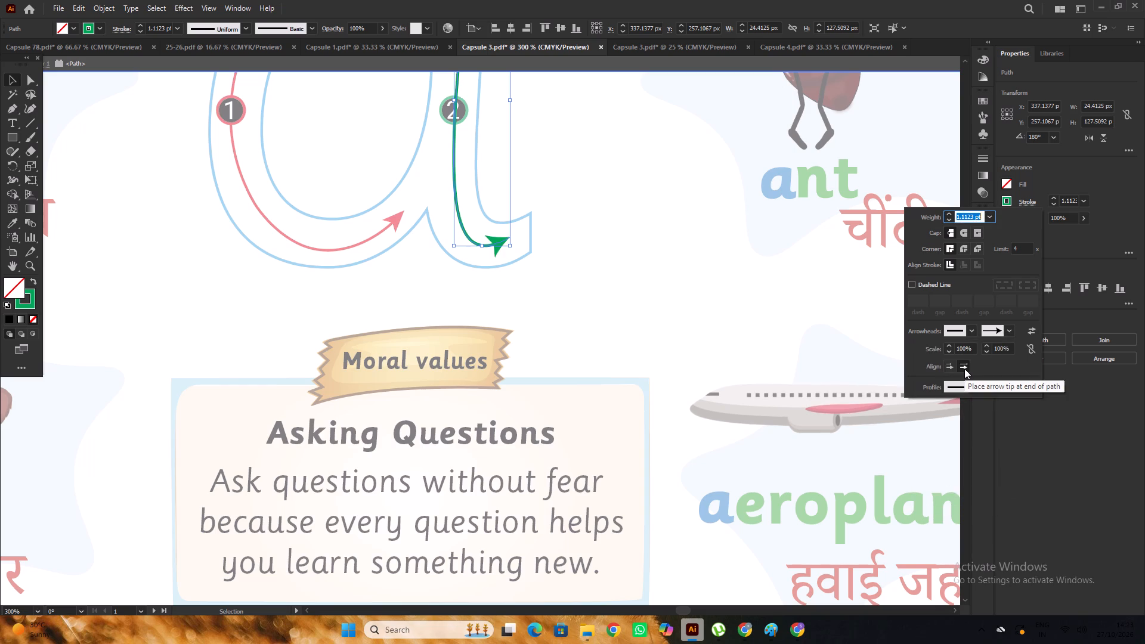
pyautogui.click(1006, 332)
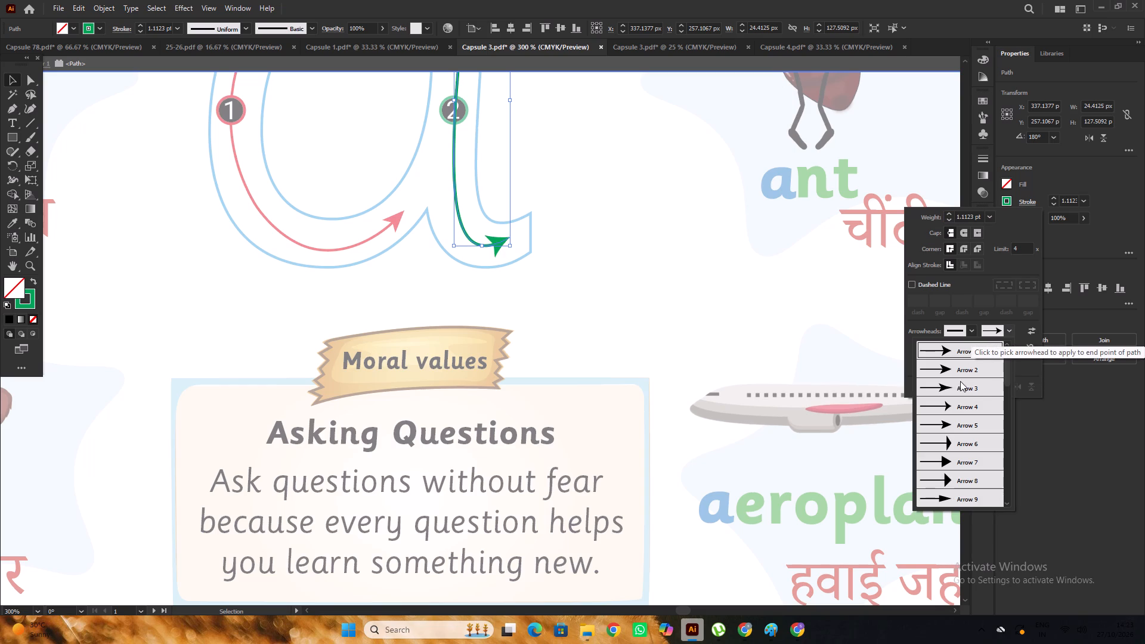
pyautogui.click(955, 428)
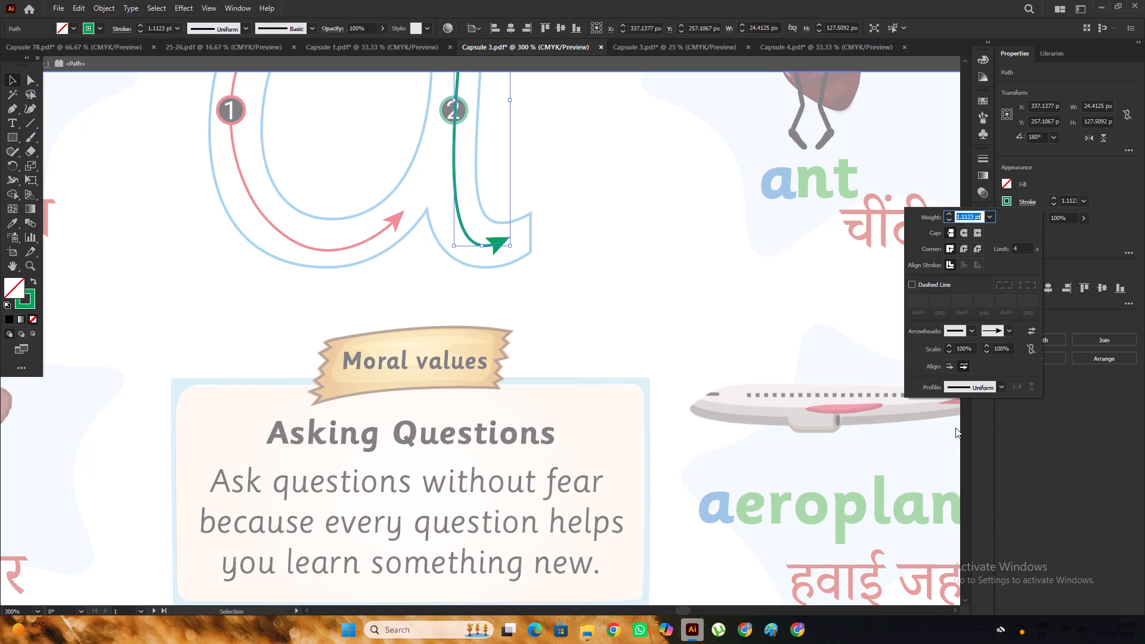
pyautogui.doubleClick(575, 260)
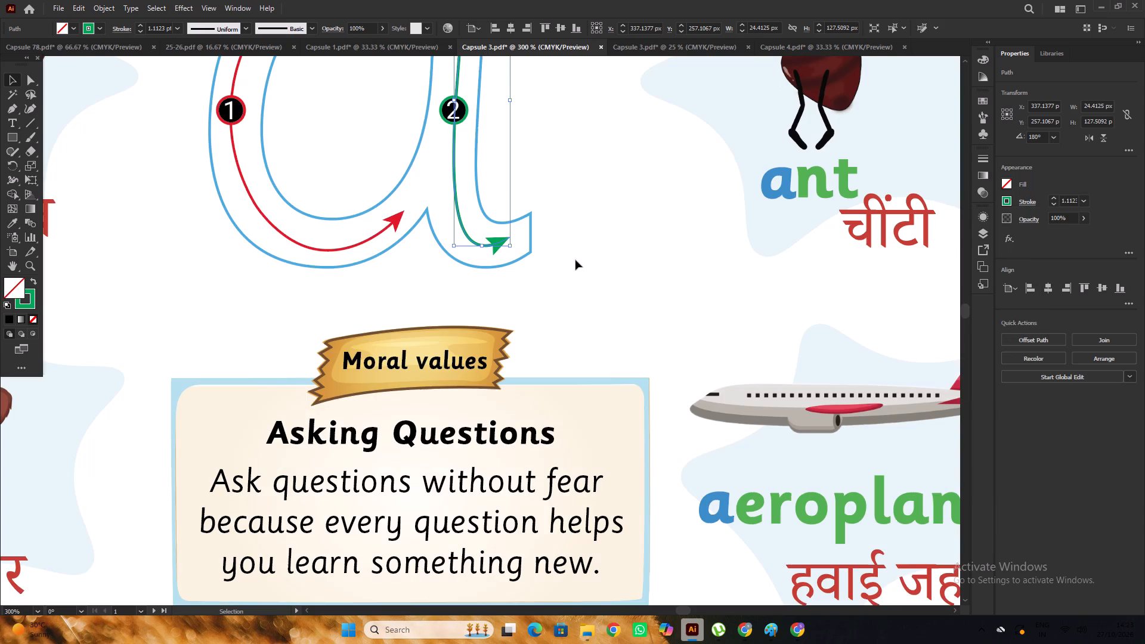
pyautogui.click(575, 260)
# Extend the green stroke's arrow end slightly up and outward into the letter's tail with the Curvature tool.
pyautogui.keyDown('alt'); pyautogui.scroll(-3, 575, 259); pyautogui.keyUp('alt')
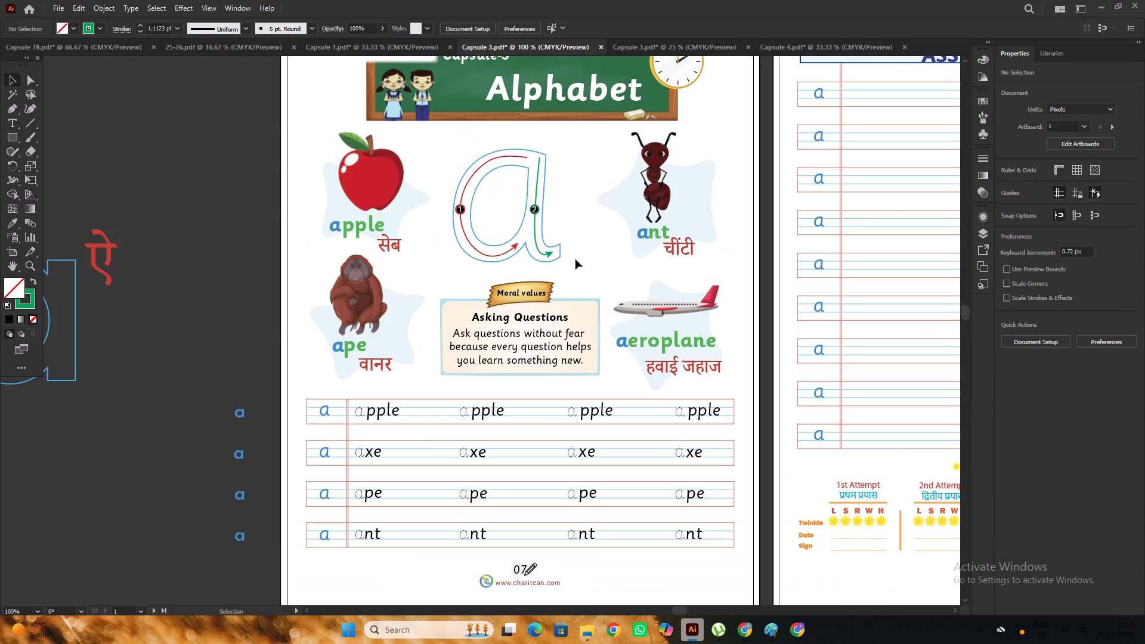
pyautogui.keyDown('alt'); pyautogui.scroll(4, 545, 261); pyautogui.keyUp('alt')
pyautogui.click(571, 233)
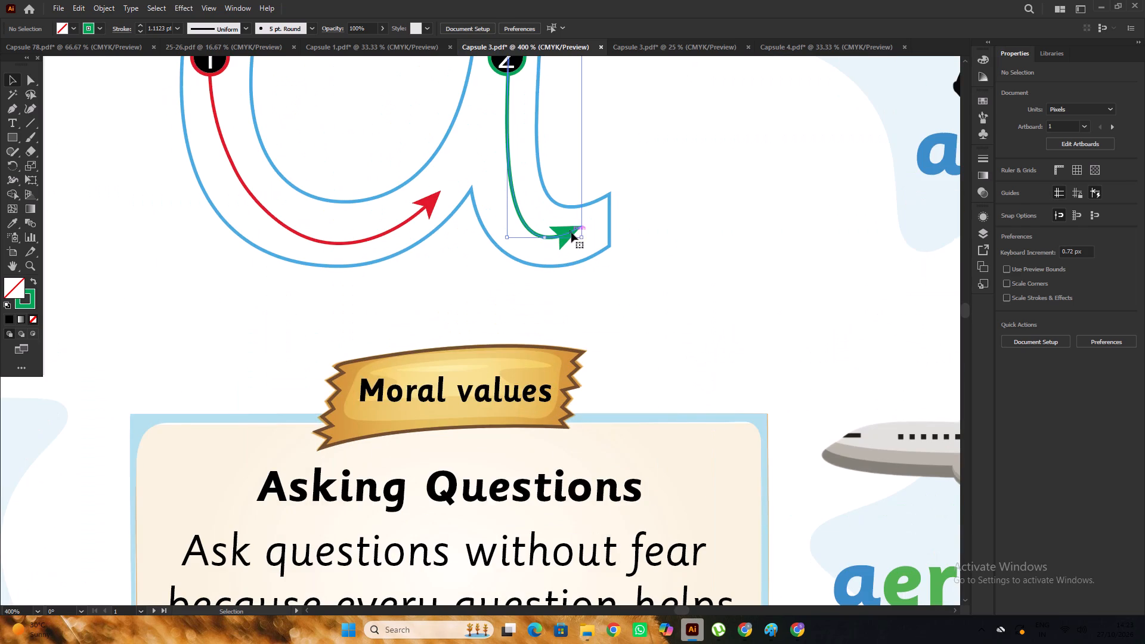
pyautogui.click(31, 107)
pyautogui.moveTo(581, 224); pyautogui.dragTo(587, 223)
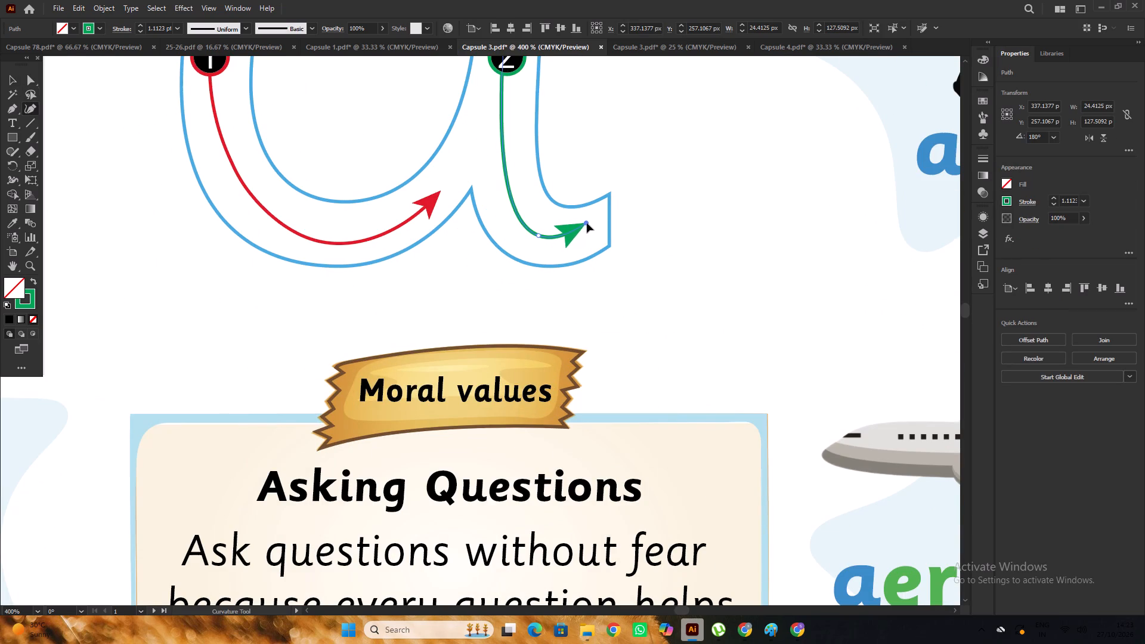
pyautogui.moveTo(587, 223); pyautogui.dragTo(588, 221)
pyautogui.click(588, 221)
pyautogui.click(589, 220)
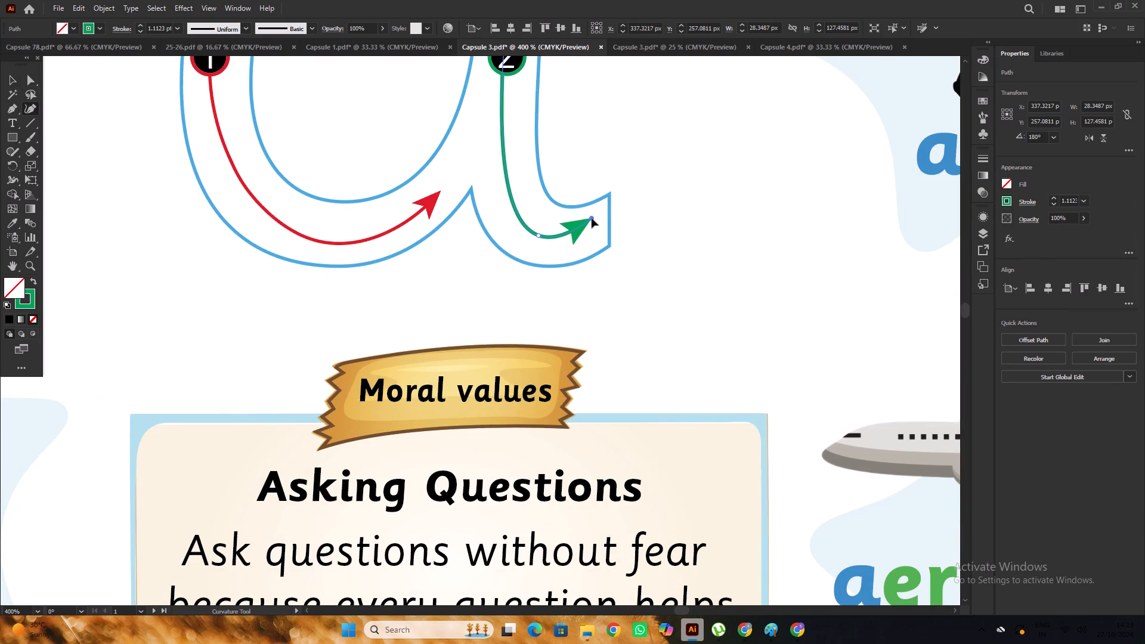
pyautogui.keyDown('alt'); pyautogui.scroll(-1, 546, 209); pyautogui.keyUp('alt')
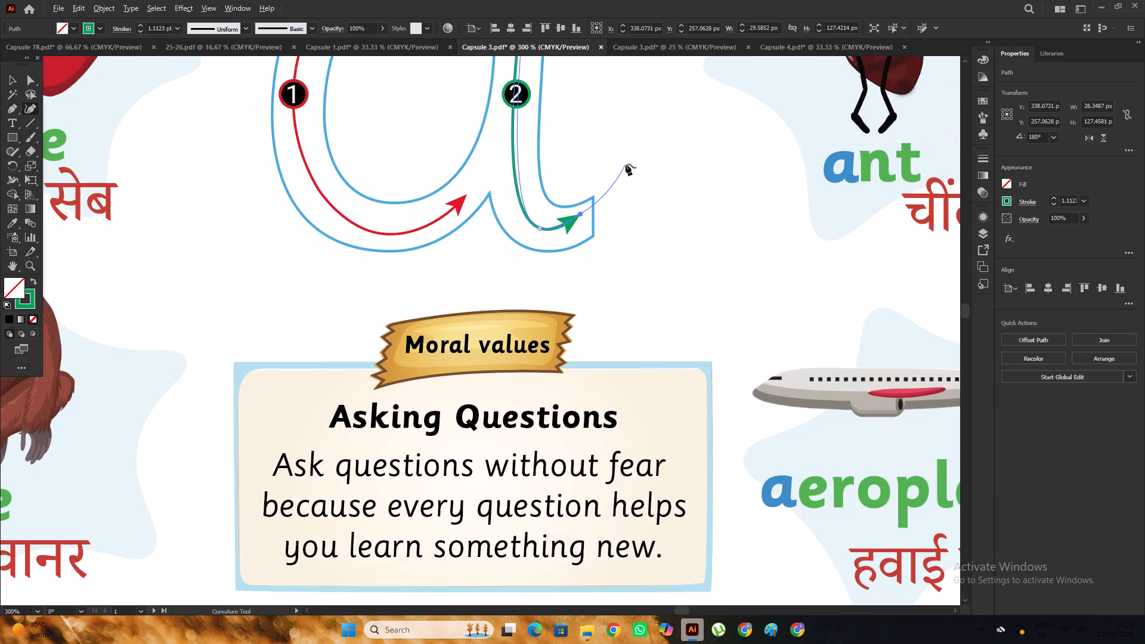
pyautogui.scroll(-4, 623, 168)
pyautogui.scroll(3, 611, 184)
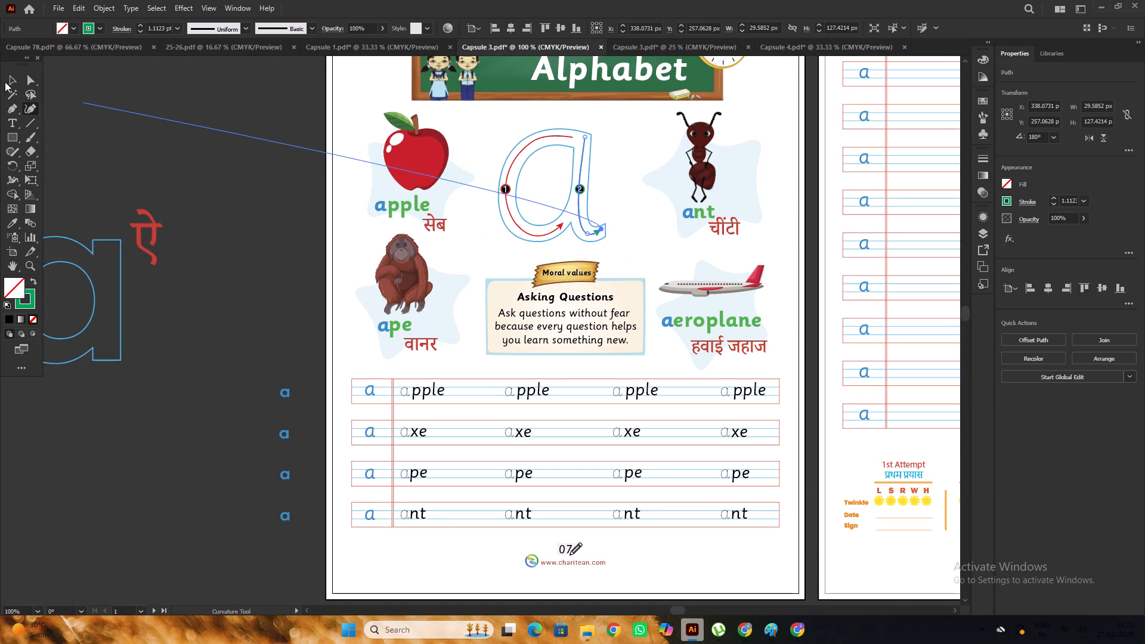
pyautogui.click(13, 81)
pyautogui.click(157, 107)
# Nudge the 2 marker slightly left so it sits centred on the green stroke.
pyautogui.keyDown('alt'); pyautogui.scroll(3, 646, 192); pyautogui.keyUp('alt')
pyautogui.scroll(3, 422, 195)
pyautogui.keyDown('alt'); pyautogui.scroll(1, 441, 218); pyautogui.keyUp('alt')
pyautogui.click(454, 225)
pyautogui.moveTo(456, 226); pyautogui.dragTo(450, 225)
pyautogui.doubleClick(569, 216)
pyautogui.keyDown('alt'); pyautogui.scroll(-1, 569, 216); pyautogui.keyUp('alt')
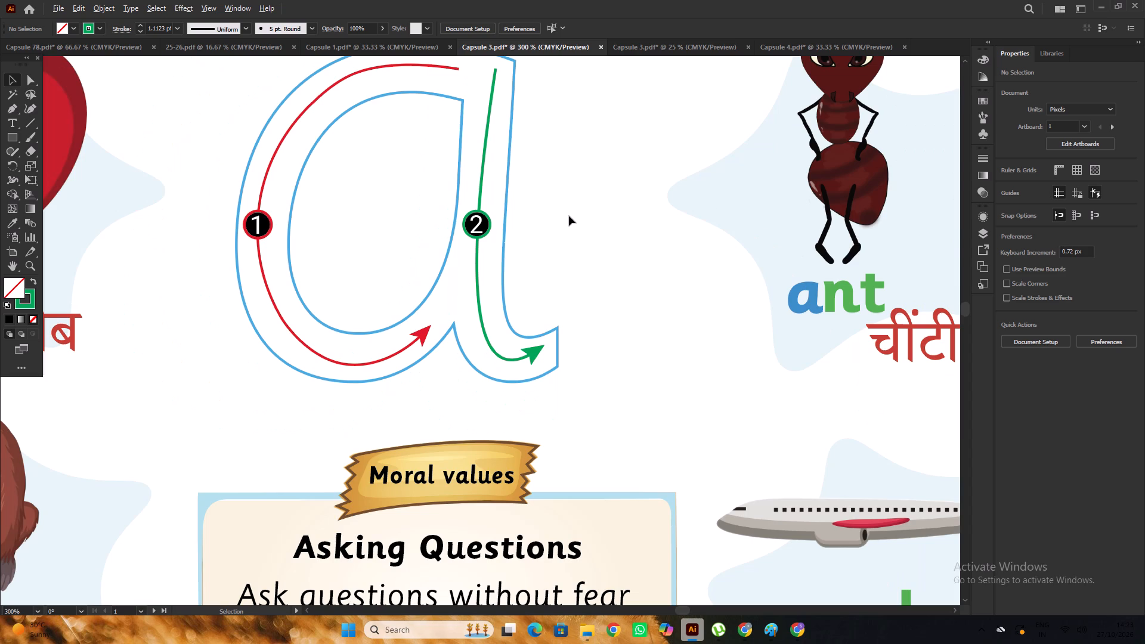
pyautogui.keyDown('alt'); pyautogui.scroll(-2, 569, 216); pyautogui.keyUp('alt')
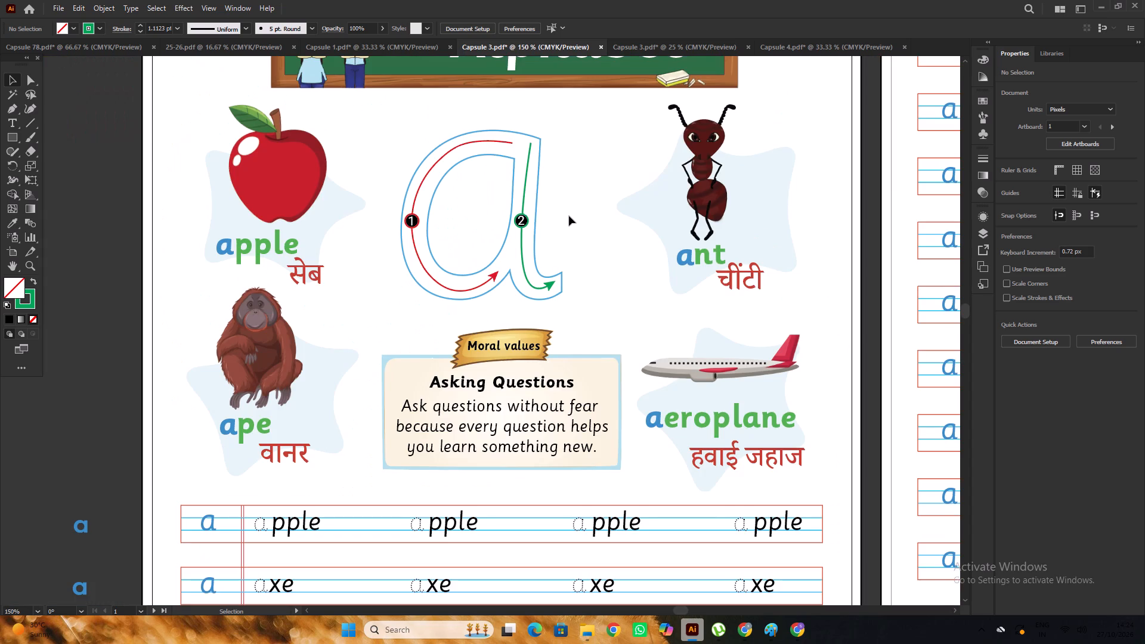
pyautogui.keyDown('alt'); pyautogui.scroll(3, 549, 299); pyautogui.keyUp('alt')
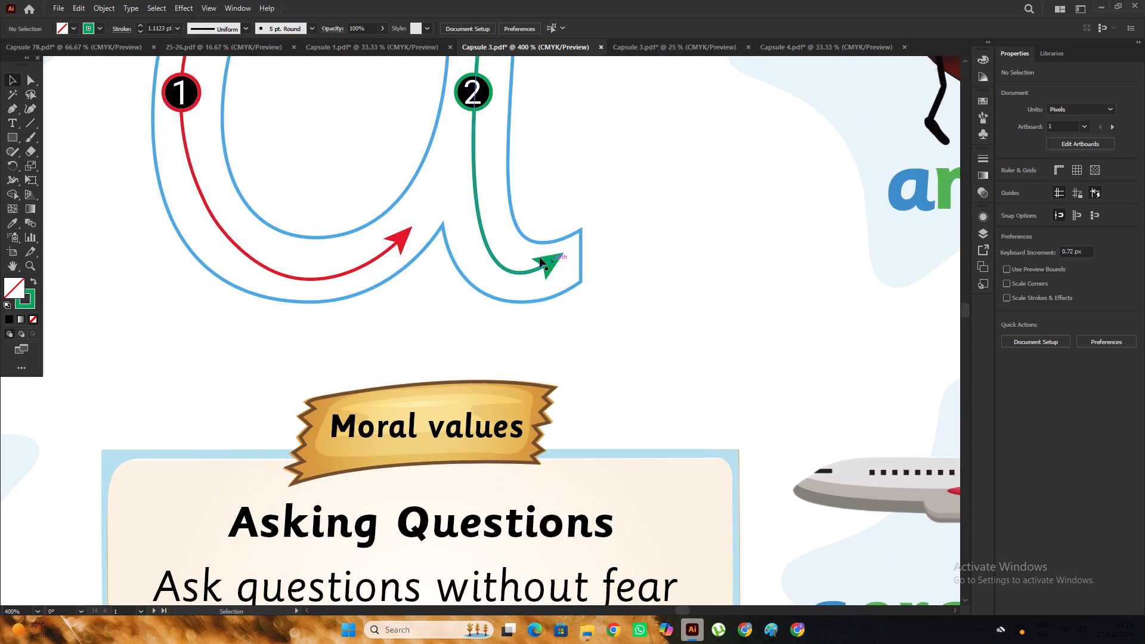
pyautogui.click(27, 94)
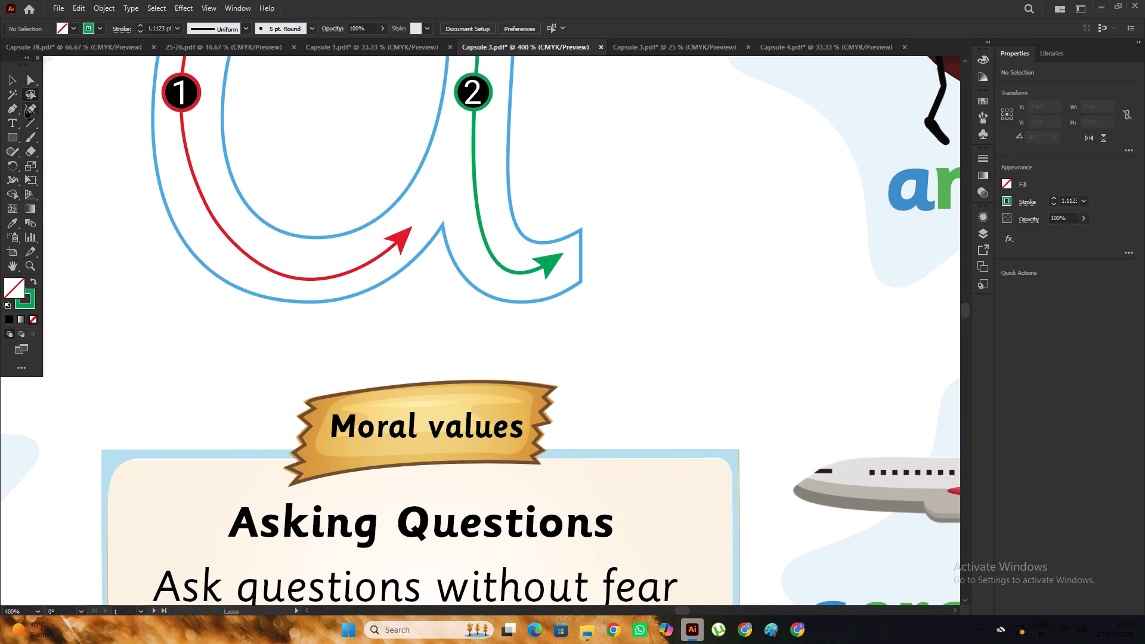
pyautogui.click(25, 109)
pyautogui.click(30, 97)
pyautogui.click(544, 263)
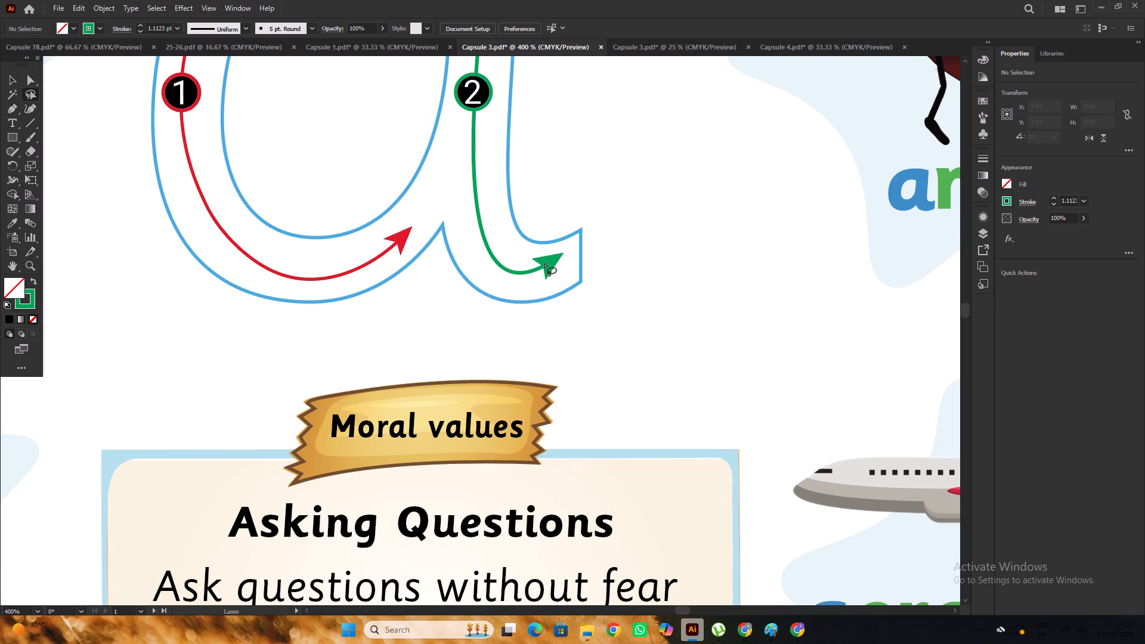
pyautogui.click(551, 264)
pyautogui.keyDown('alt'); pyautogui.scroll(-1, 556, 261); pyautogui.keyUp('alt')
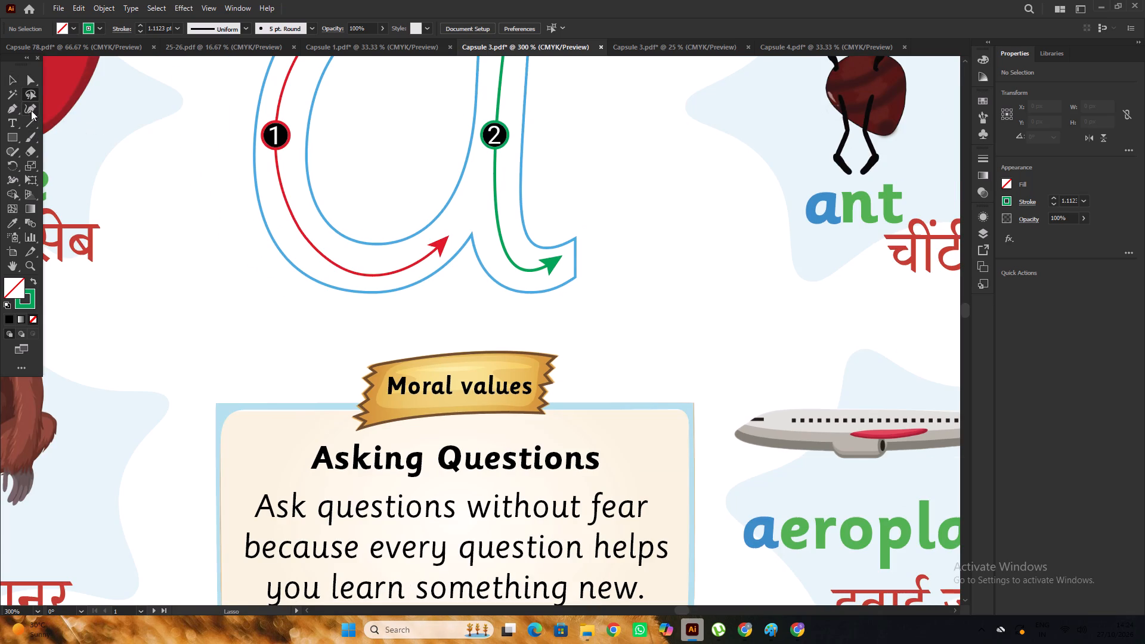
# Move the green stroke's arrow tip slightly lower and closer to the end of the letter's tail with the Curvature tool.
pyautogui.click(31, 109)
pyautogui.keyDown('alt'); pyautogui.scroll(1, 550, 255); pyautogui.keyUp('alt')
pyautogui.click(551, 264)
pyautogui.moveTo(566, 256); pyautogui.dragTo(570, 262)
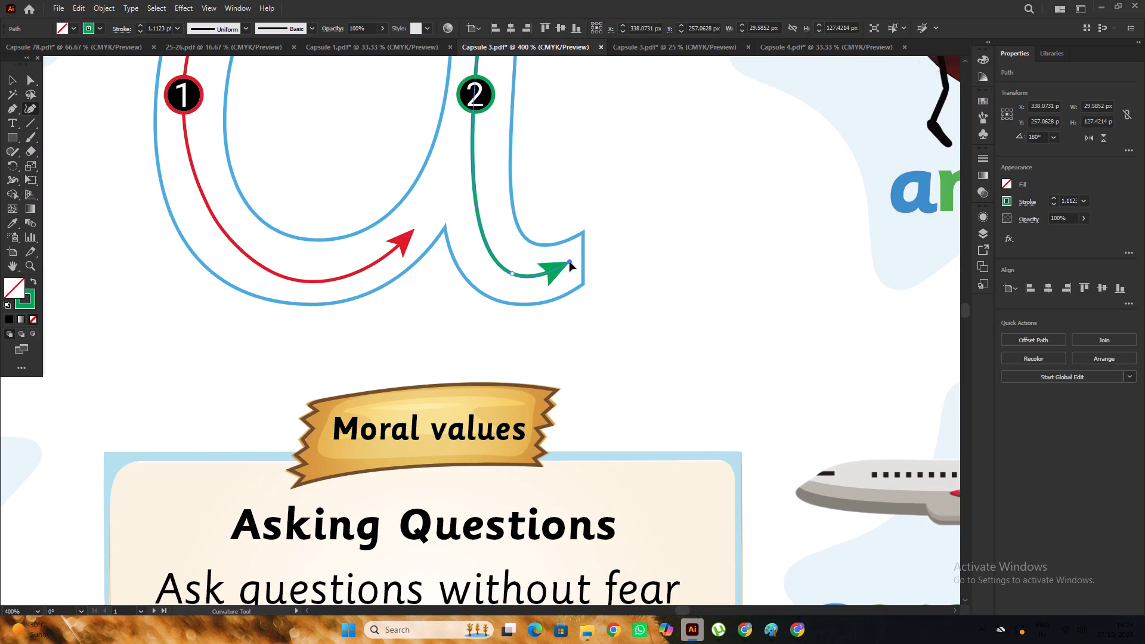
pyautogui.moveTo(570, 262); pyautogui.dragTo(574, 261)
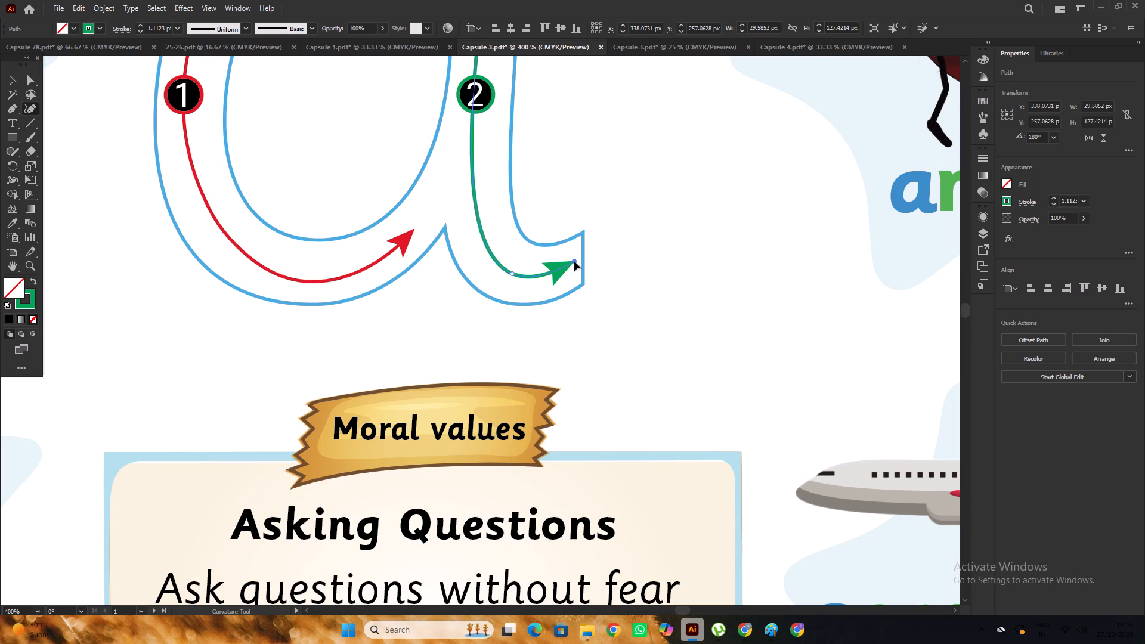
pyautogui.moveTo(574, 261); pyautogui.dragTo(572, 262)
# Shift the green stroke's curve point below the 2 marker slightly right to straighten the stroke within the letter's stem.
pyautogui.keyDown('alt'); pyautogui.scroll(-1, 539, 265); pyautogui.keyUp('alt')
pyautogui.scroll(2, 539, 265)
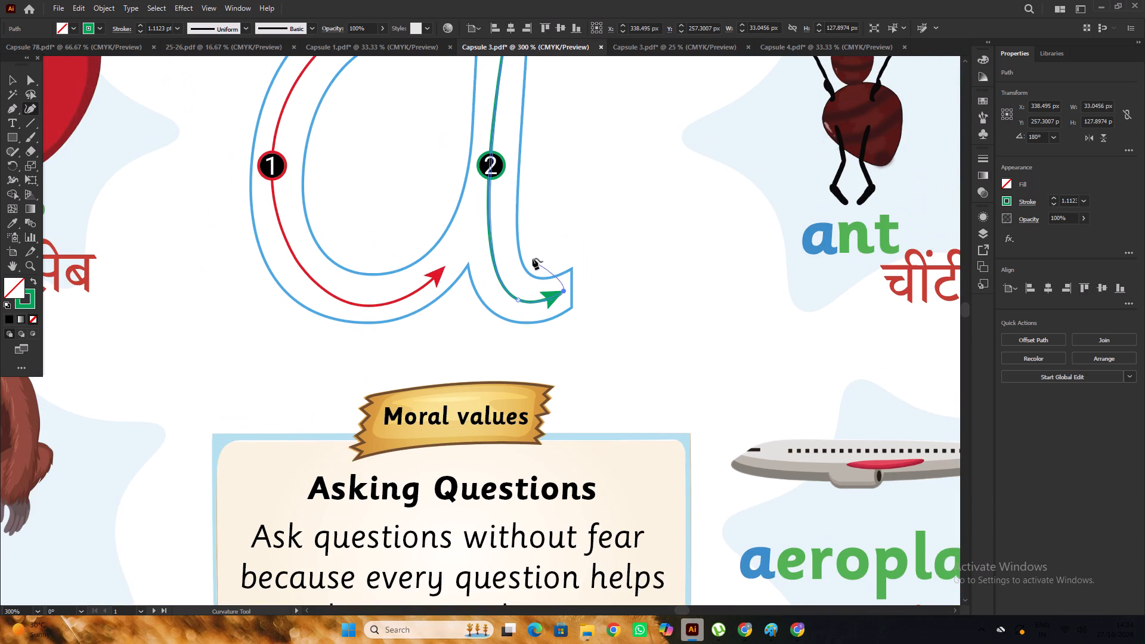
pyautogui.moveTo(488, 222); pyautogui.dragTo(494, 223)
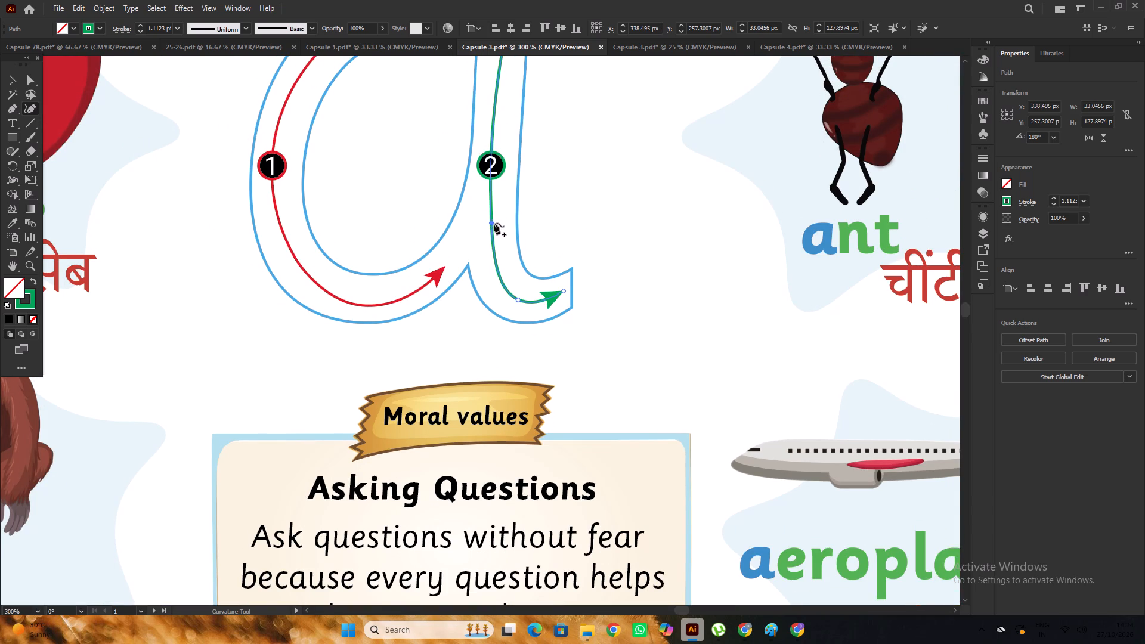
pyautogui.moveTo(494, 223); pyautogui.dragTo(496, 223)
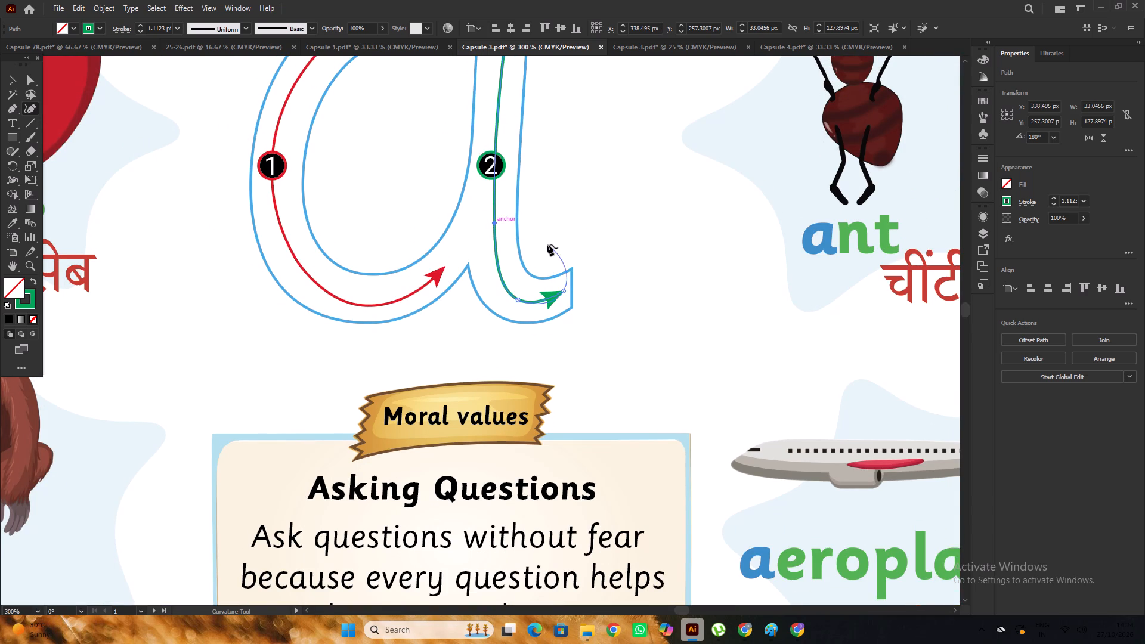
pyautogui.keyDown('alt'); pyautogui.scroll(-1, 547, 244); pyautogui.keyUp('alt')
pyautogui.scroll(3, 547, 244)
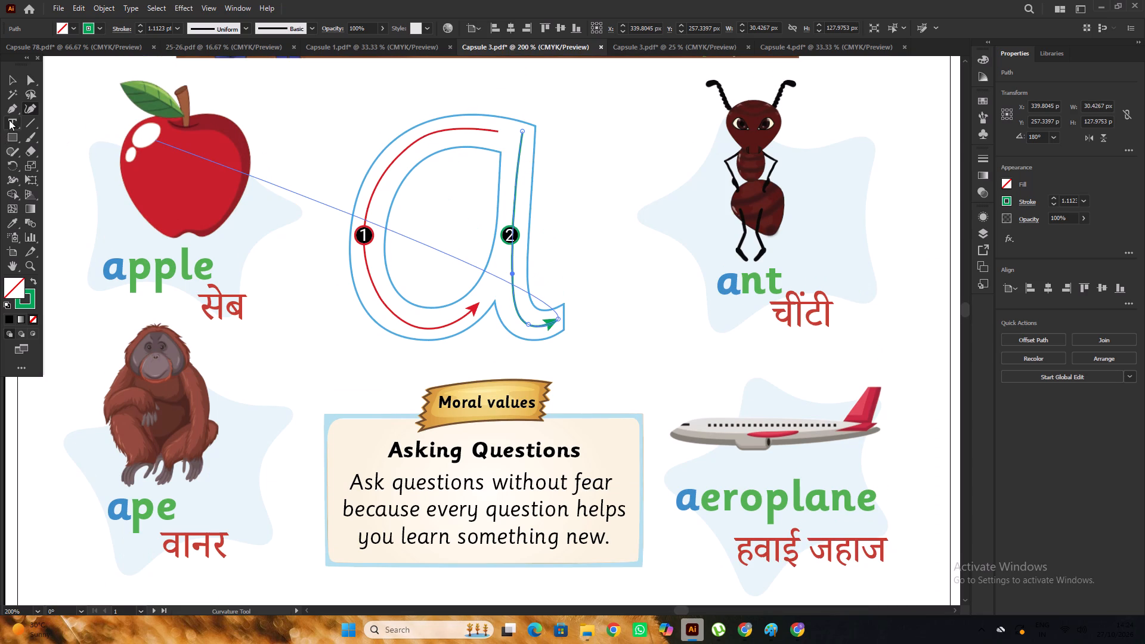
pyautogui.click(16, 82)
pyautogui.click(361, 109)
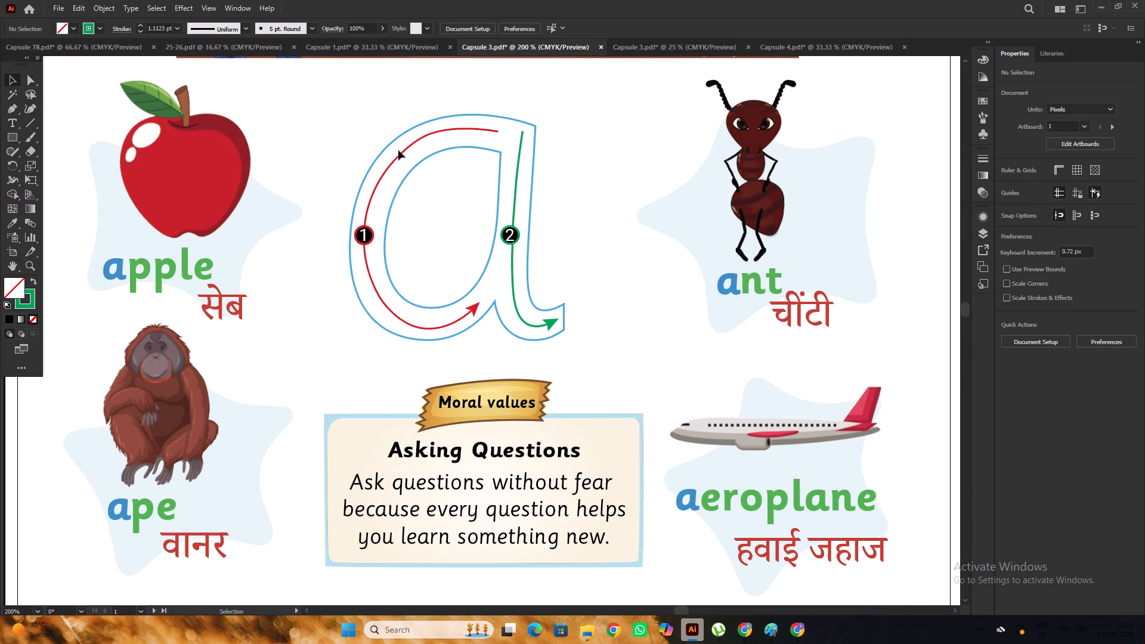
# Shift the green stroke's top anchor slightly left and adjust its handle to straighten the upper stroke within the letter's stem.
pyautogui.keyDown('alt'); pyautogui.scroll(-1, 700, 193); pyautogui.keyUp('alt')
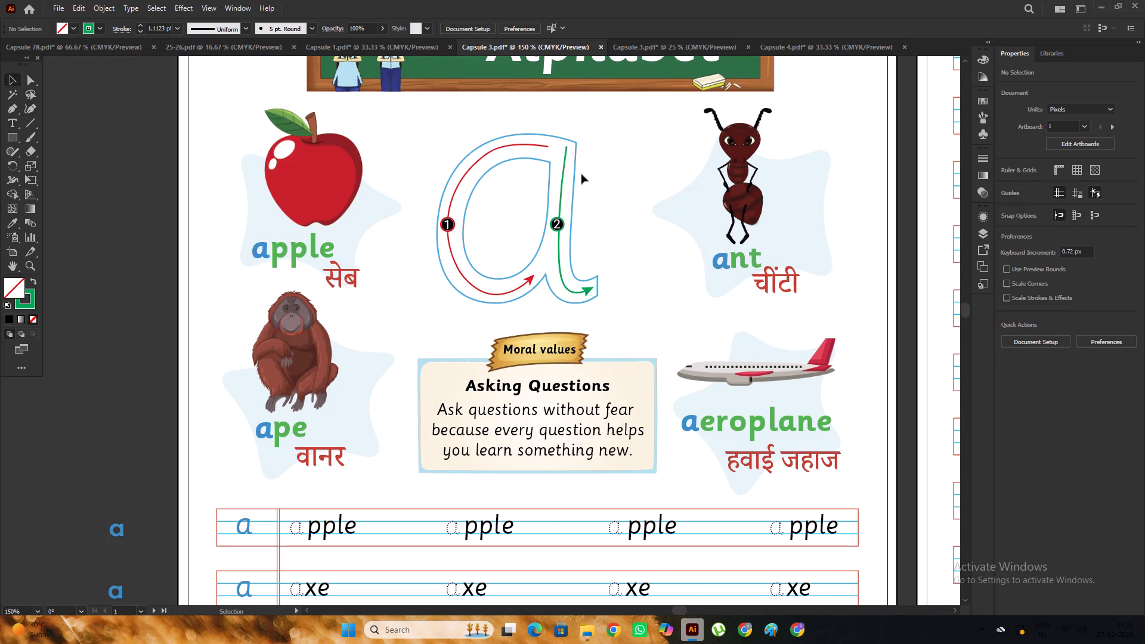
pyautogui.keyDown('alt'); pyautogui.scroll(2, 571, 159); pyautogui.keyUp('alt')
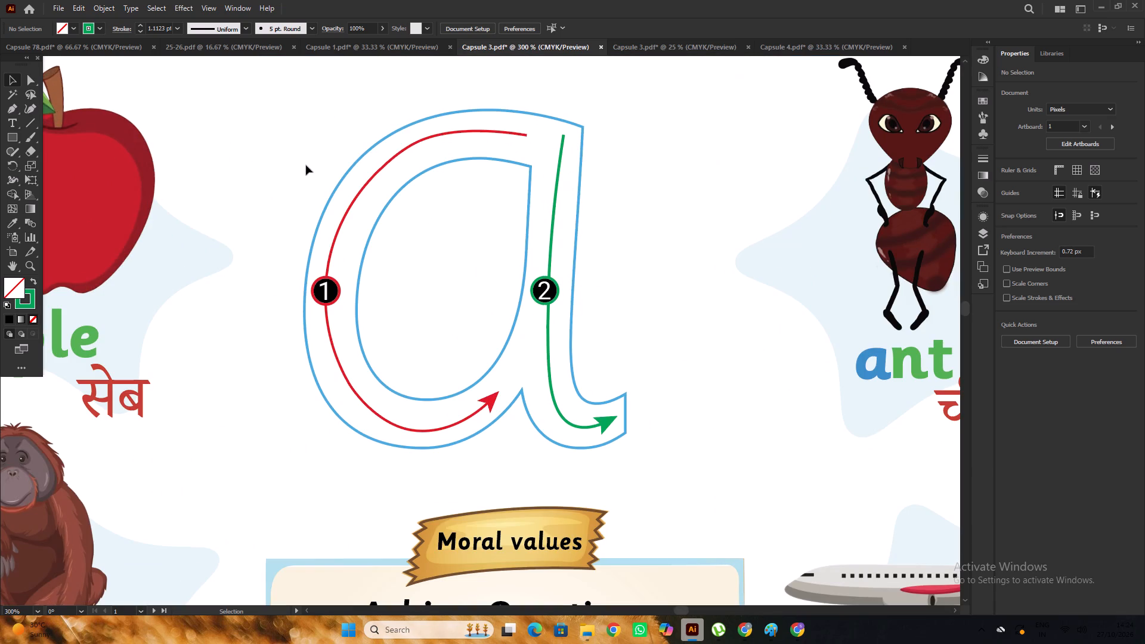
pyautogui.click(32, 81)
pyautogui.click(564, 137)
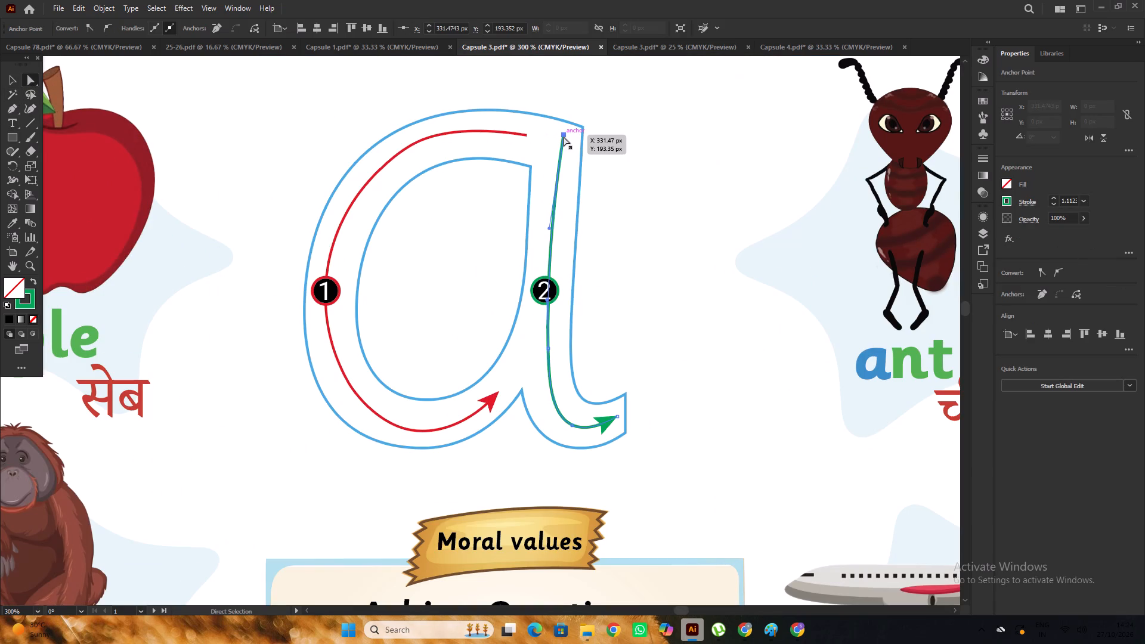
pyautogui.click(564, 137)
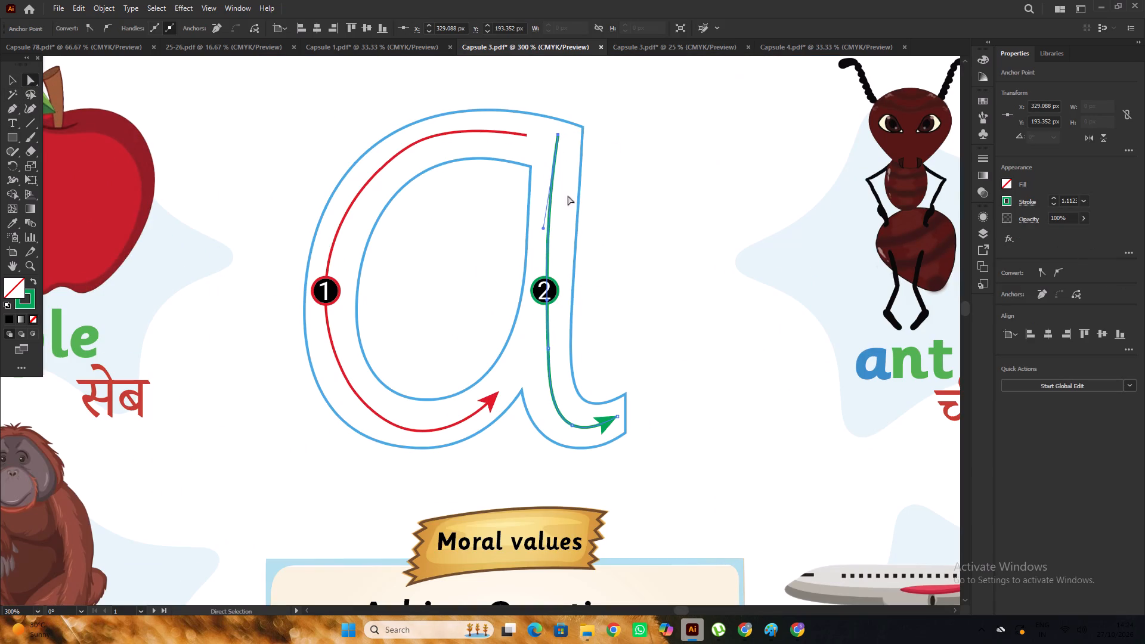
pyautogui.moveTo(544, 227); pyautogui.dragTo(552, 225)
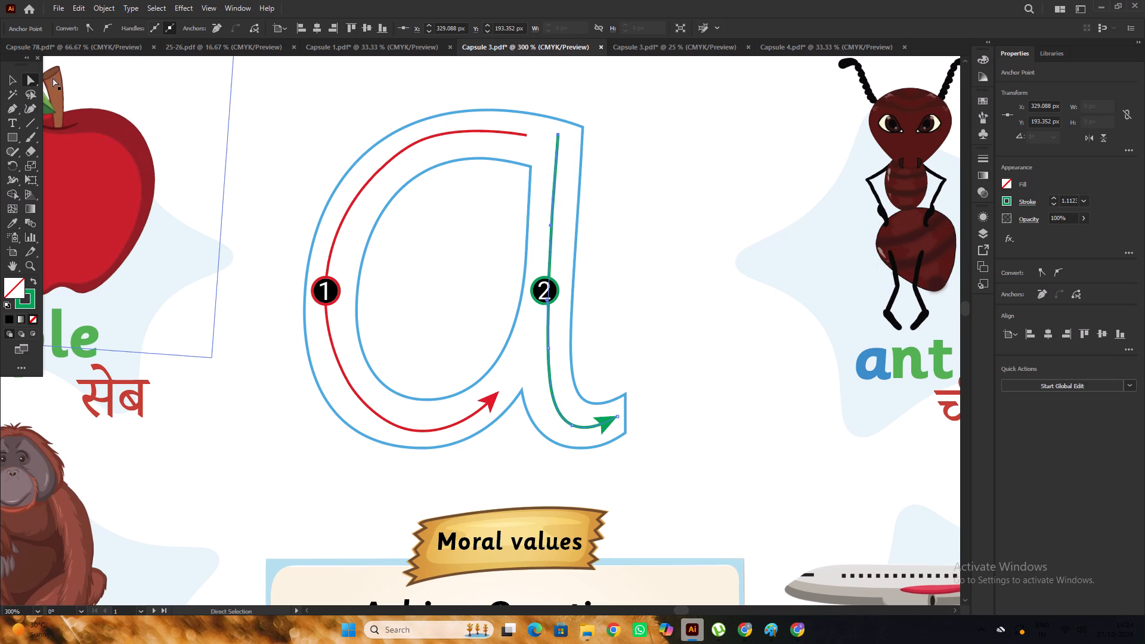
pyautogui.click(13, 83)
pyautogui.doubleClick(643, 177)
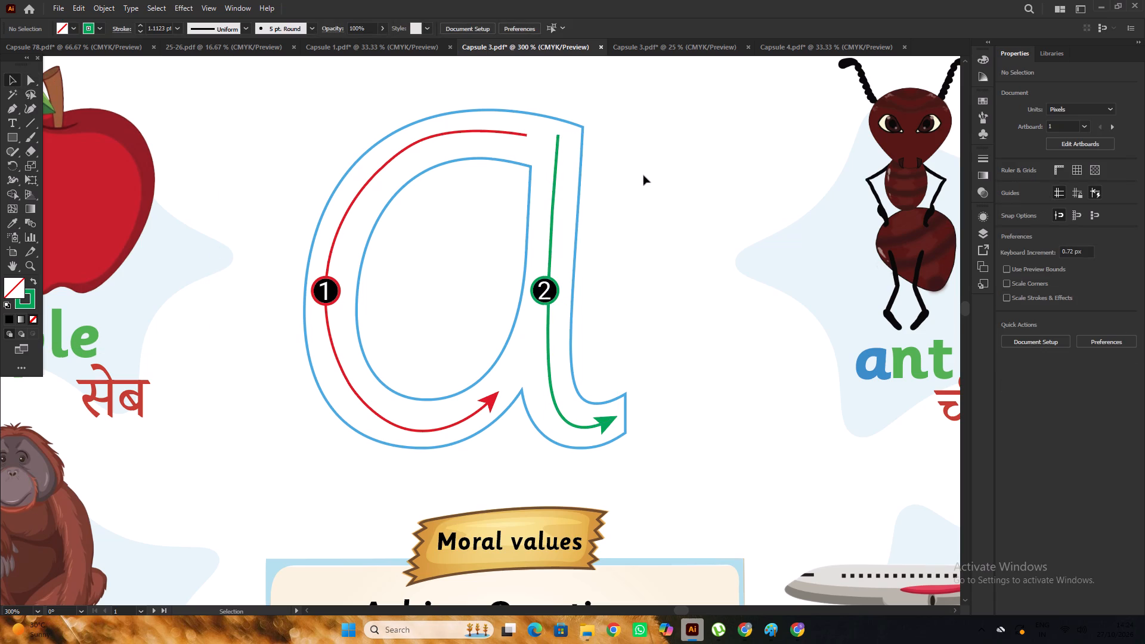
# Move the 2 marker slightly up and right, about 1.3 px across and 3.8 px up, centring it on the green stroke.
pyautogui.keyDown('alt'); pyautogui.scroll(-4, 643, 175); pyautogui.keyUp('alt')
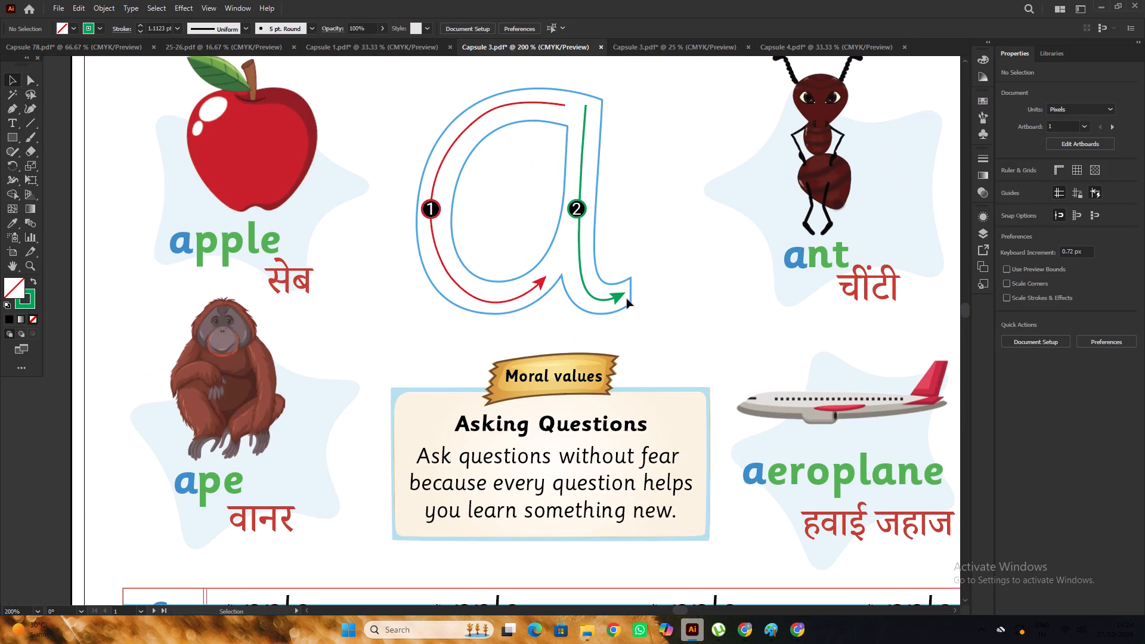
pyautogui.scroll(1, 627, 299)
pyautogui.keyDown('alt'); pyautogui.scroll(-1, 624, 293); pyautogui.keyUp('alt')
pyautogui.keyDown('alt'); pyautogui.scroll(3, 605, 246); pyautogui.keyUp('alt')
pyautogui.click(573, 233)
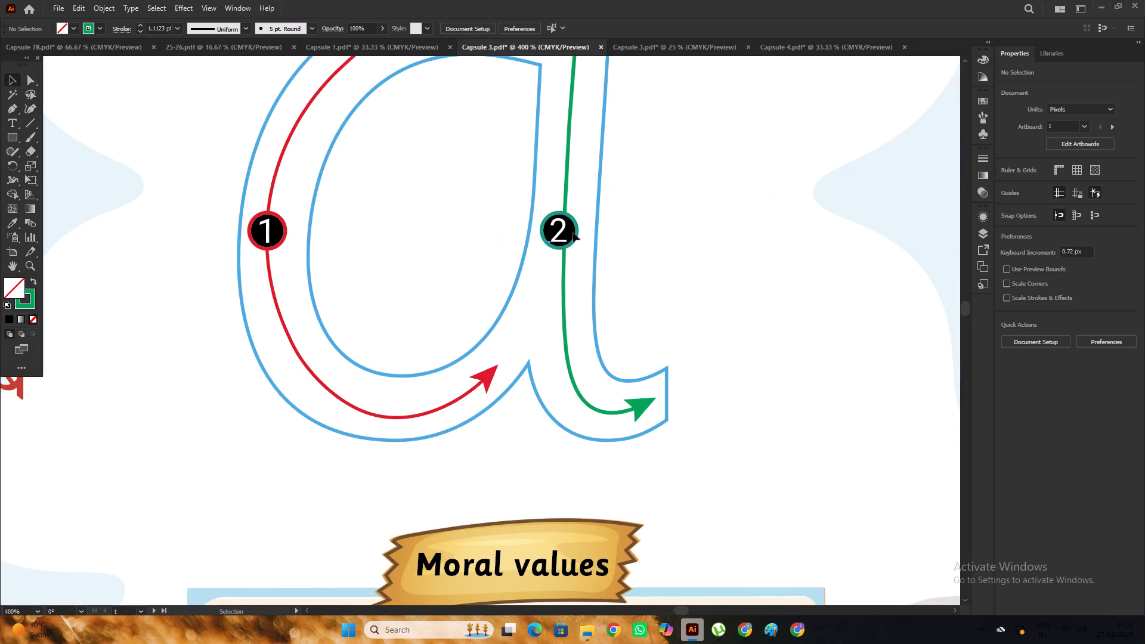
pyautogui.moveTo(564, 234); pyautogui.dragTo(568, 222)
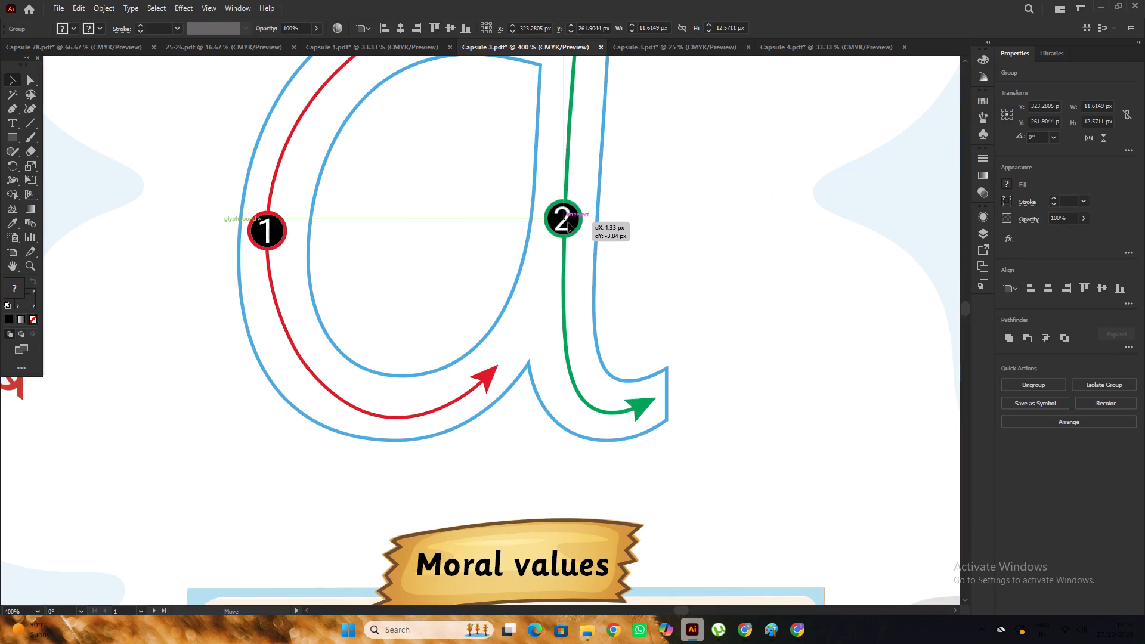
pyautogui.moveTo(568, 222); pyautogui.dragTo(568, 224)
pyautogui.click(695, 192)
pyautogui.keyDown('alt'); pyautogui.scroll(-4, 688, 192); pyautogui.keyUp('alt')
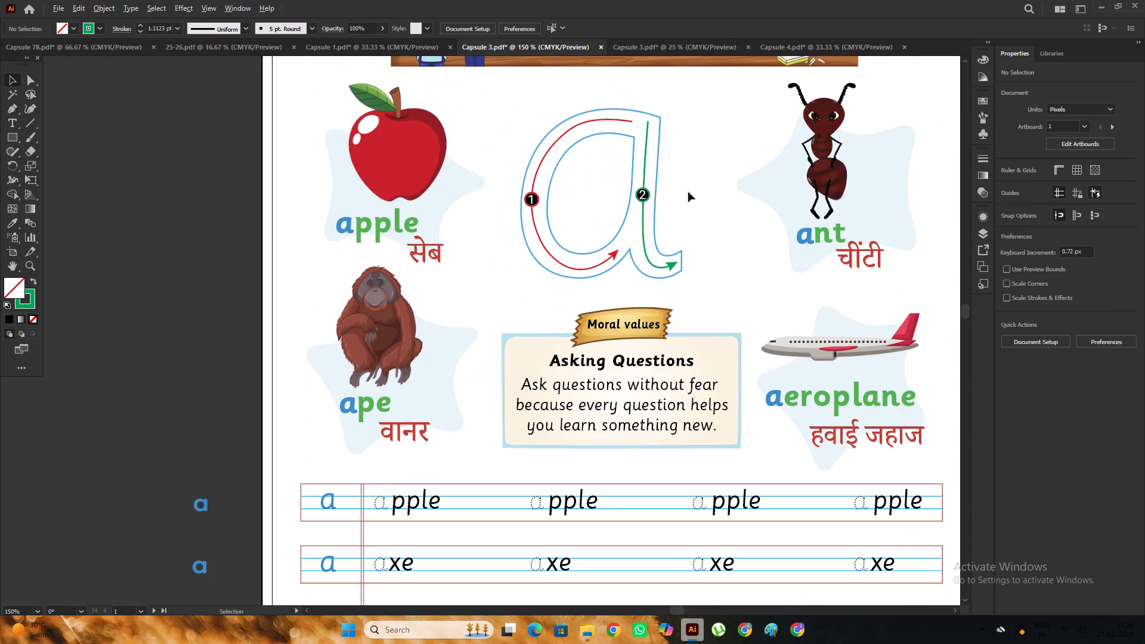
# Group the letter a outline with its red and green strokes and number markers on page 07.
pyautogui.doubleClick(162, 193)
pyautogui.keyDown('alt'); pyautogui.scroll(-2, 166, 193); pyautogui.keyUp('alt')
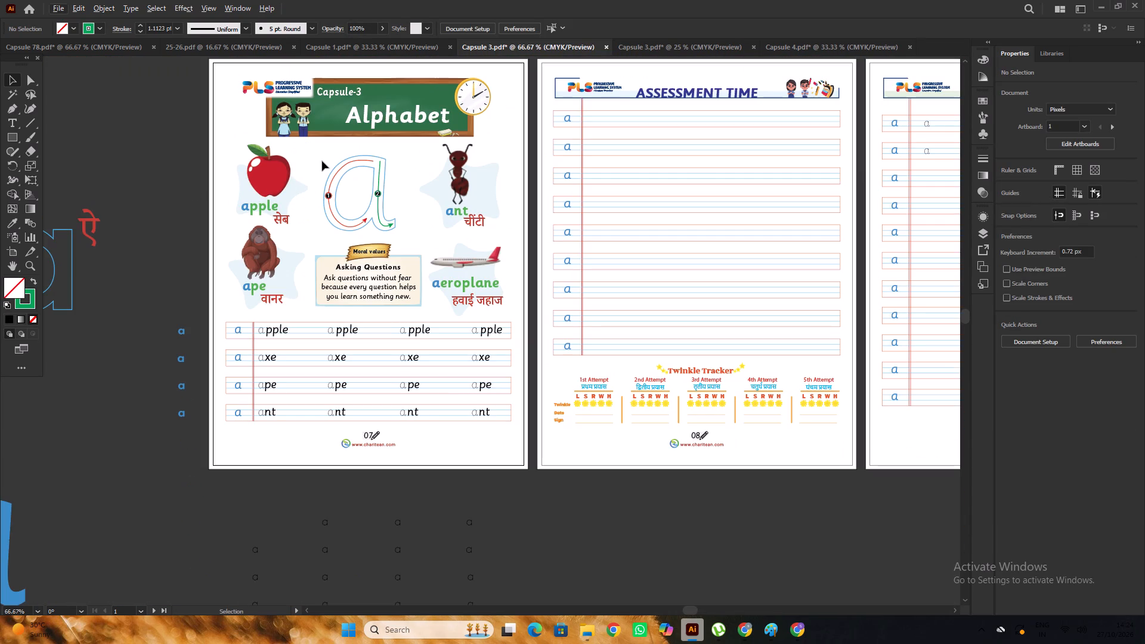
pyautogui.click(327, 154)
pyautogui.moveTo(327, 153); pyautogui.dragTo(403, 233)
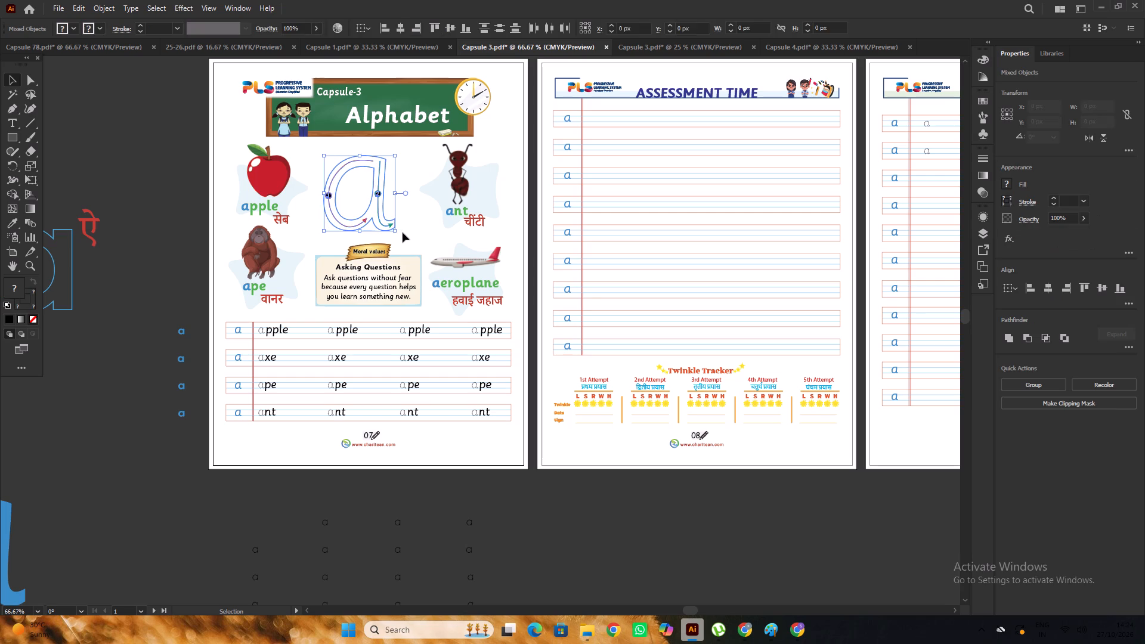
pyautogui.hotkey('ctrl', 'g')
pyautogui.keyDown('alt'); pyautogui.scroll(-1, 543, 224); pyautogui.keyUp('alt')
pyautogui.click(206, 132)
# Move the red Hindi letter ऐ from the pasteboard onto page 07, beside the tail of the letter a.
pyautogui.keyDown('alt'); pyautogui.scroll(1, 208, 132); pyautogui.keyUp('alt')
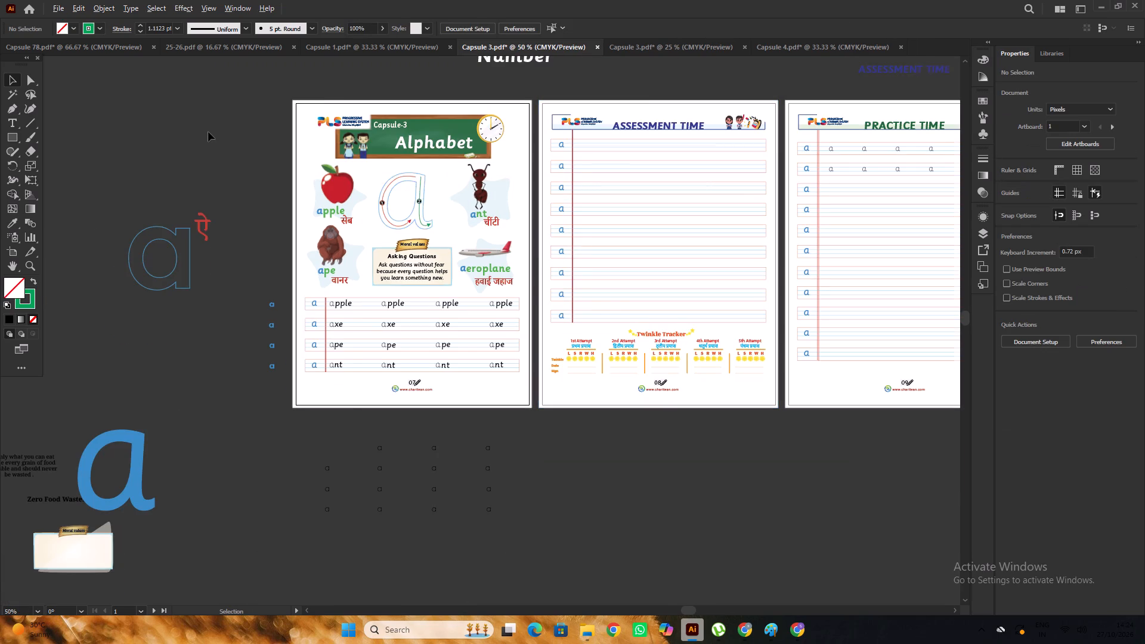
pyautogui.moveTo(203, 270); pyautogui.dragTo(525, 270)
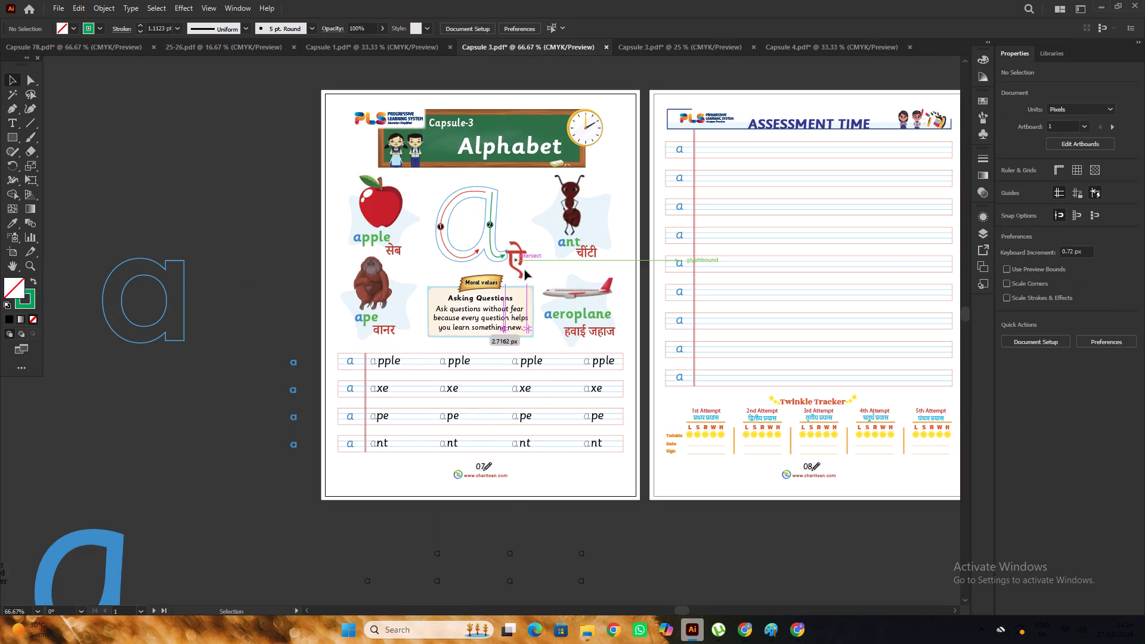
pyautogui.moveTo(525, 270); pyautogui.dragTo(525, 271)
pyautogui.keyDown('alt'); pyautogui.scroll(2, 527, 271); pyautogui.keyUp('alt')
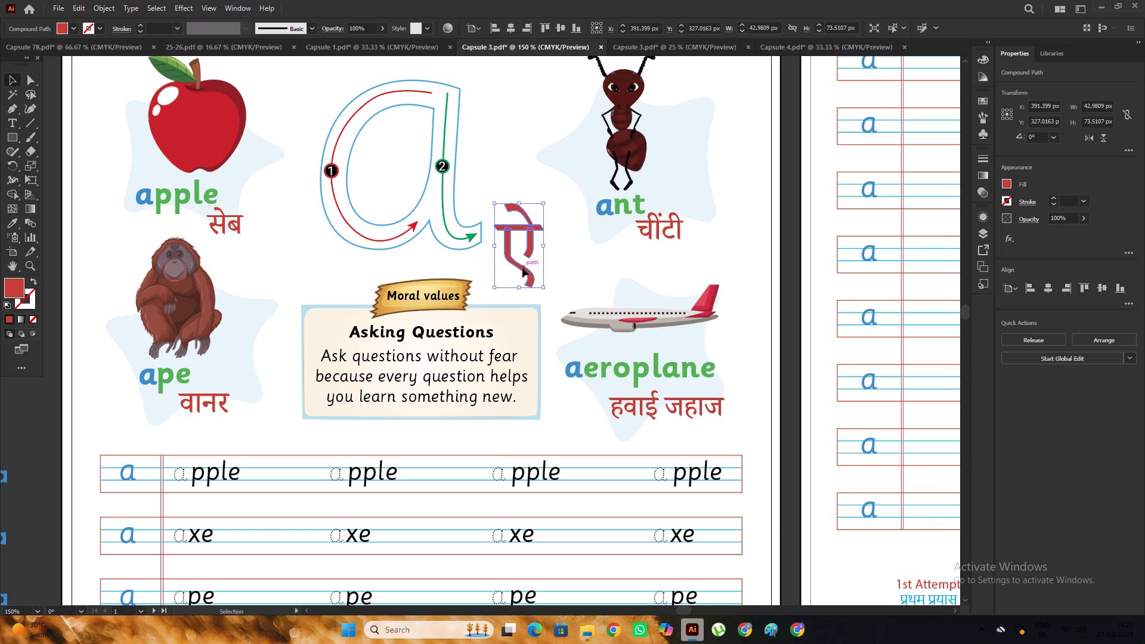
pyautogui.click(523, 267)
pyautogui.keyDown('alt'); pyautogui.scroll(-2, 525, 268); pyautogui.keyUp('alt')
pyautogui.click(159, 177)
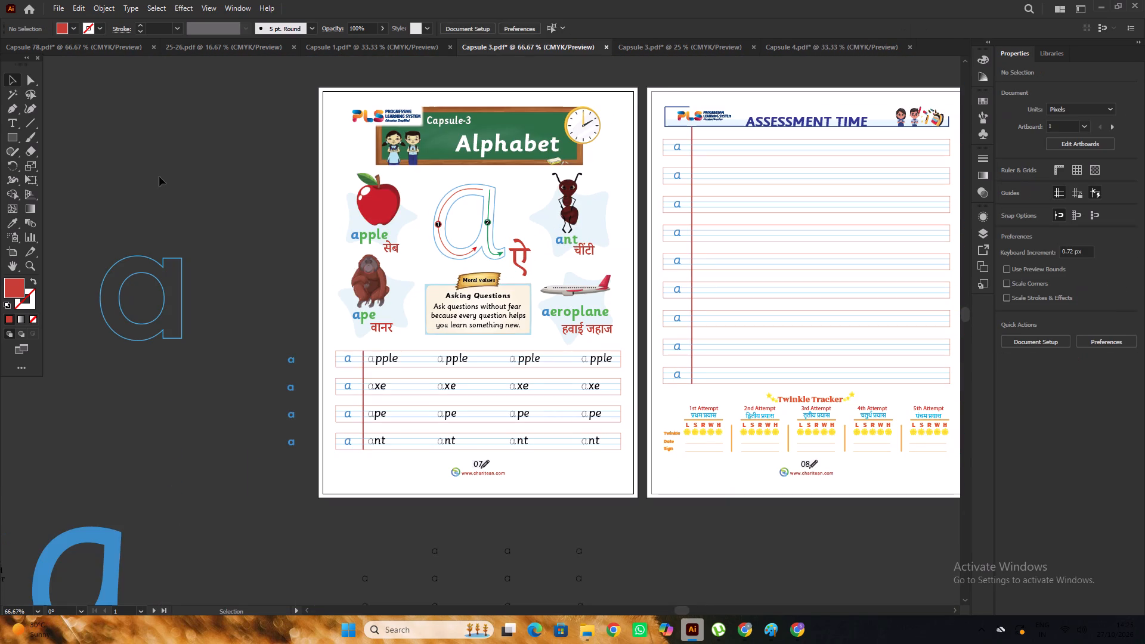
# Nudge the red ऐ slightly upward beside the letter a's tail.
pyautogui.keyDown('alt'); pyautogui.scroll(1, 445, 228); pyautogui.keyUp('alt')
pyautogui.click(515, 231)
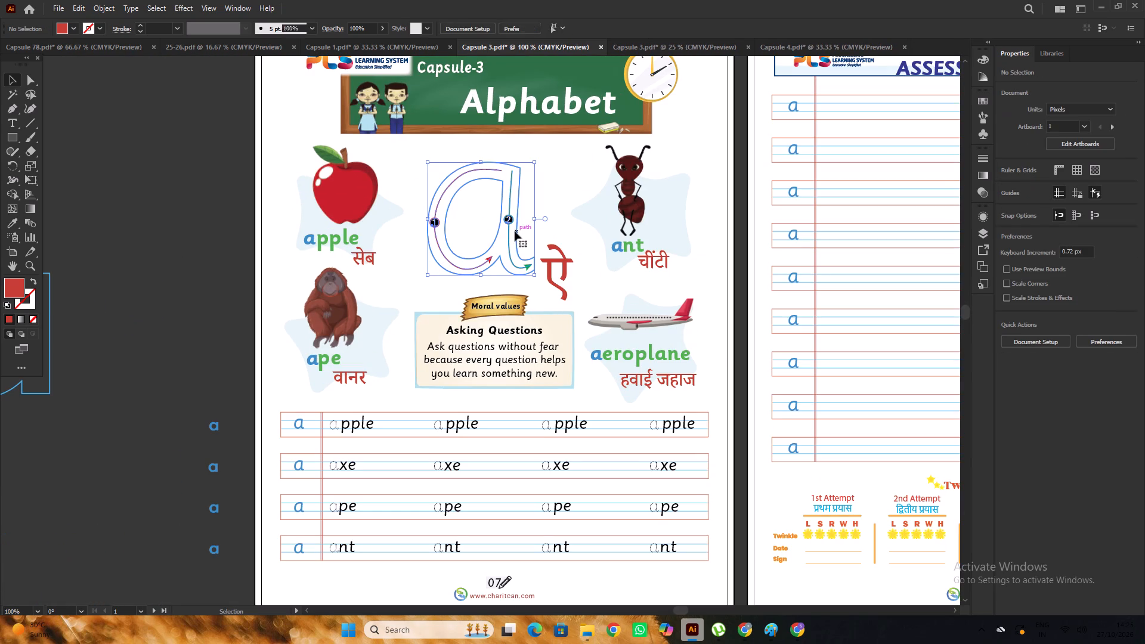
pyautogui.keyDown('shift'); pyautogui.click(558, 261); pyautogui.keyUp('shift')
pyautogui.moveTo(558, 262); pyautogui.dragTo(557, 256)
pyautogui.keyDown('alt'); pyautogui.scroll(-1, 556, 255); pyautogui.keyUp('alt')
pyautogui.doubleClick(262, 175)
# Check the letter a diagram and ऐ placement on page 07 alongside the other Capsule 3 pages.
pyautogui.keyDown('alt'); pyautogui.scroll(-2, 261, 175); pyautogui.keyUp('alt')
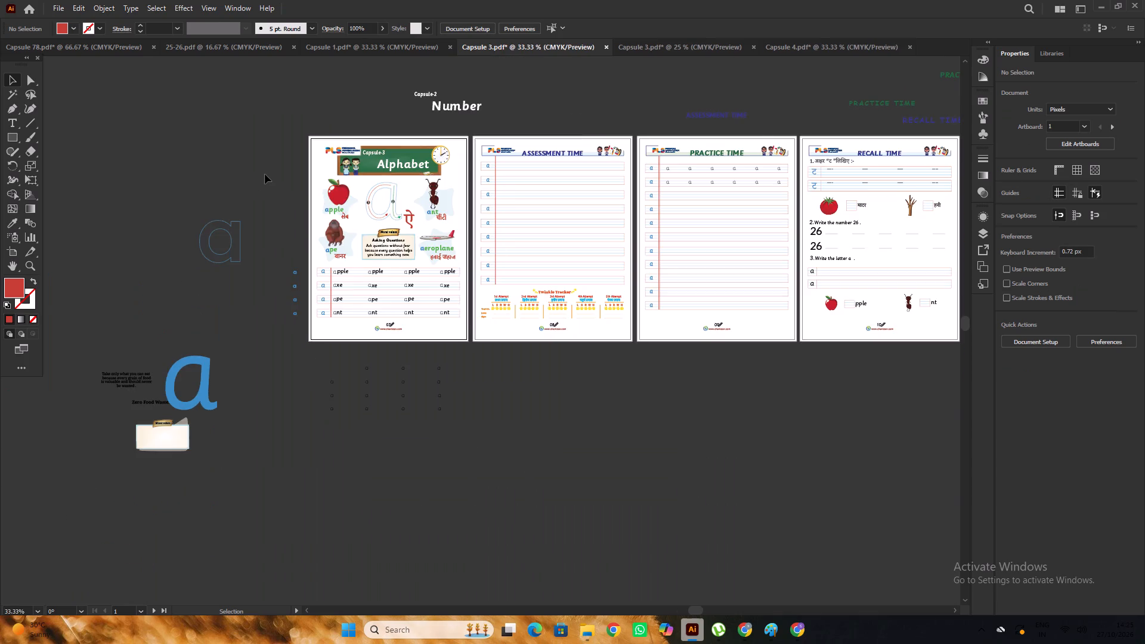
pyautogui.keyDown('alt'); pyautogui.scroll(2, 415, 209); pyautogui.keyUp('alt')
pyautogui.click(376, 210)
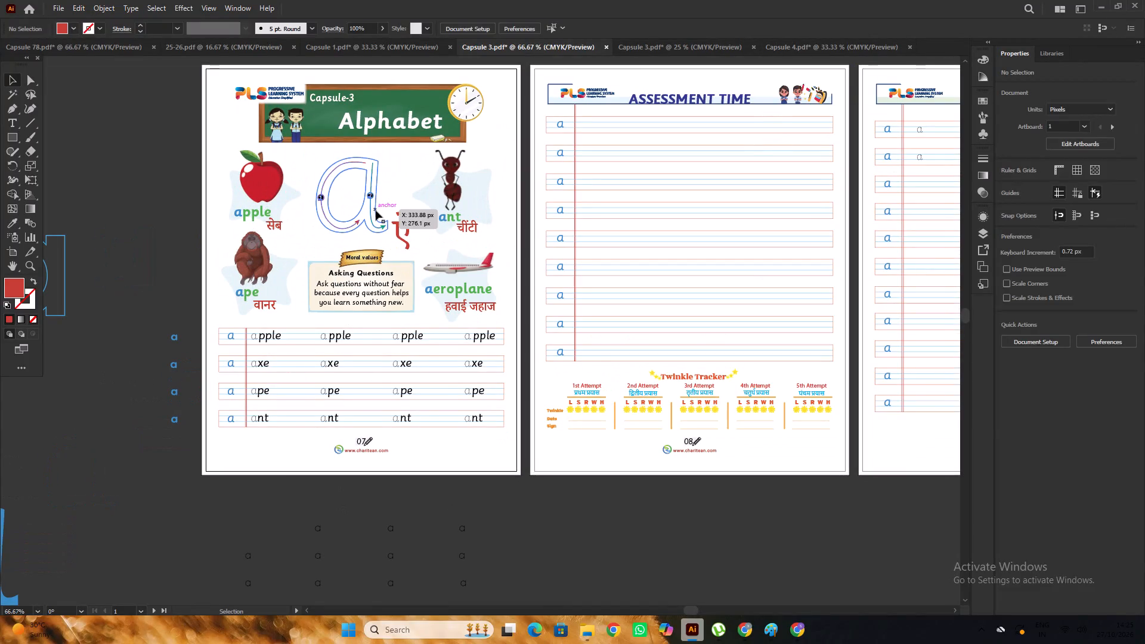
pyautogui.keyDown('shift'); pyautogui.click(408, 225); pyautogui.keyUp('shift')
pyautogui.click(78, 149)
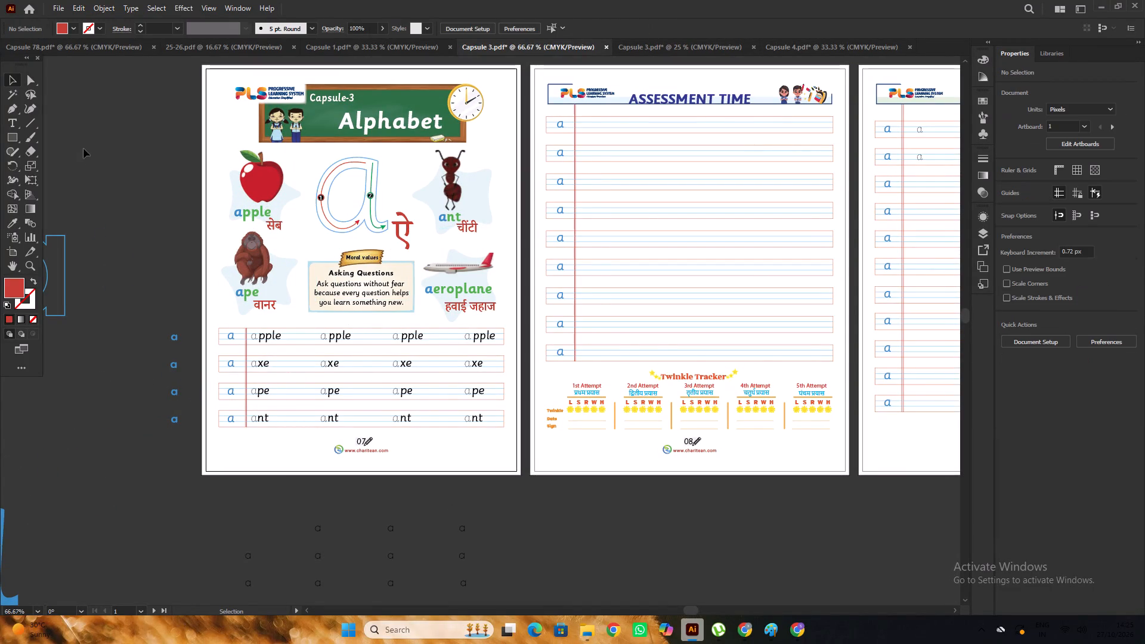
pyautogui.keyDown('alt'); pyautogui.scroll(-1, 636, 205); pyautogui.keyUp('alt')
pyautogui.click(189, 131)
pyautogui.scroll(2, 189, 131)
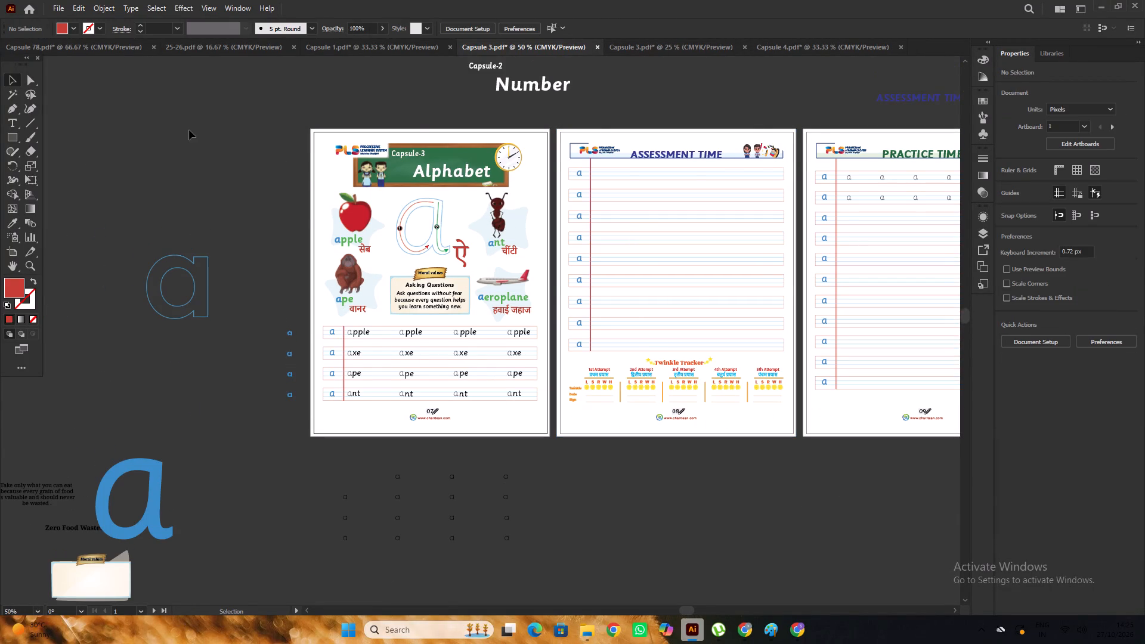
pyautogui.keyDown('alt'); pyautogui.scroll(-1, 189, 130); pyautogui.keyUp('alt')
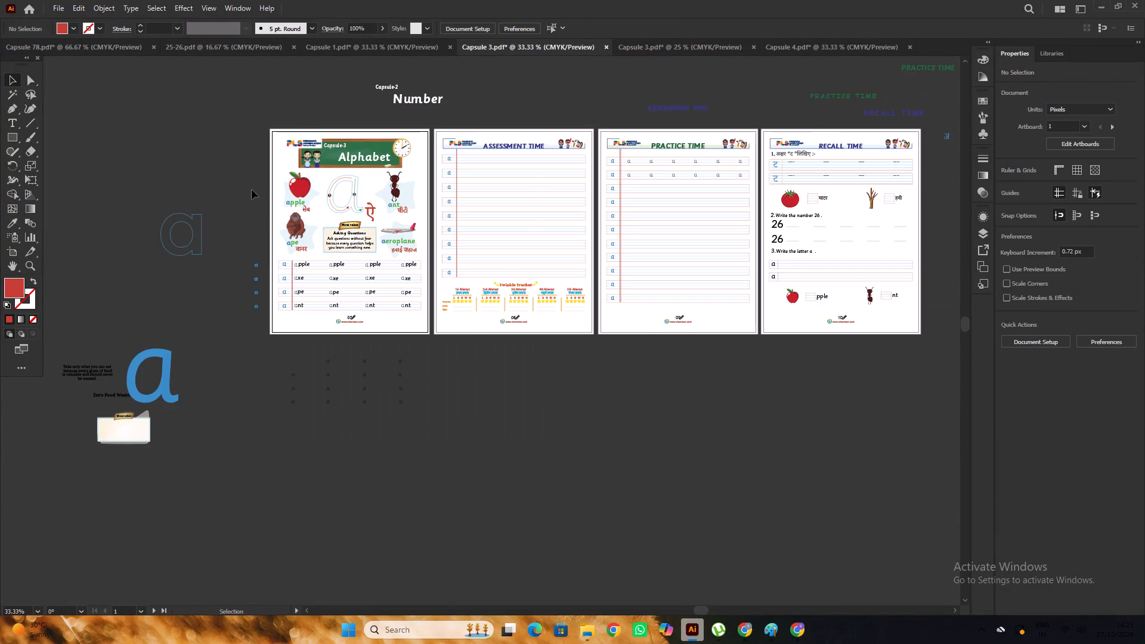
pyautogui.keyDown('alt'); pyautogui.scroll(1, 252, 190); pyautogui.keyUp('alt')
pyautogui.keyDown('alt'); pyautogui.scroll(-1, 250, 161); pyautogui.keyUp('alt')
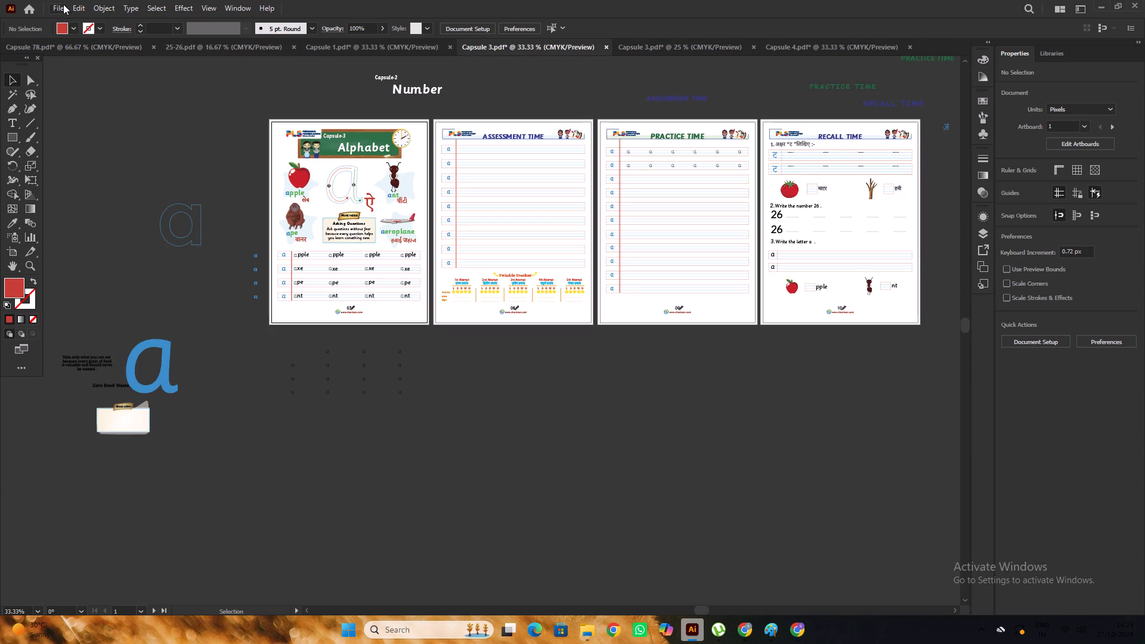
# Save artboards 1-3 as the Adobe PDF Capsule 3 in the PRINT FINAL folder, replacing the existing file.
pyautogui.click(61, 5)
pyautogui.click(79, 132)
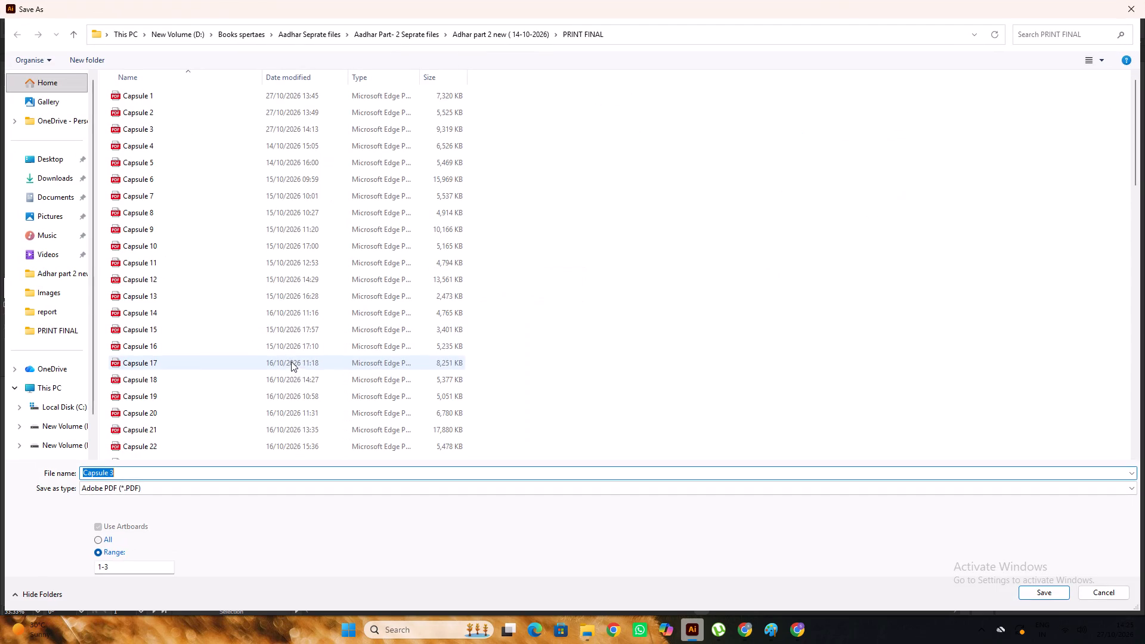
pyautogui.scroll(3, 299, 363)
pyautogui.click(1039, 586)
pyautogui.click(624, 360)
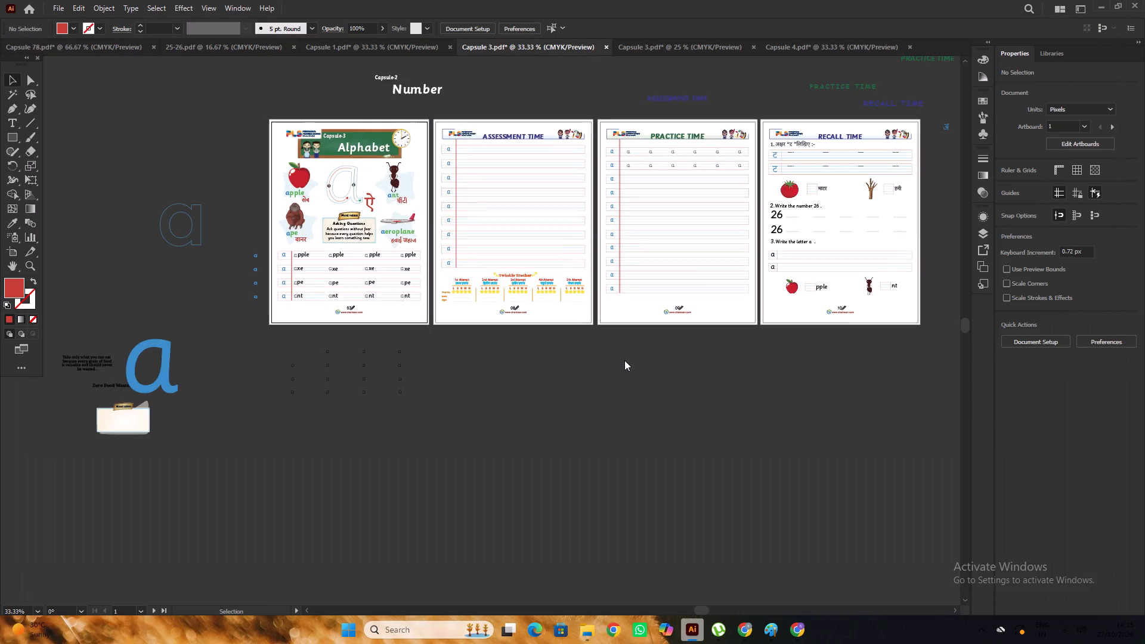
pyautogui.click(704, 469)
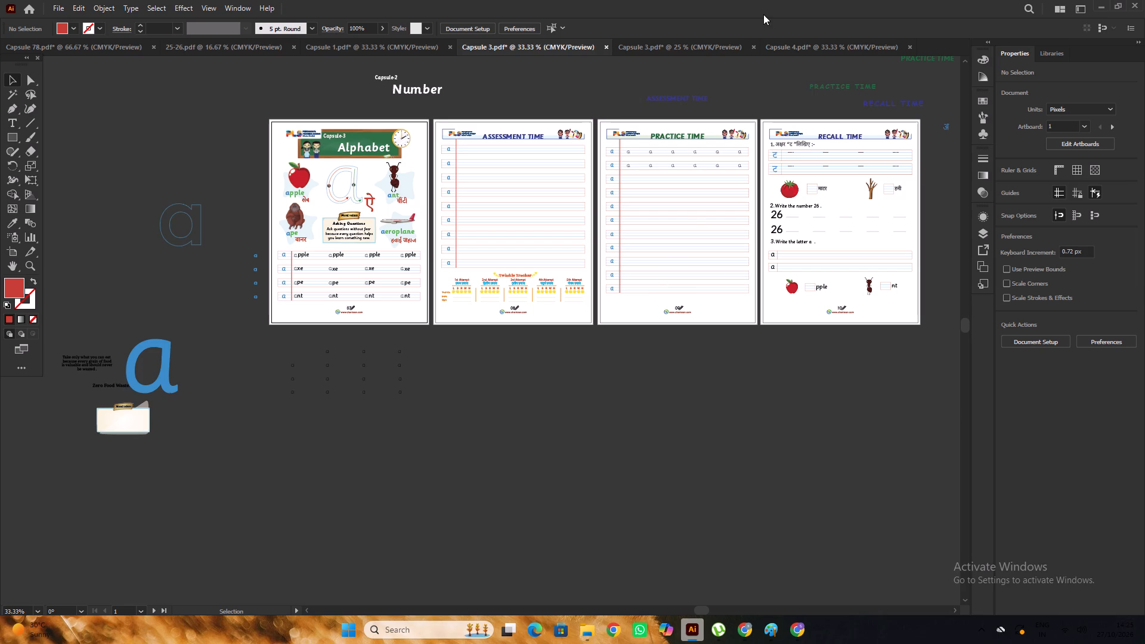
# Switch to the open 25-26.pdf annual report document.
pyautogui.click(265, 49)
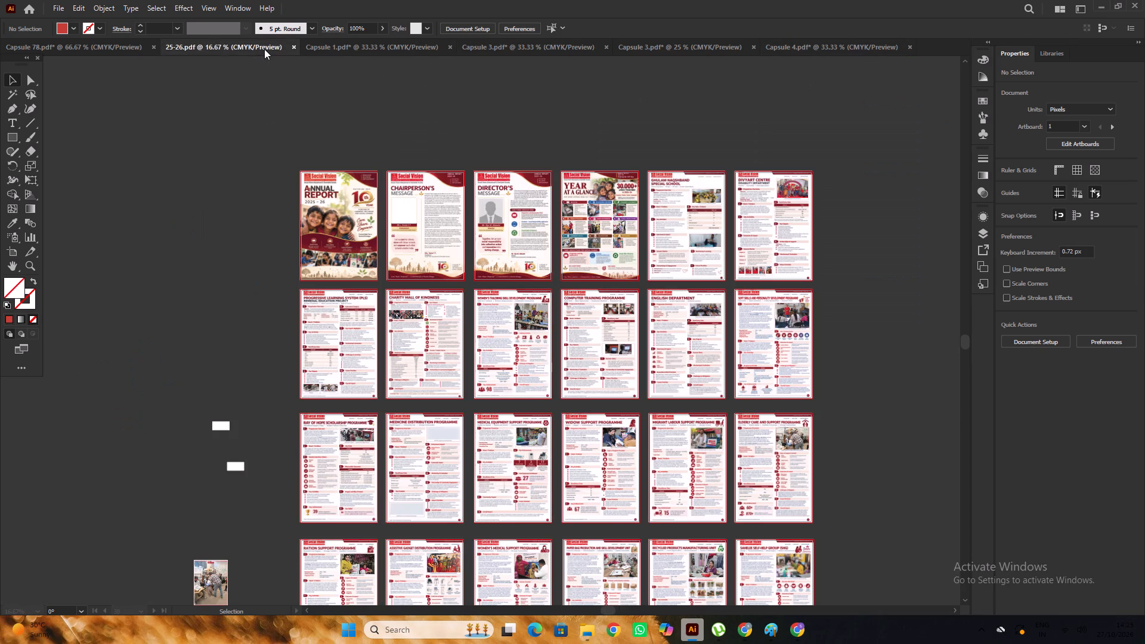
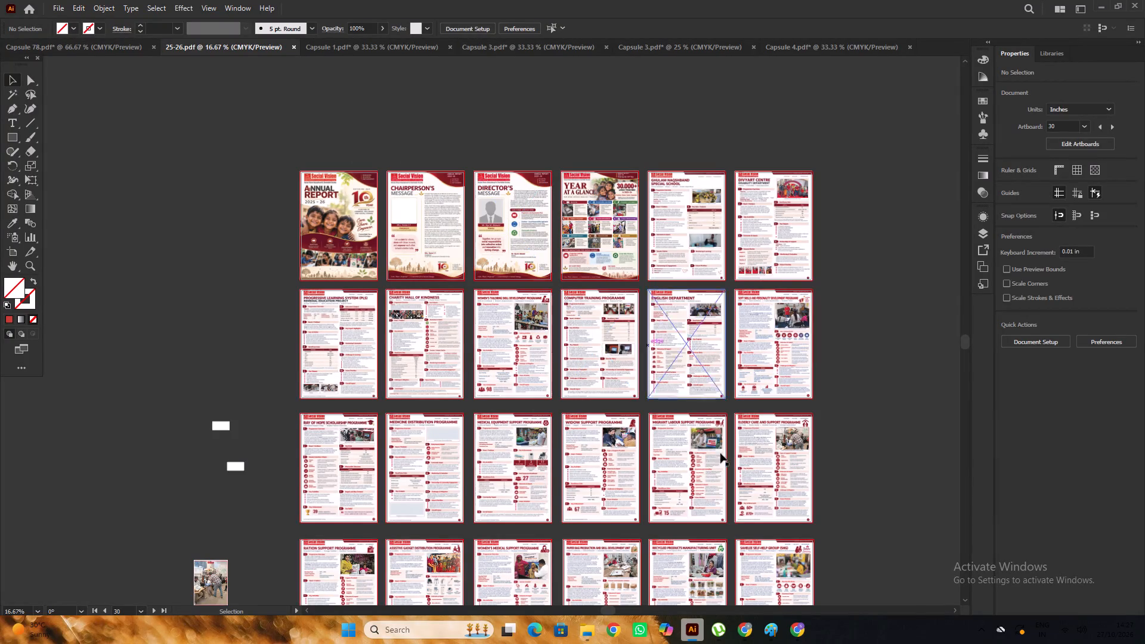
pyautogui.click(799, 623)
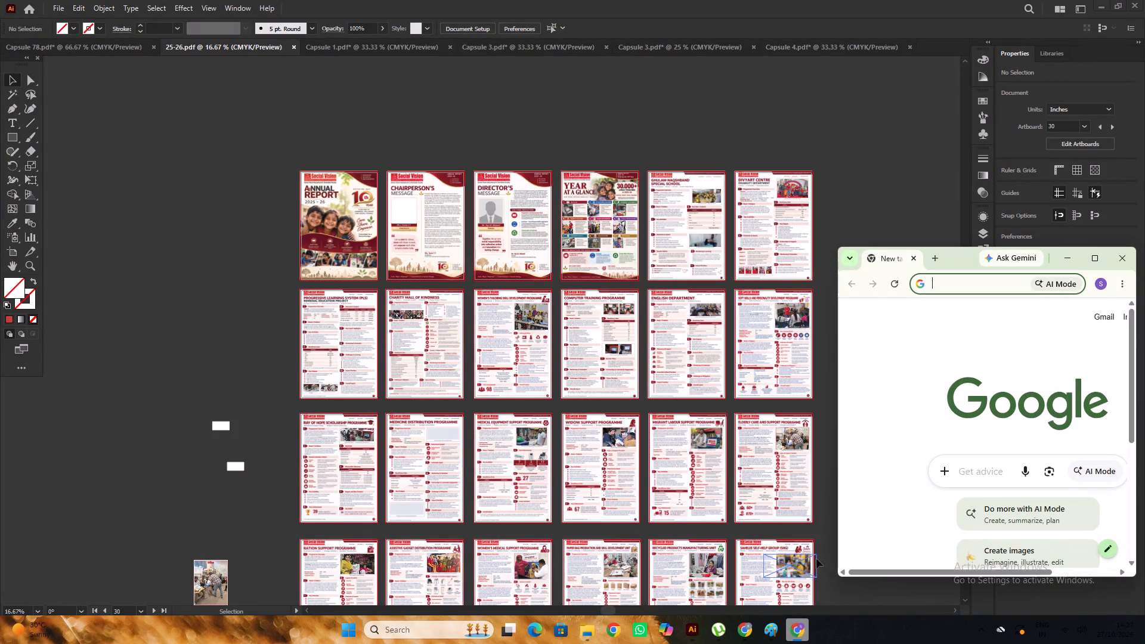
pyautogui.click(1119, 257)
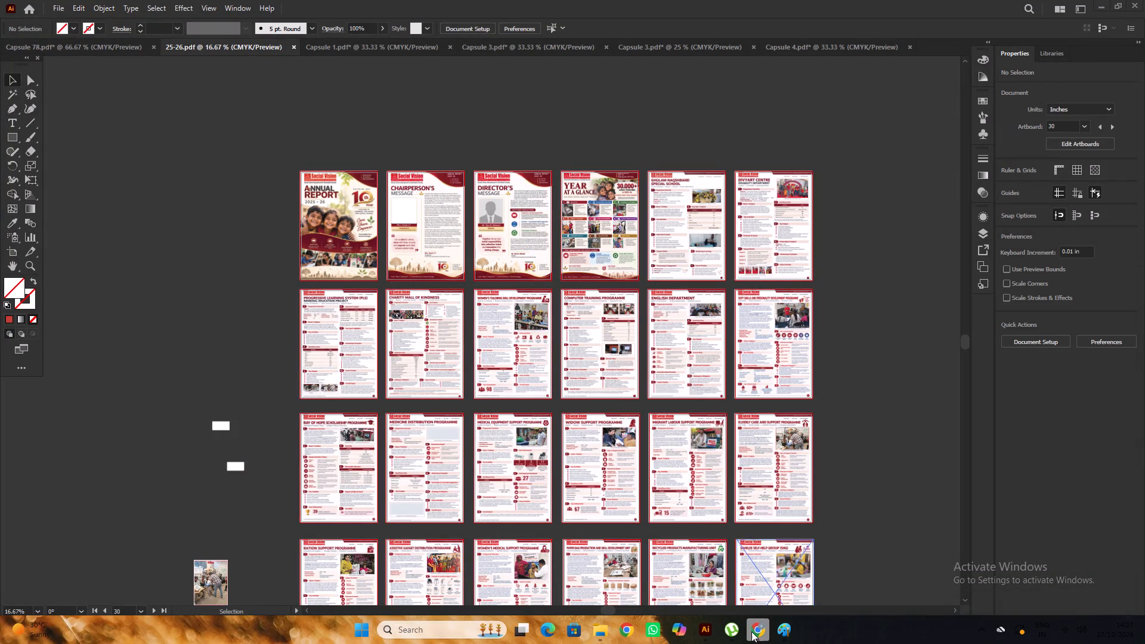
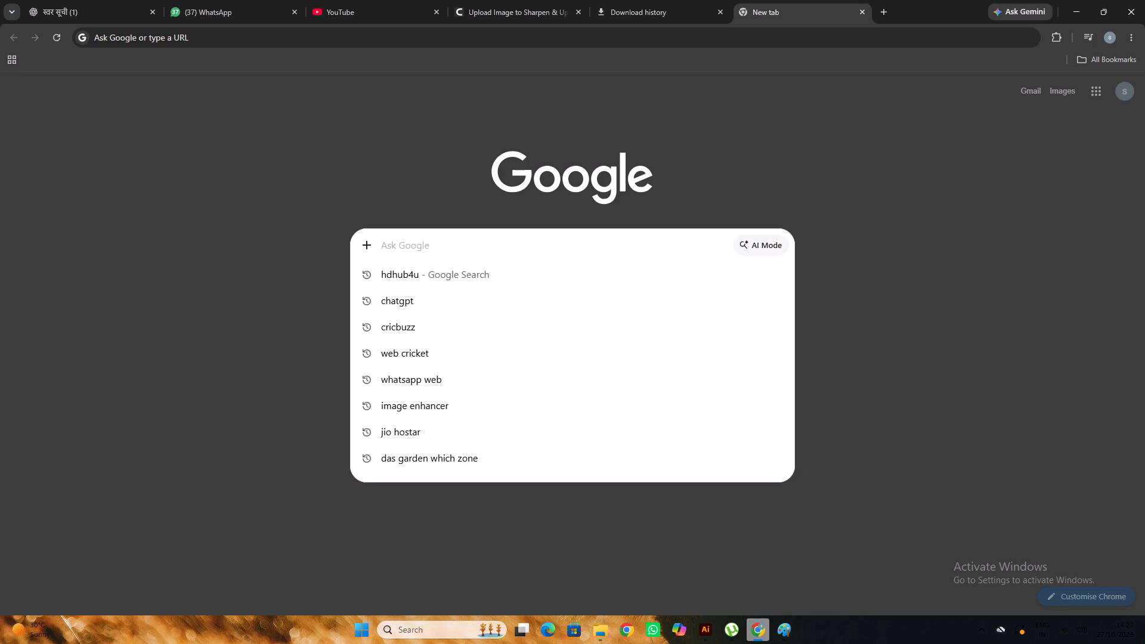
# Search for web cricket touchcric and open the India vs New Zealand 3rd T20I live stream on Touchcric.
pyautogui.click(429, 352)
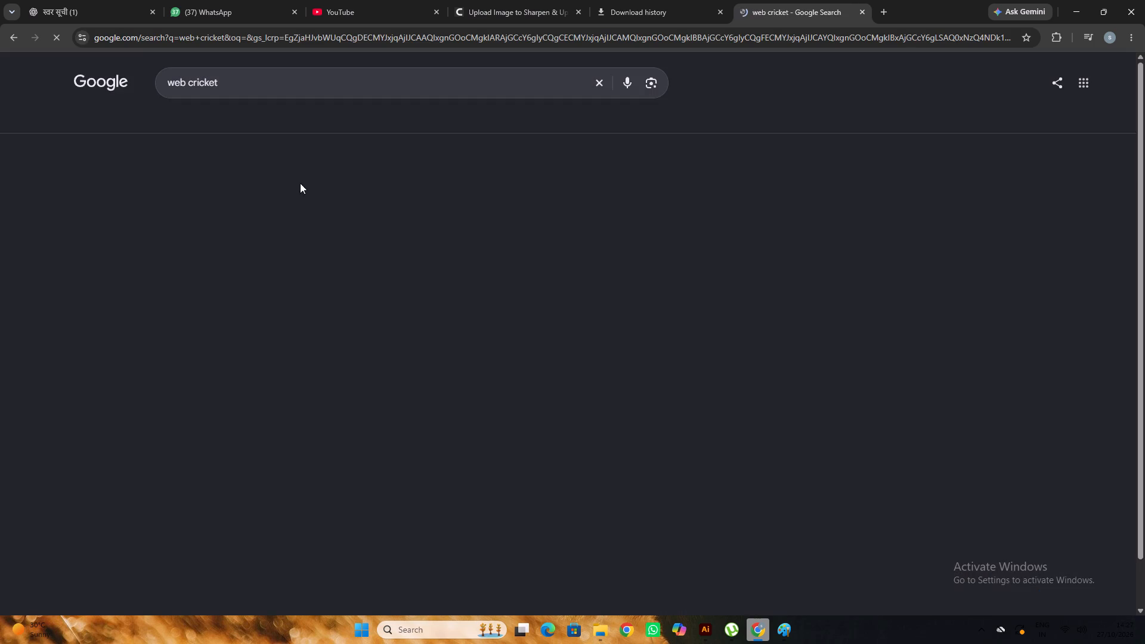
pyautogui.click(228, 182)
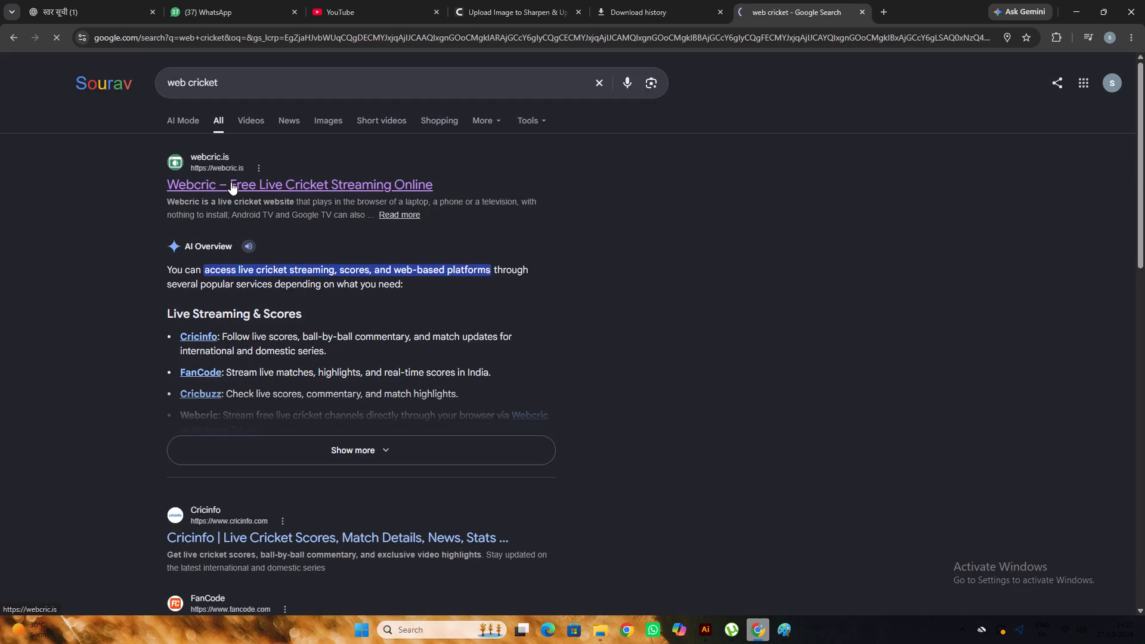
pyautogui.click(250, 91)
pyautogui.press('space')
pyautogui.click(250, 106)
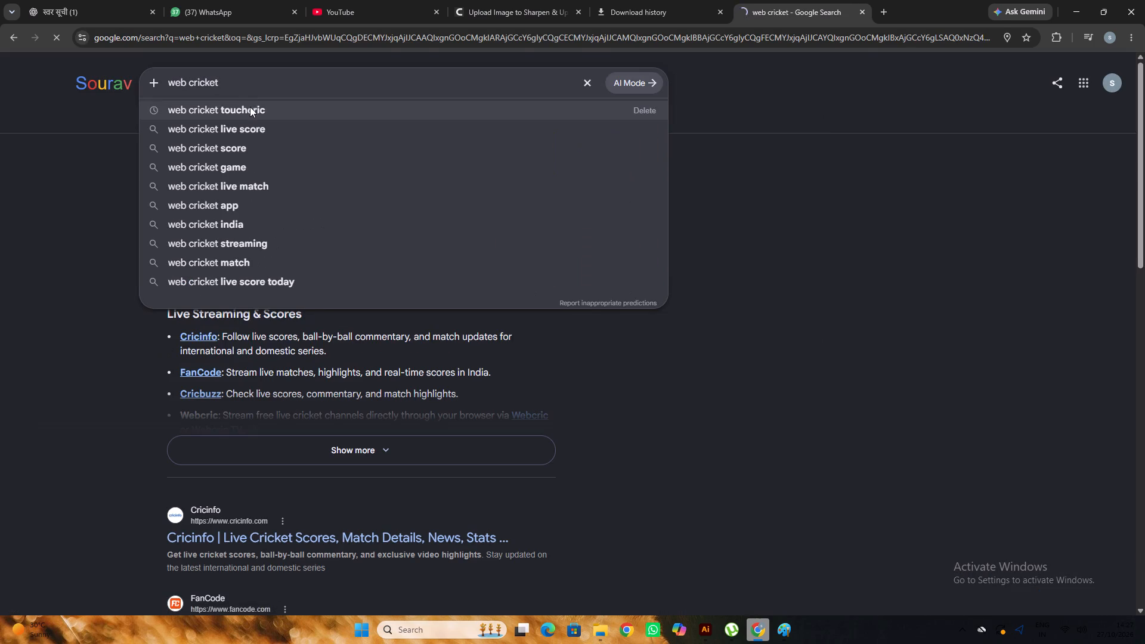
pyautogui.click(285, 190)
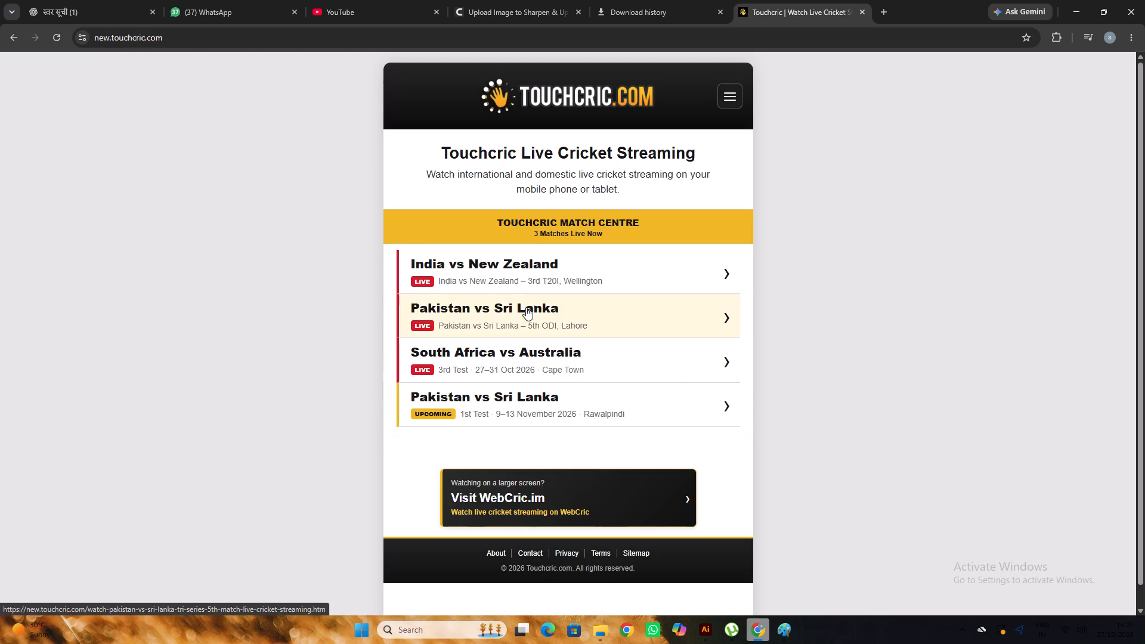
pyautogui.click(530, 277)
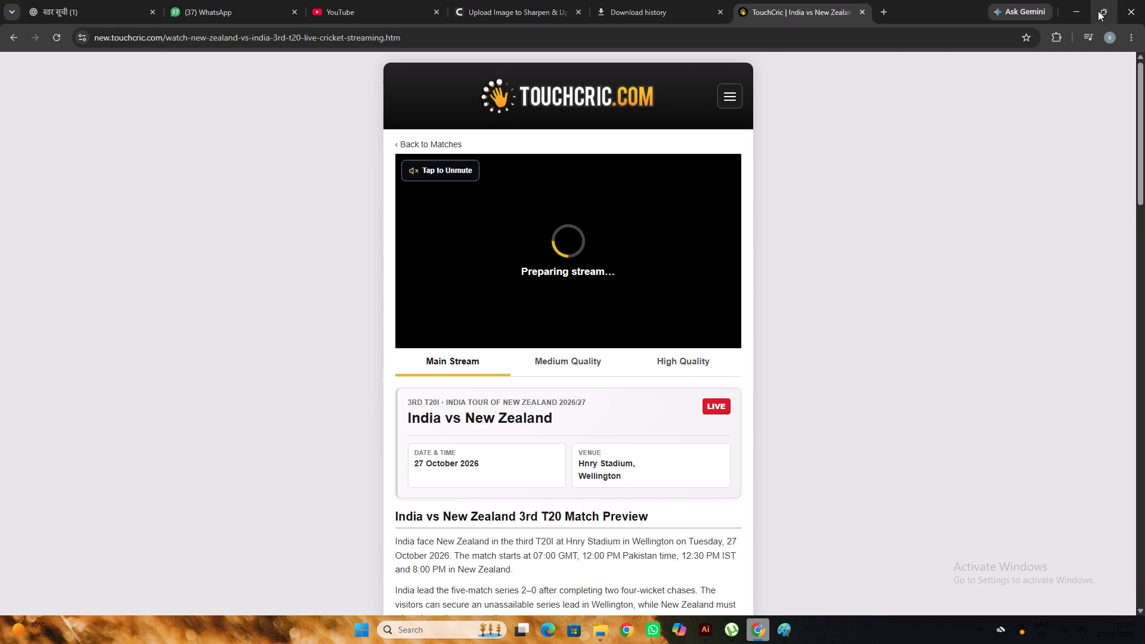
# Shrink the browser to a small window over the Illustrator workspace and unmute the stream.
pyautogui.click(1099, 9)
pyautogui.moveTo(578, 270); pyautogui.dragTo(828, 264)
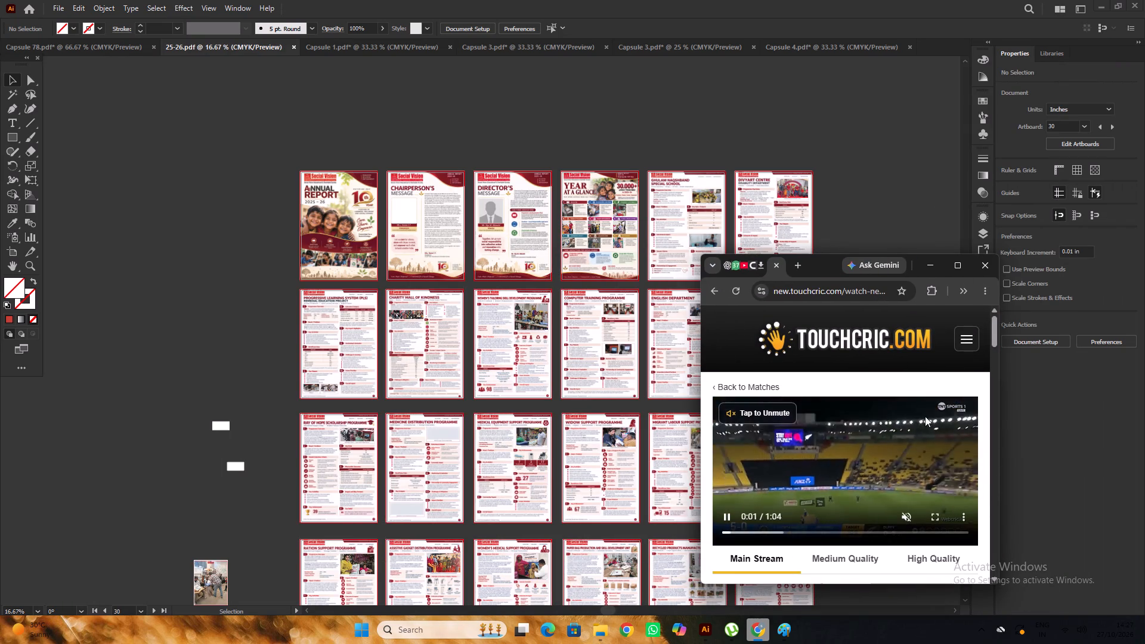
pyautogui.click(904, 516)
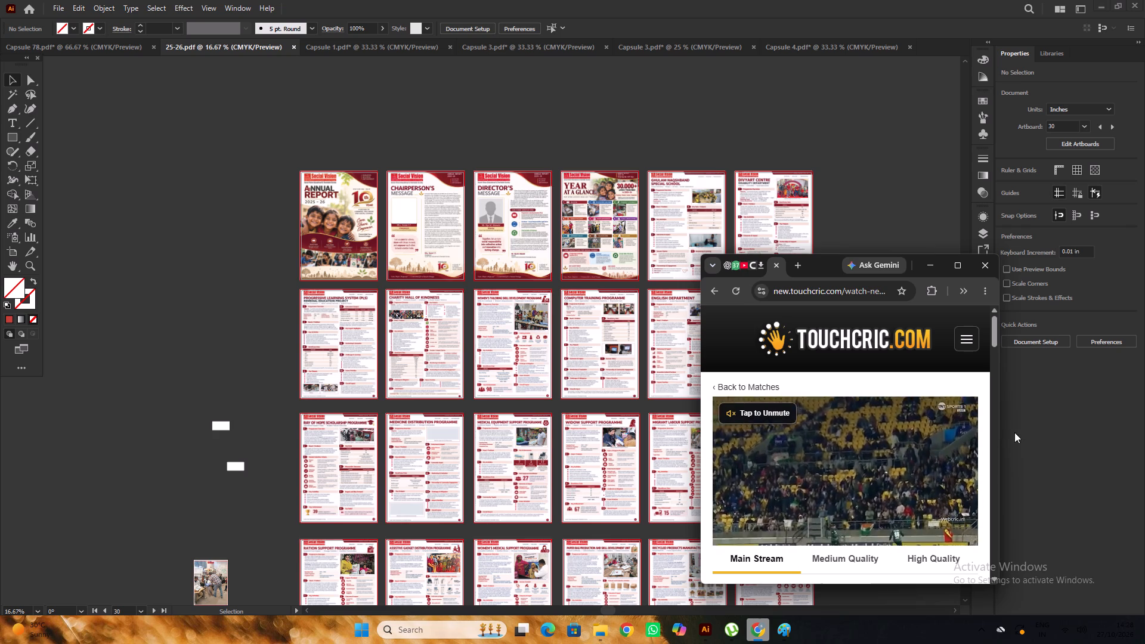
# Minimize the browser and bring up the Capsule 4.pdf document in Illustrator.
pyautogui.click(925, 270)
pyautogui.click(788, 47)
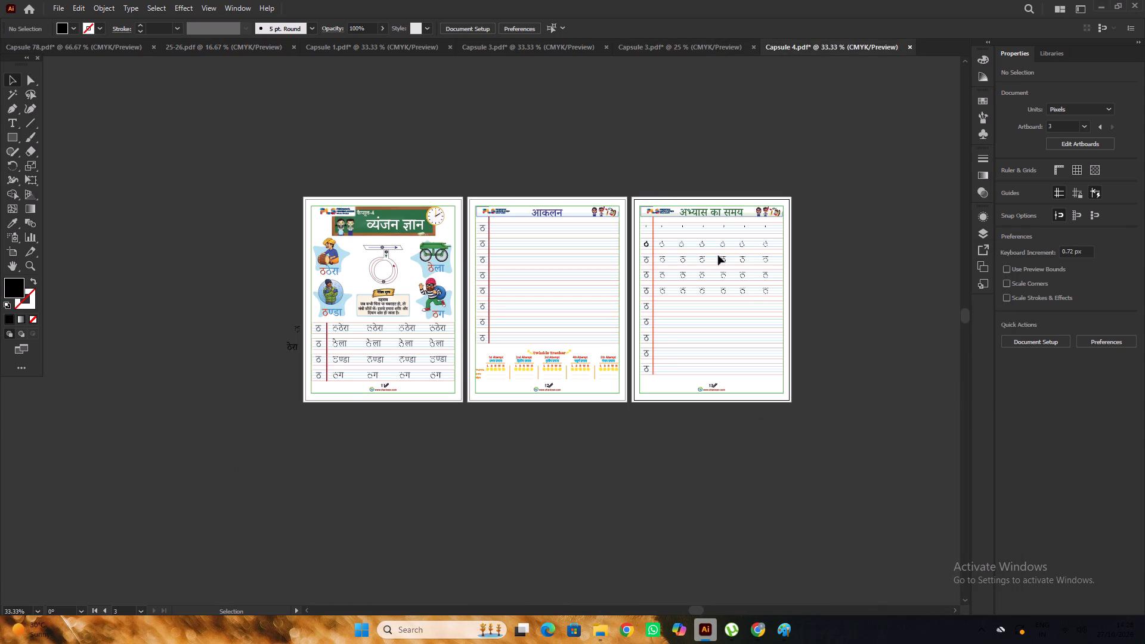
# Bring the browser back and look up the India vs New Zealand live score on Cricbuzz.
pyautogui.click(752, 623)
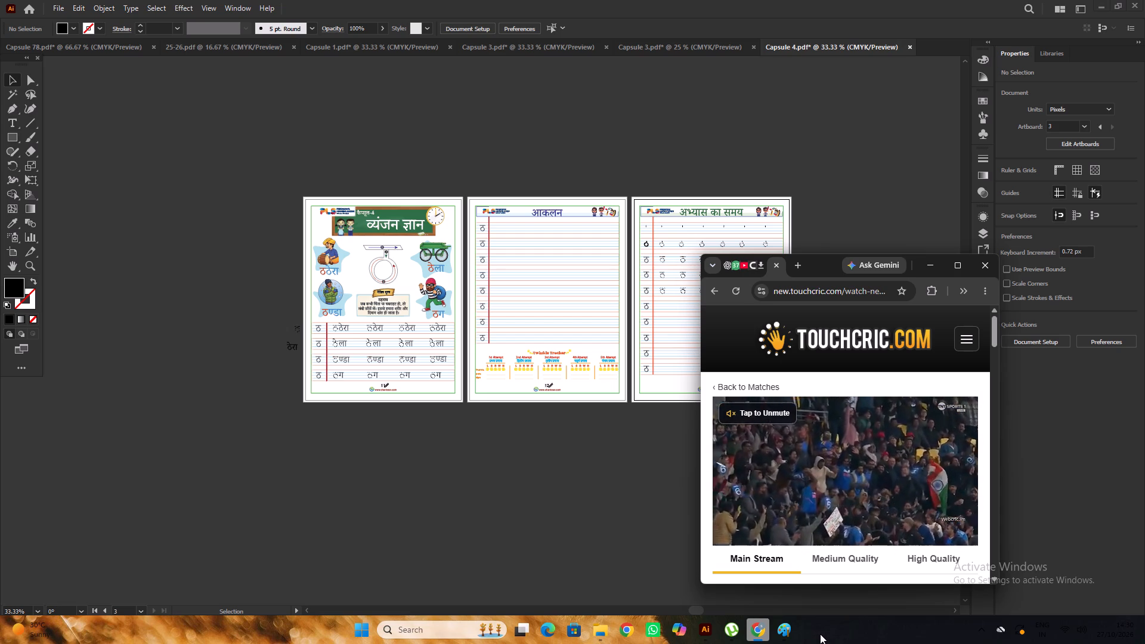
pyautogui.click(759, 632)
pyautogui.click(759, 632)
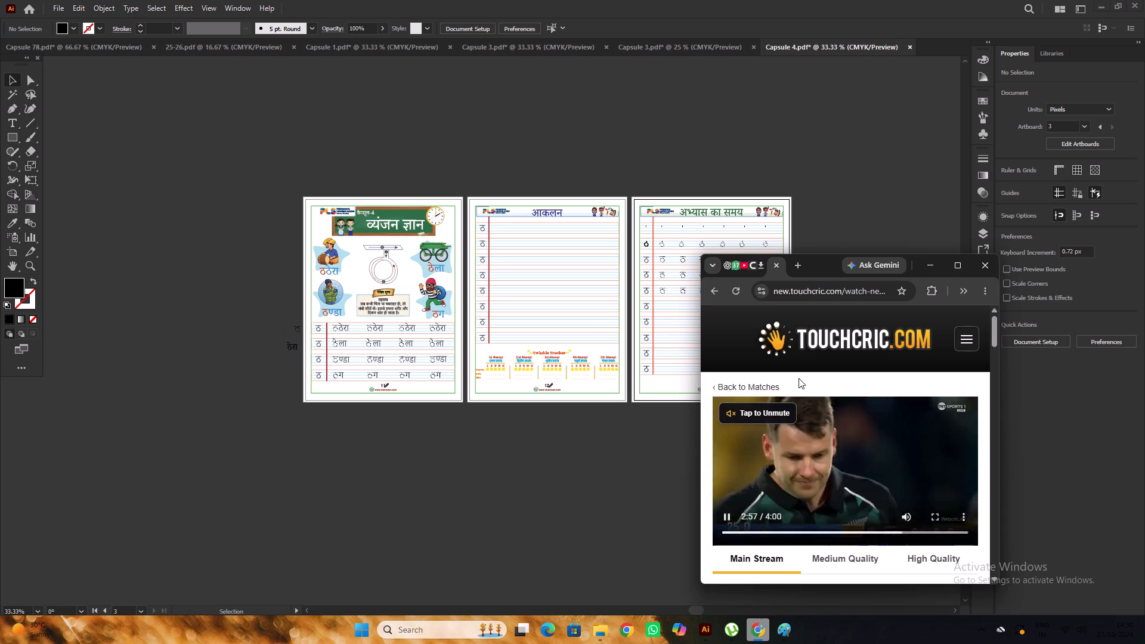
pyautogui.click(799, 263)
pyautogui.click(843, 509)
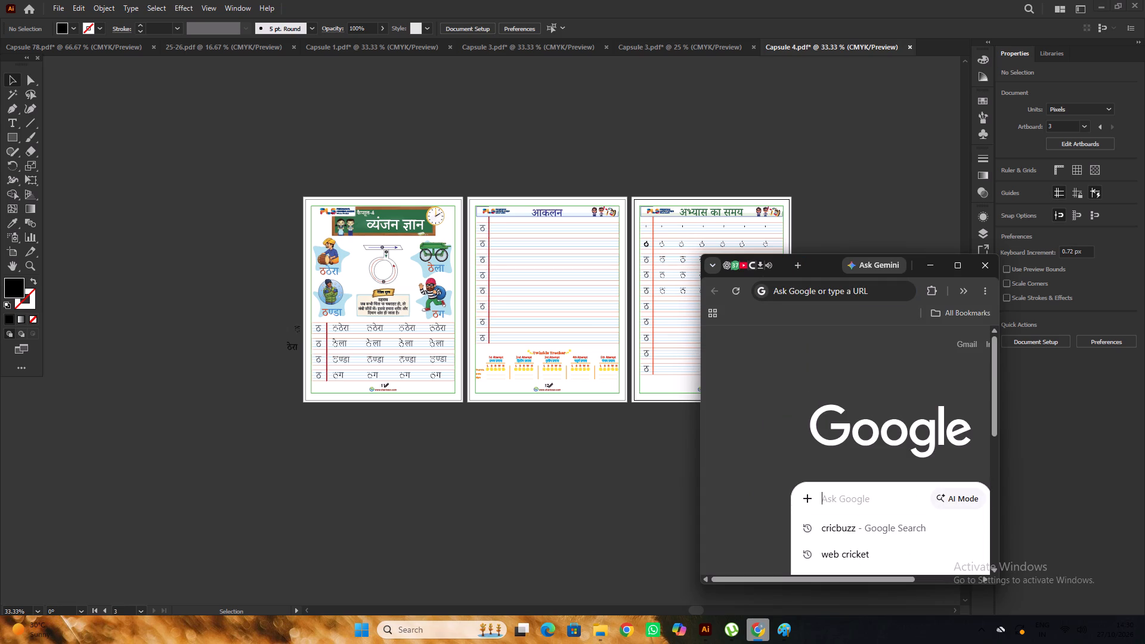
pyautogui.click(827, 526)
pyautogui.click(771, 452)
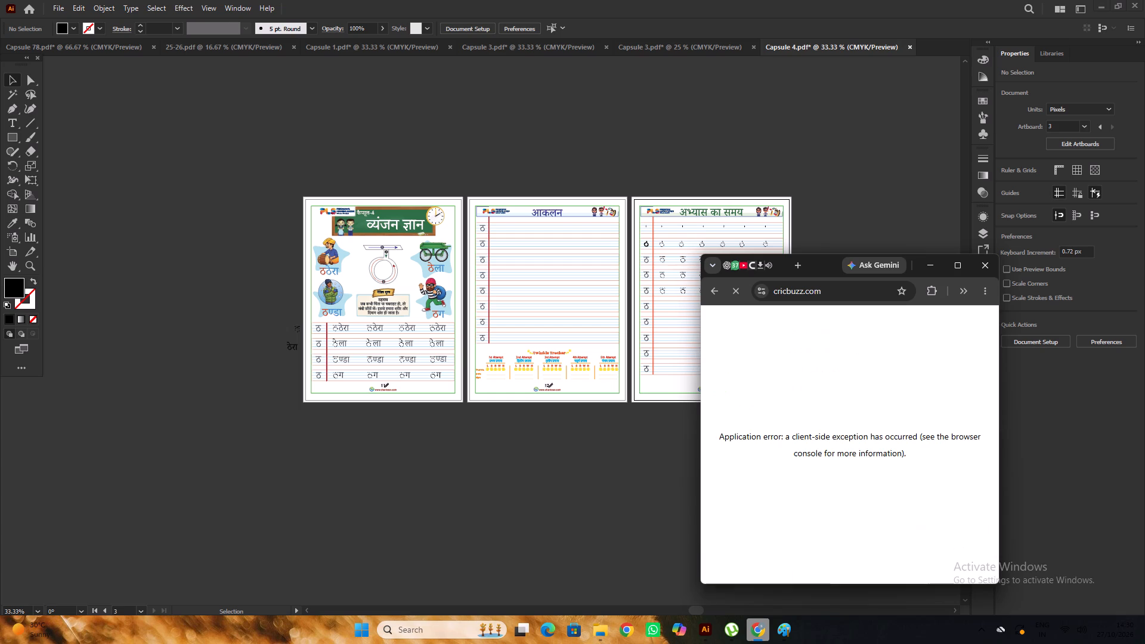
pyautogui.click(715, 290)
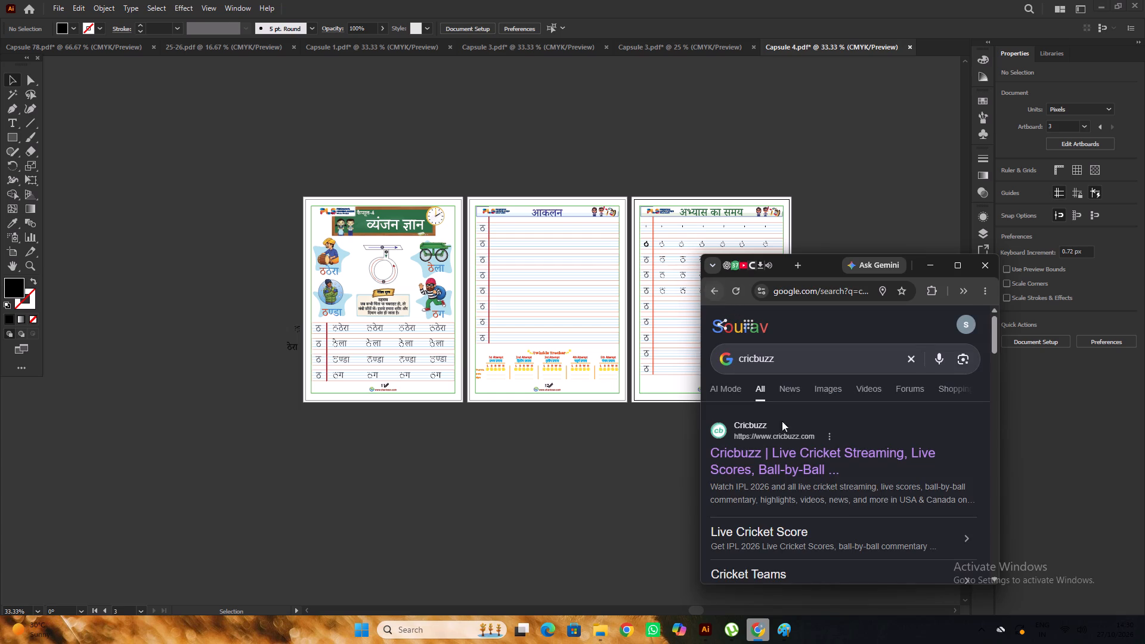
pyautogui.click(776, 461)
pyautogui.click(798, 381)
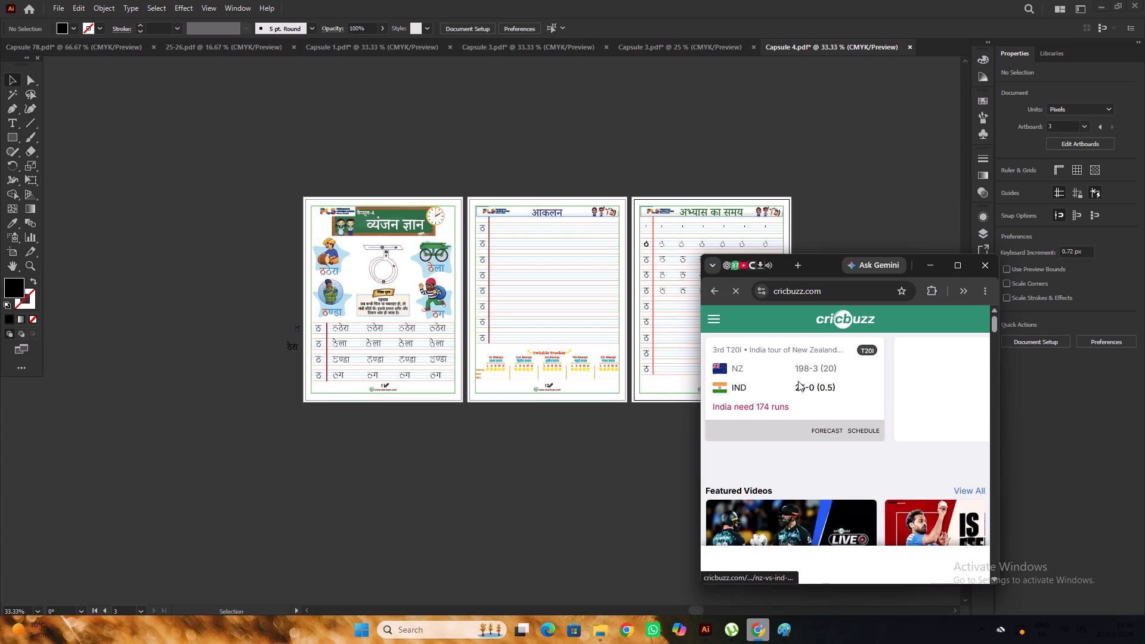
pyautogui.scroll(-1, 760, 401)
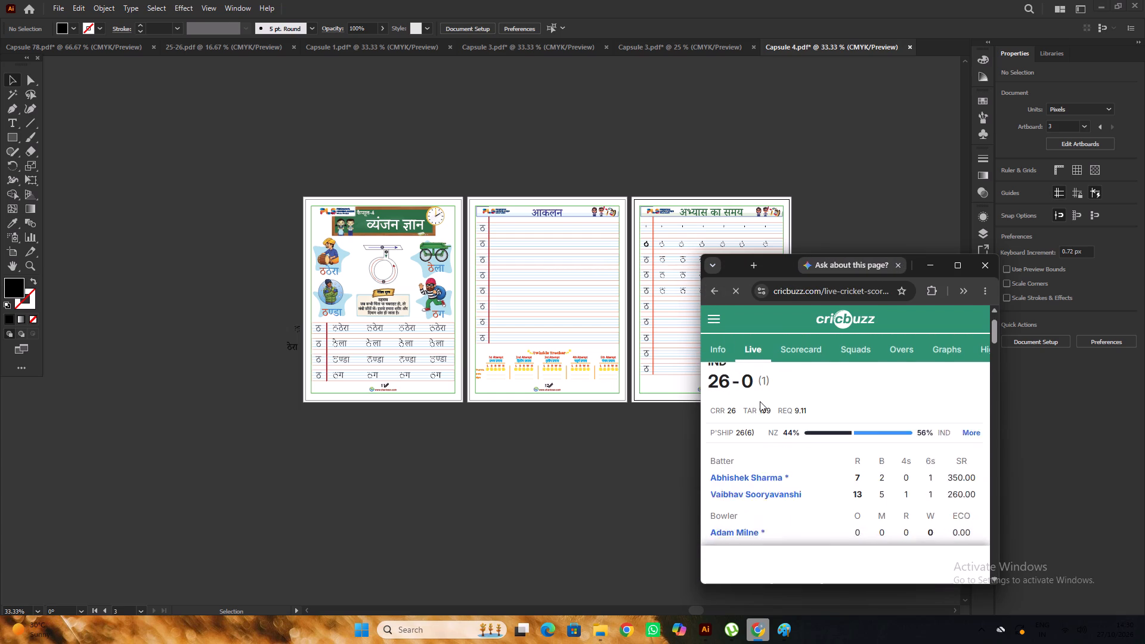
# Return to the Touchcric stream in the small browser window, and minimize the browser to get back to Illustrator.
pyautogui.click(713, 296)
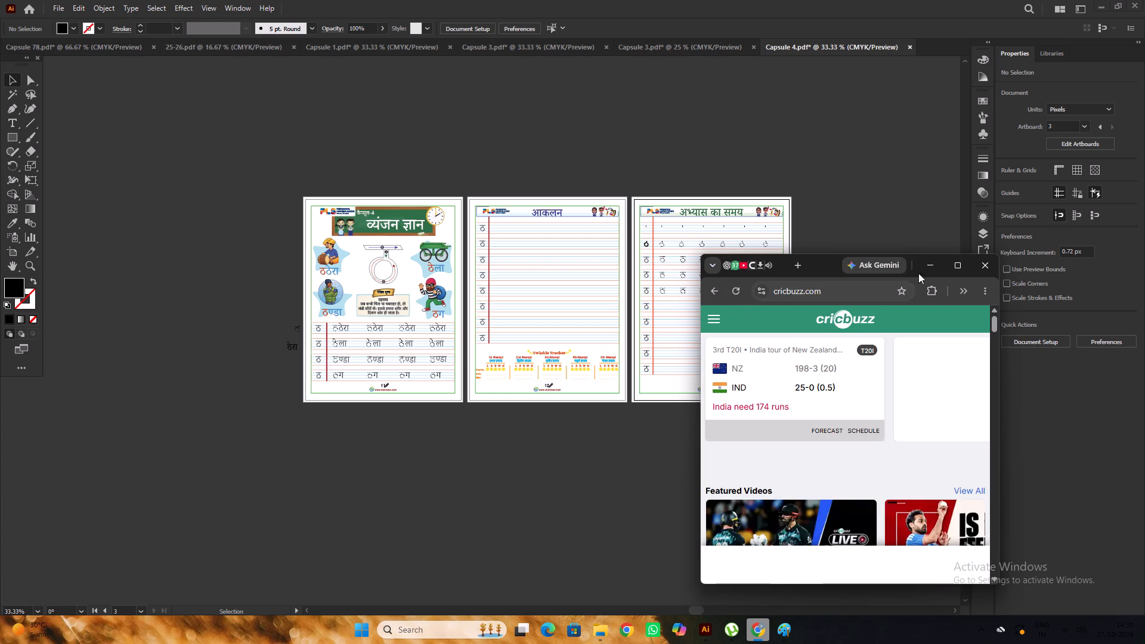
pyautogui.click(760, 264)
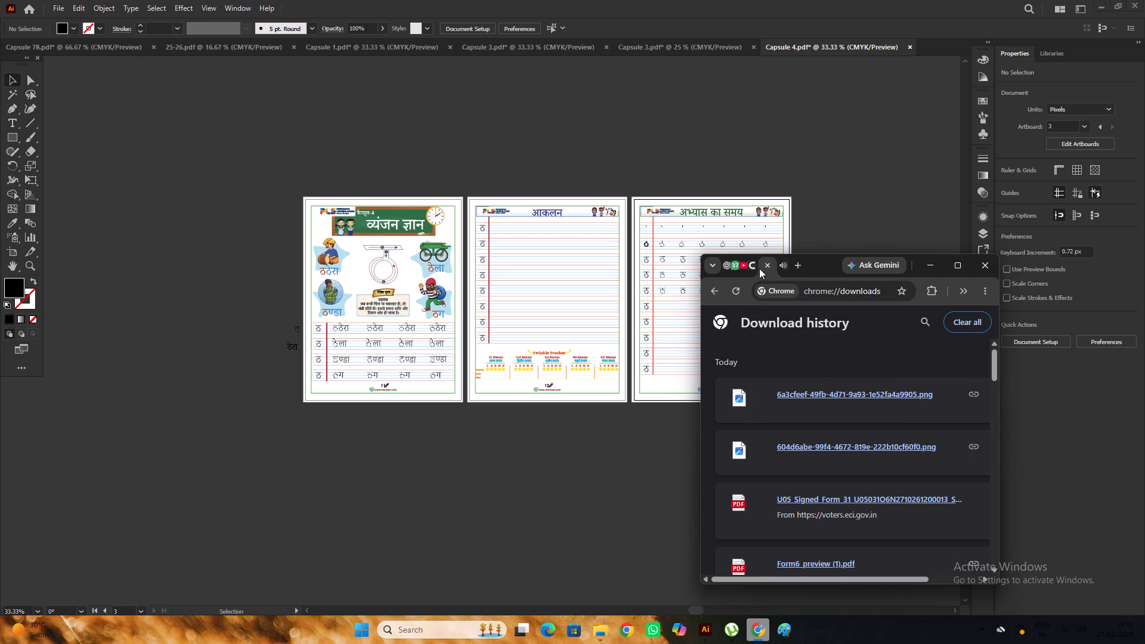
pyautogui.click(754, 266)
pyautogui.click(964, 264)
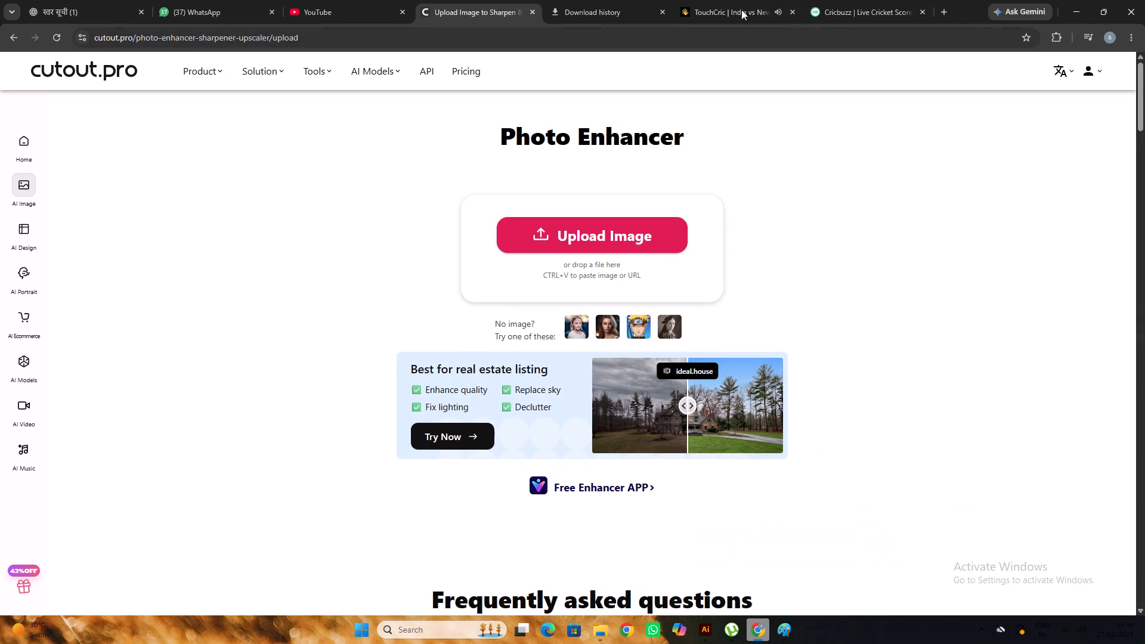
pyautogui.click(722, 0)
pyautogui.click(1097, 14)
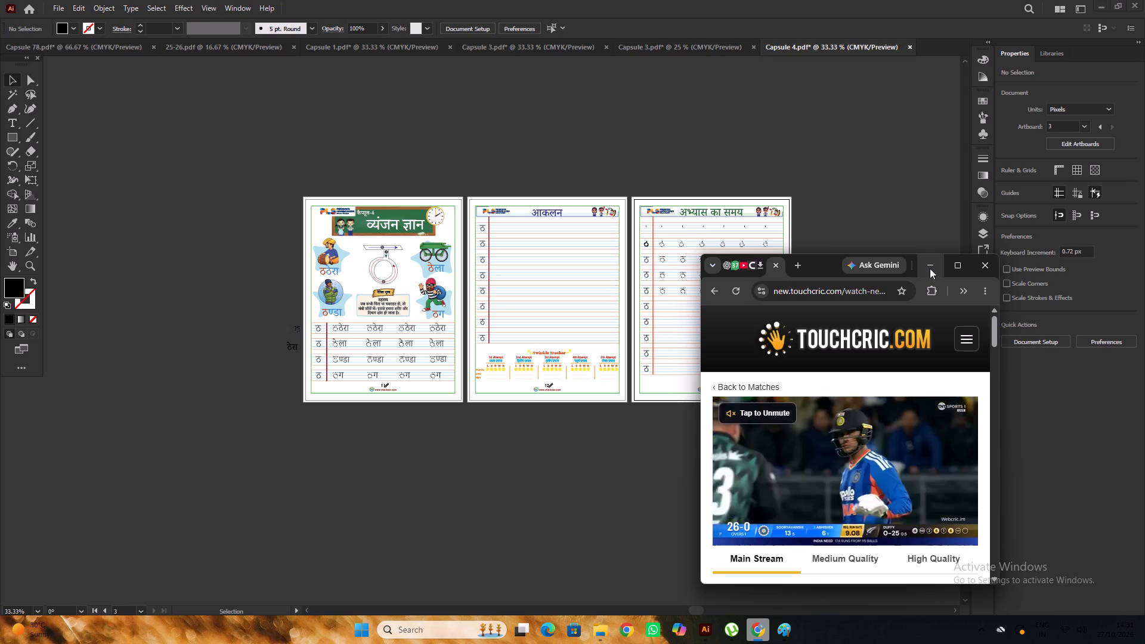
pyautogui.click(930, 268)
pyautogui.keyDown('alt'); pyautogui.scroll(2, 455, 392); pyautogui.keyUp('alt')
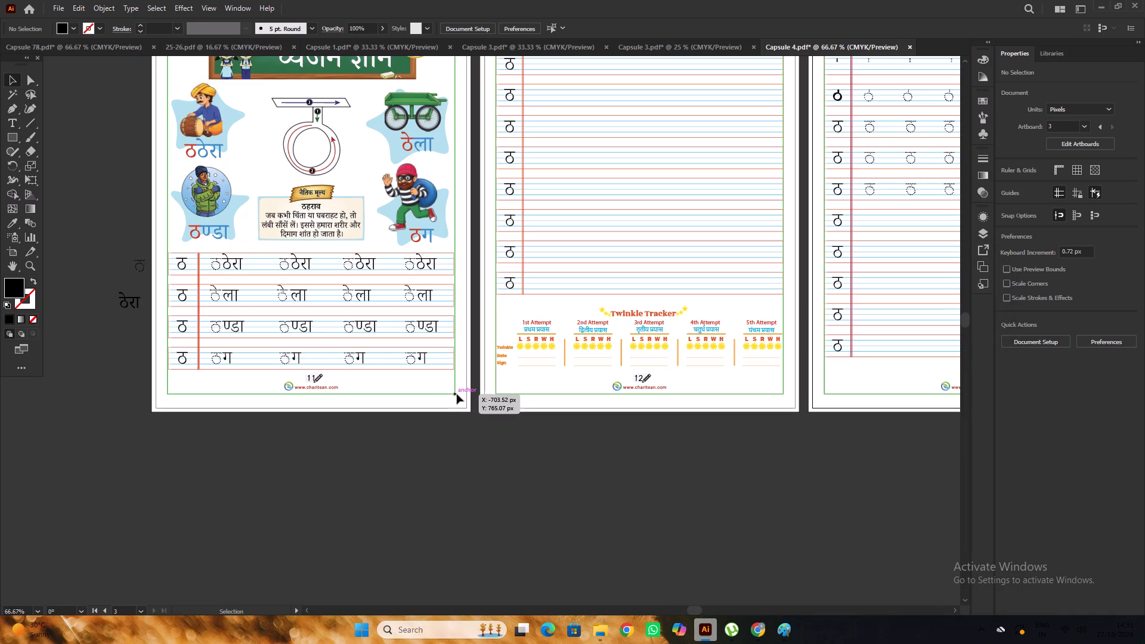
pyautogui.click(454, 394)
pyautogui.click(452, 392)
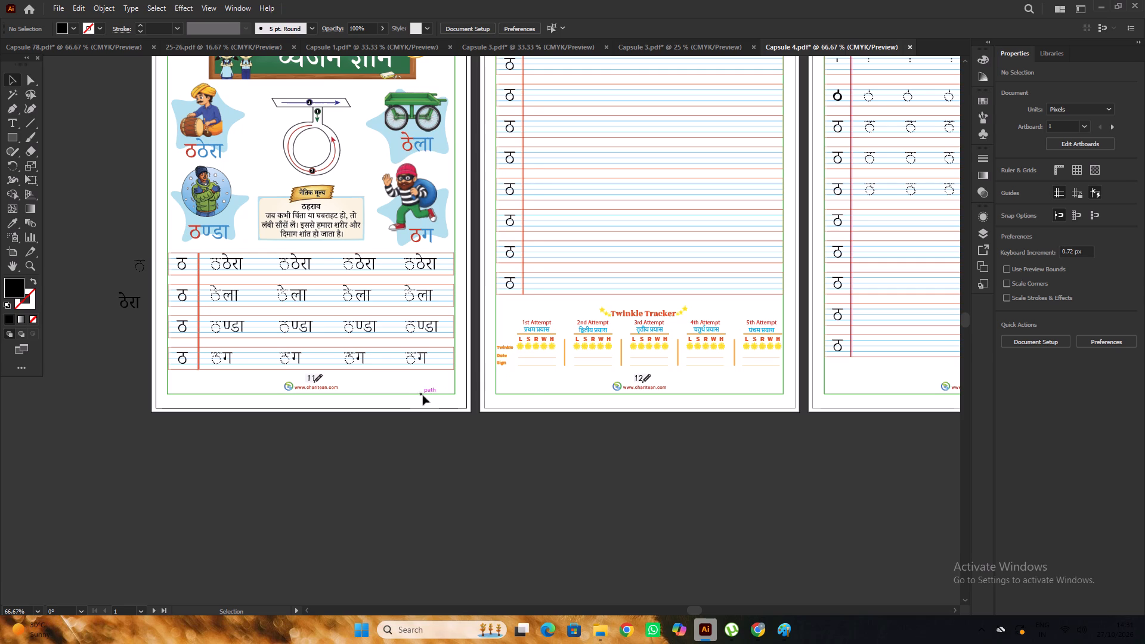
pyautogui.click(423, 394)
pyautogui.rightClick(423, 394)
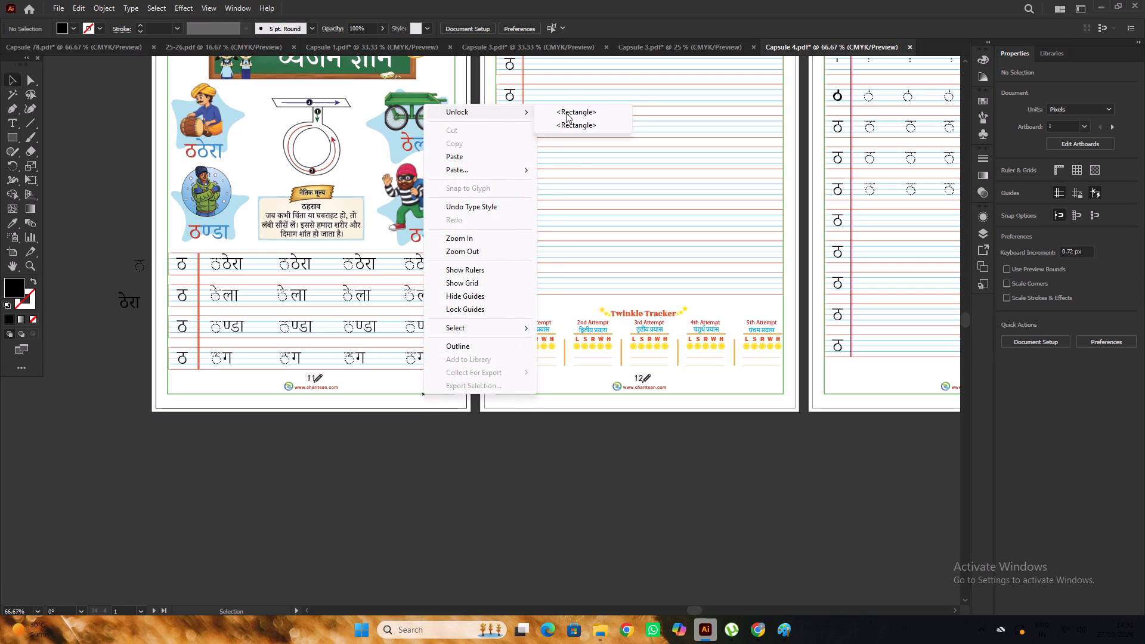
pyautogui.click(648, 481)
# Close both open Capsule 3.pdf documents without saving their changes.
pyautogui.click(649, 43)
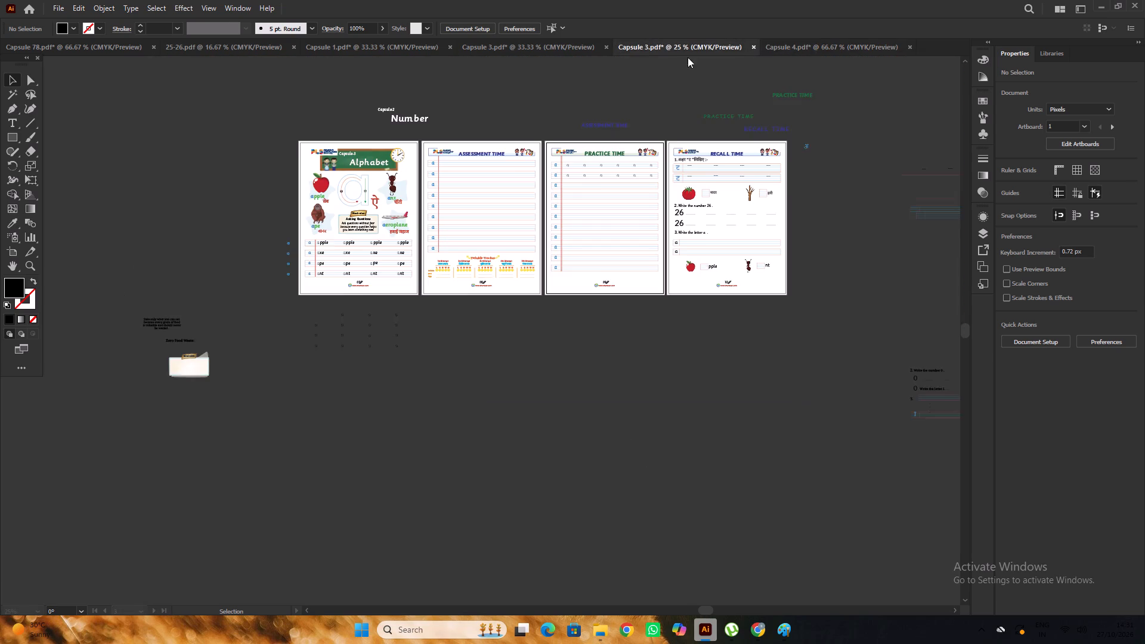
pyautogui.scroll(3, 711, 61)
pyautogui.click(753, 51)
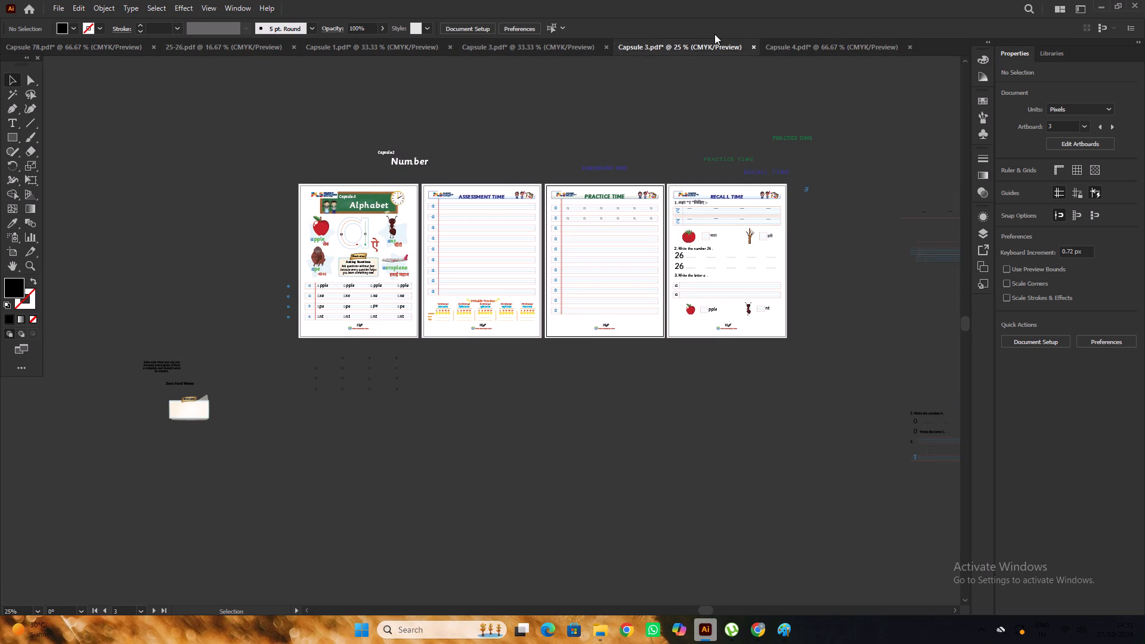
pyautogui.click(749, 48)
pyautogui.click(753, 47)
pyautogui.click(633, 323)
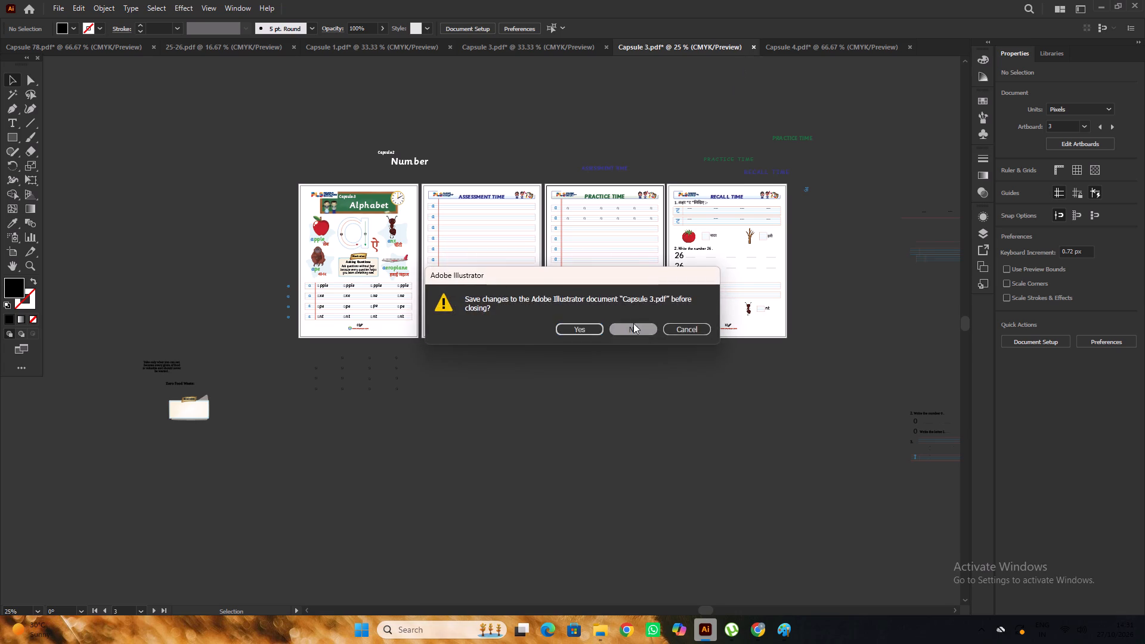
pyautogui.click(556, 43)
pyautogui.click(606, 45)
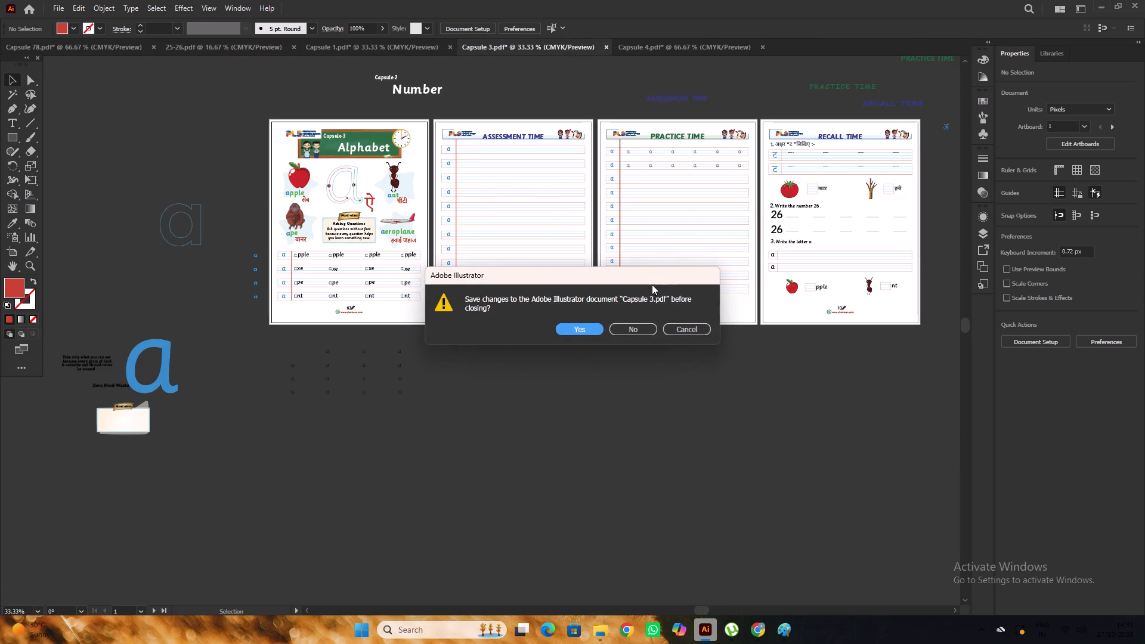
pyautogui.click(638, 332)
# Unlock all objects in Capsule 4.pdf and delete the green border rectangle around the व्यंजन ज्ञान page.
pyautogui.keyDown('alt'); pyautogui.scroll(-2, 547, 312); pyautogui.keyUp('alt')
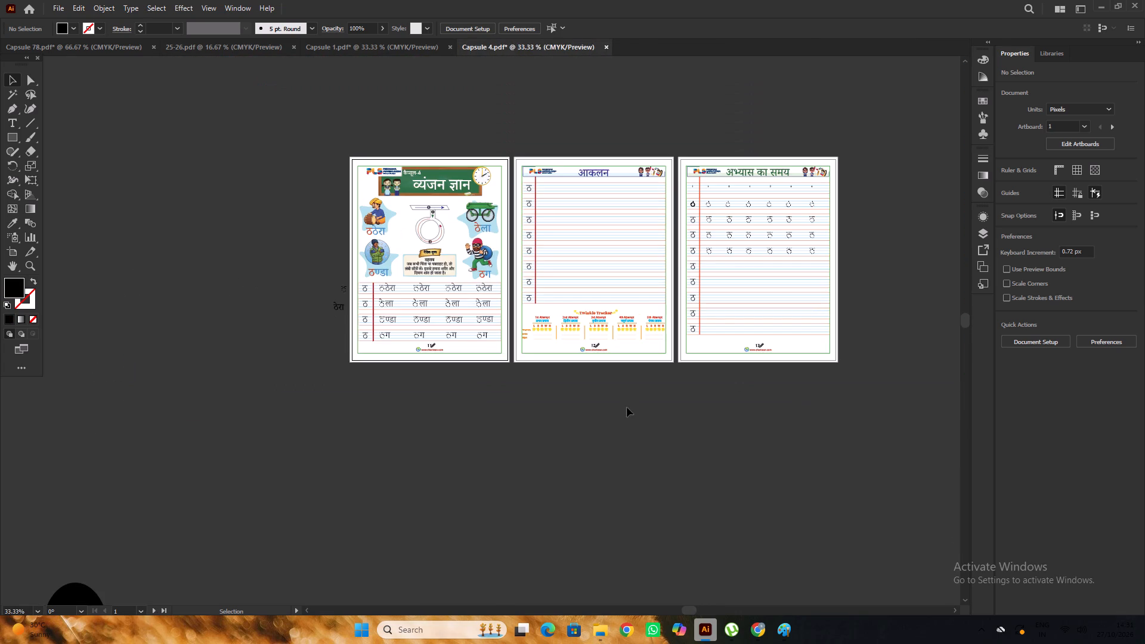
pyautogui.click(627, 407)
pyautogui.keyDown('alt'); pyautogui.scroll(3, 439, 327); pyautogui.keyUp('alt')
pyautogui.click(497, 303)
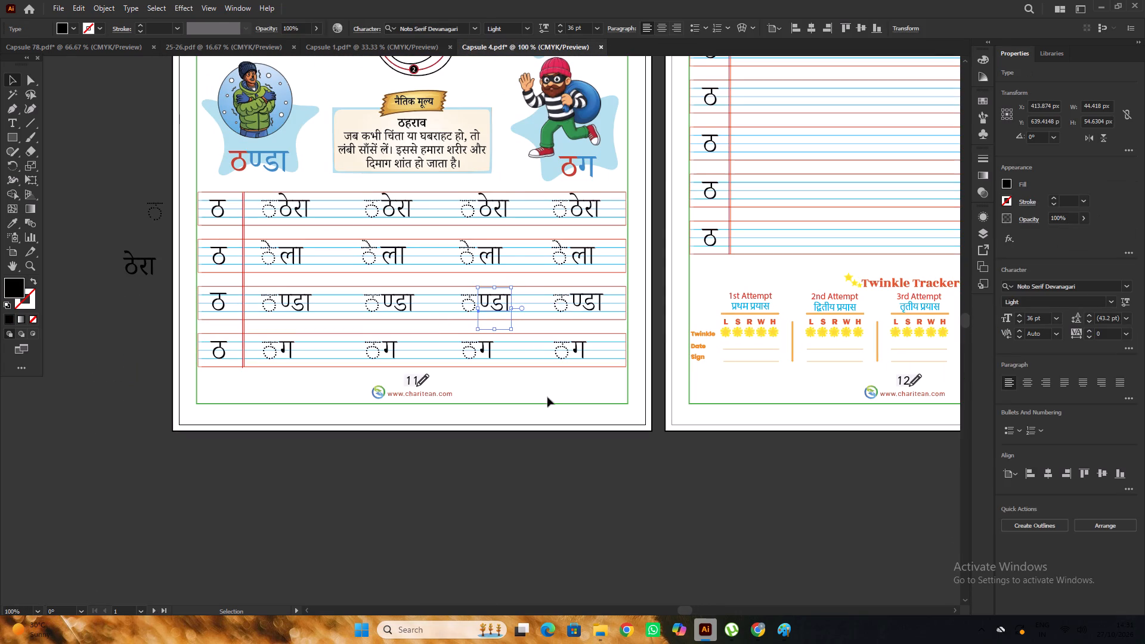
pyautogui.click(592, 497)
pyautogui.click(520, 401)
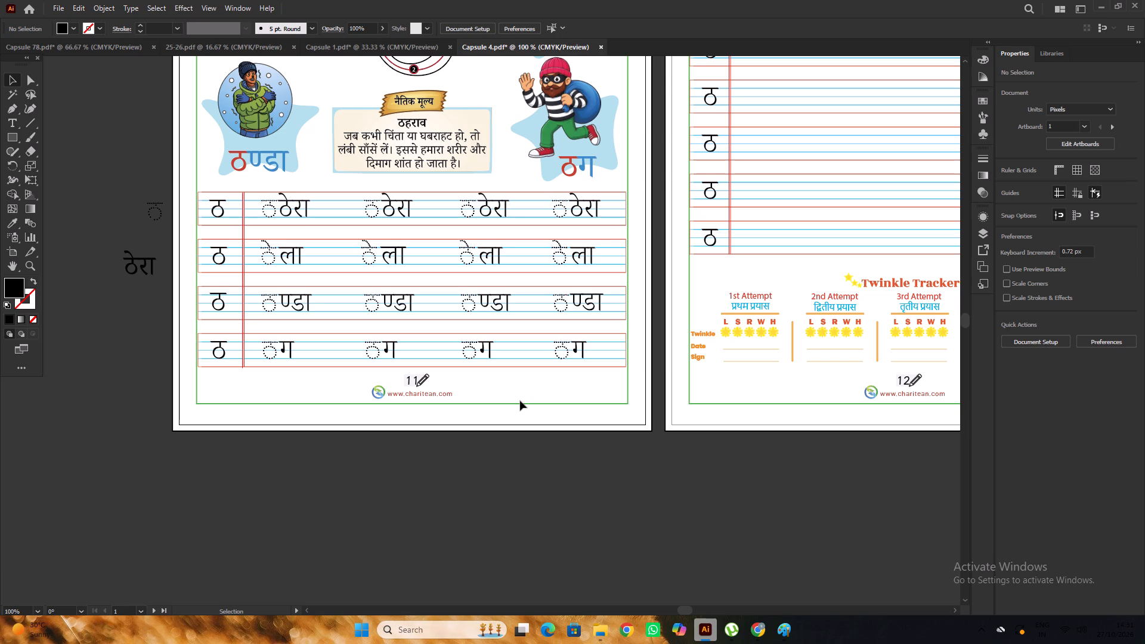
pyautogui.hotkey('ctrl', 'alt', '2')
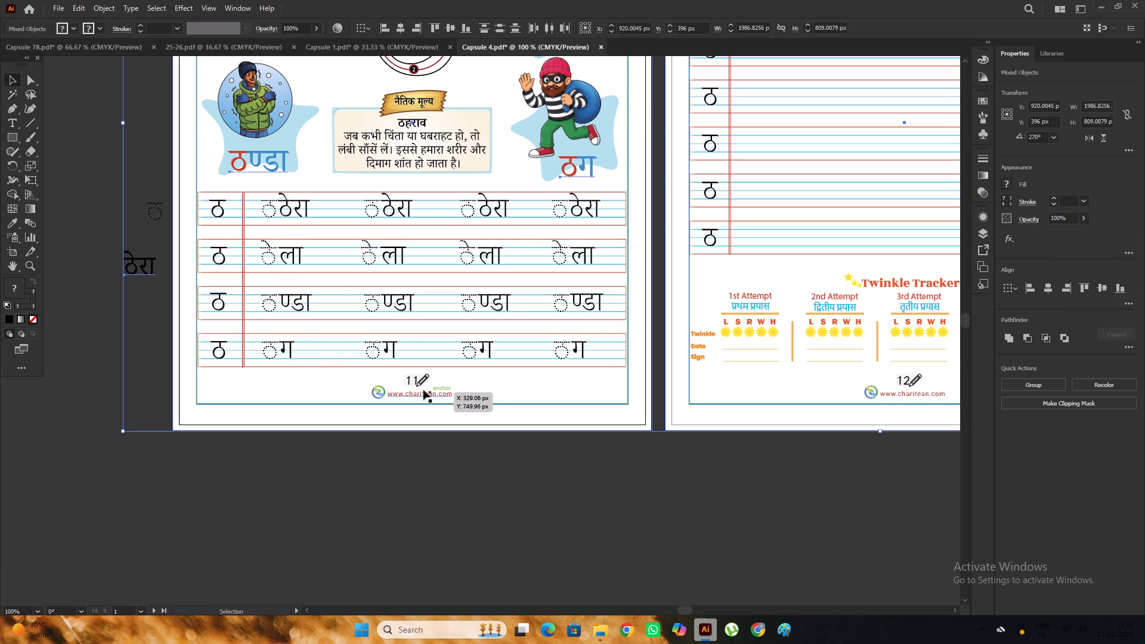
pyautogui.keyDown('alt'); pyautogui.scroll(-1, 423, 389); pyautogui.keyUp('alt')
pyautogui.click(519, 478)
pyautogui.click(509, 400)
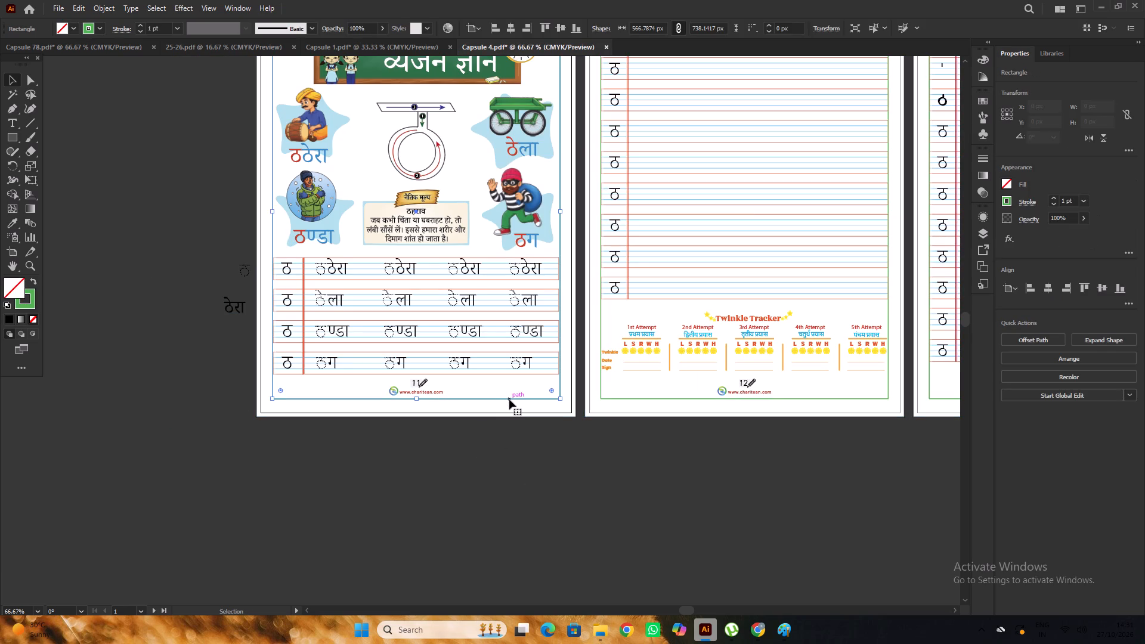
pyautogui.press('Delete')
# Delete the green border rectangle around the आकलन page, numbered 12.
pyautogui.keyDown('alt'); pyautogui.scroll(3, 407, 389); pyautogui.keyUp('alt')
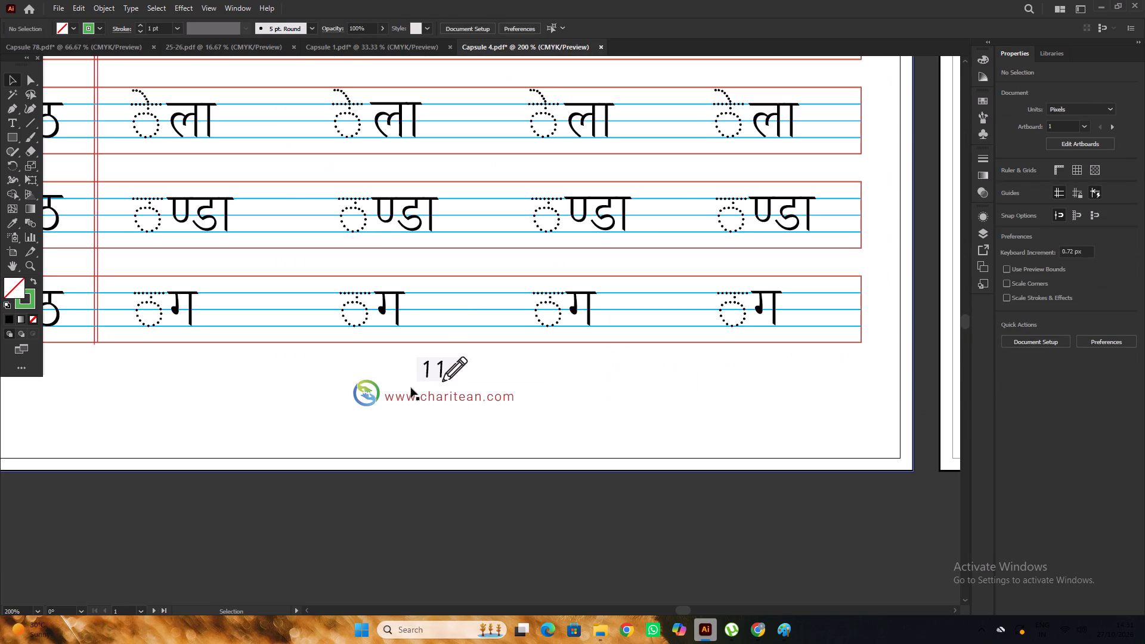
pyautogui.keyDown('alt'); pyautogui.scroll(2, 411, 388); pyautogui.keyUp('alt')
pyautogui.keyDown('alt'); pyautogui.scroll(-6, 417, 385); pyautogui.keyUp('alt')
pyautogui.press('space')
pyautogui.moveTo(642, 461); pyautogui.dragTo(527, 468)
pyautogui.scroll(-1, 508, 462)
pyautogui.click(536, 453)
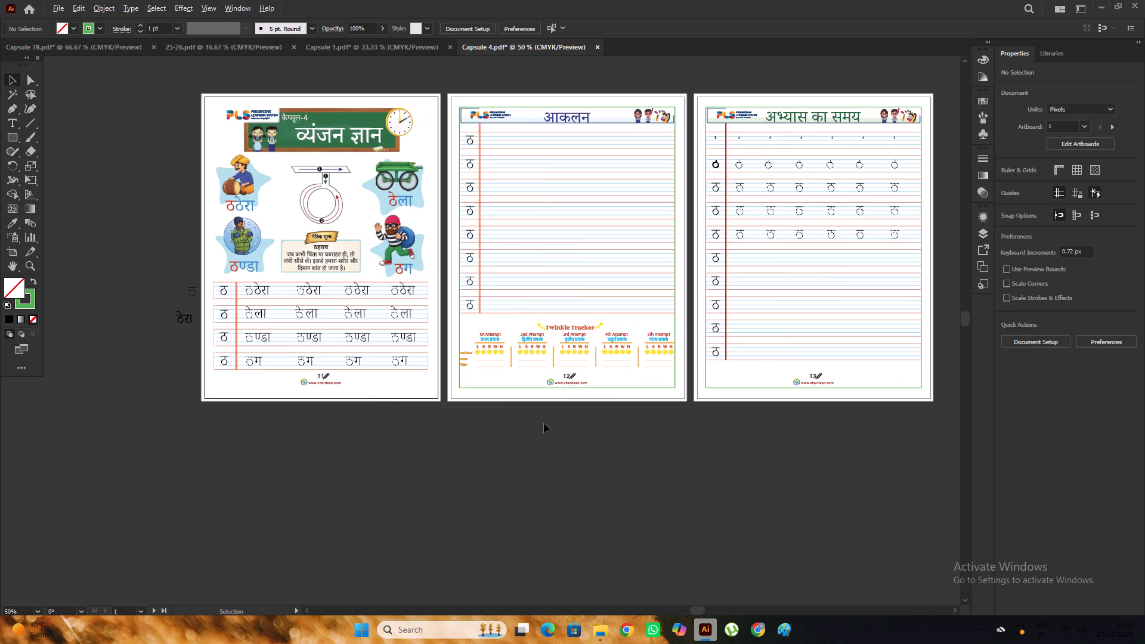
pyautogui.keyDown('alt'); pyautogui.scroll(2, 544, 423); pyautogui.keyUp('alt')
pyautogui.click(525, 389)
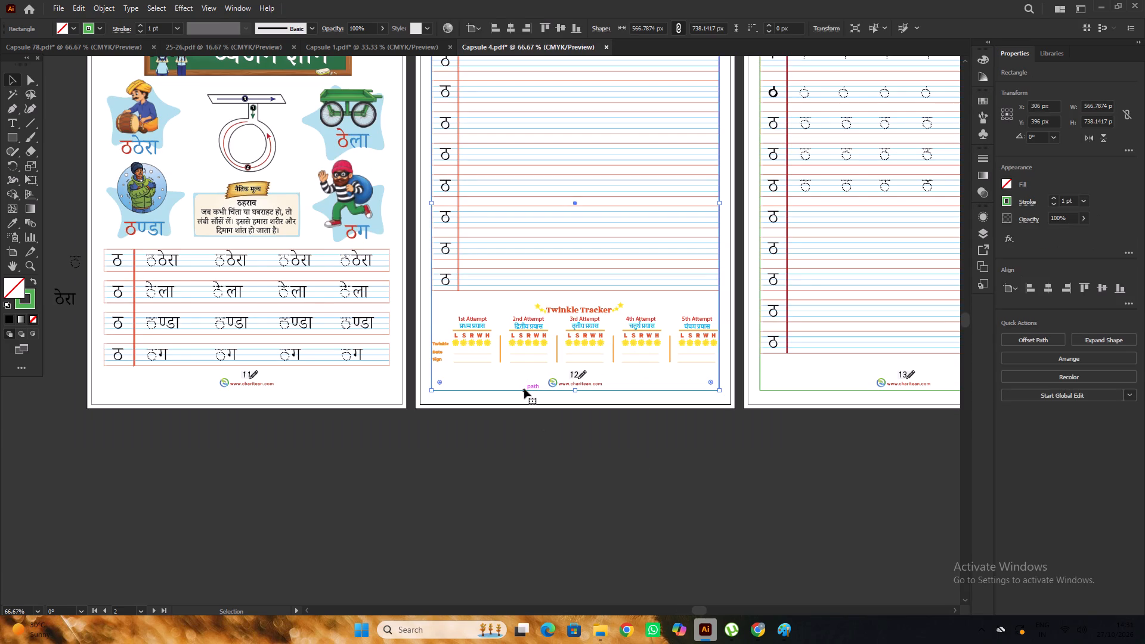
pyautogui.press('Delete')
# Delete the green border rectangle around the अभ्यास का समय page, numbered 13.
pyautogui.keyDown('alt'); pyautogui.scroll(-2, 401, 377); pyautogui.keyUp('alt')
pyautogui.scroll(1, 401, 379)
pyautogui.click(642, 471)
pyautogui.keyDown('alt'); pyautogui.scroll(4, 631, 425); pyautogui.keyUp('alt')
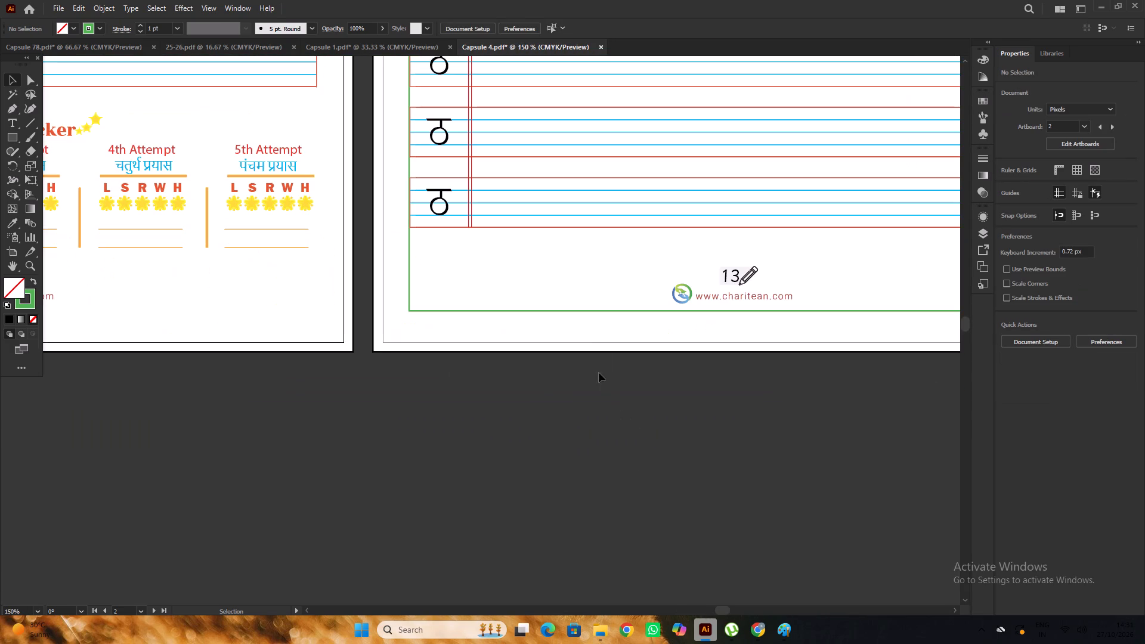
pyautogui.click(582, 311)
pyautogui.press('Delete')
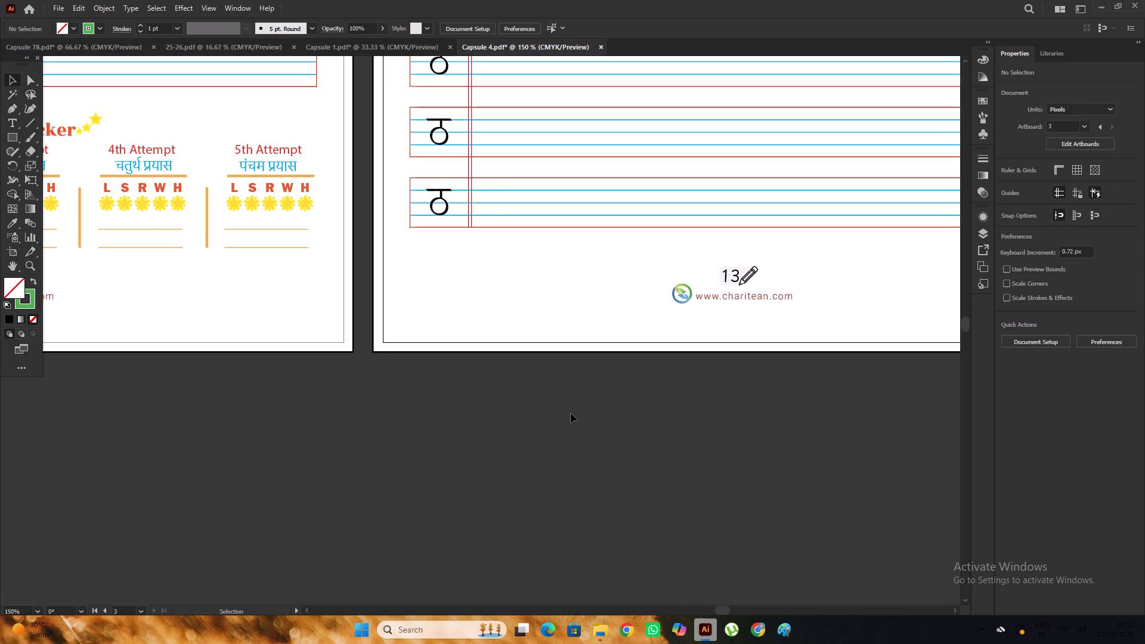
pyautogui.keyDown('alt'); pyautogui.scroll(-1, 593, 425); pyautogui.keyUp('alt')
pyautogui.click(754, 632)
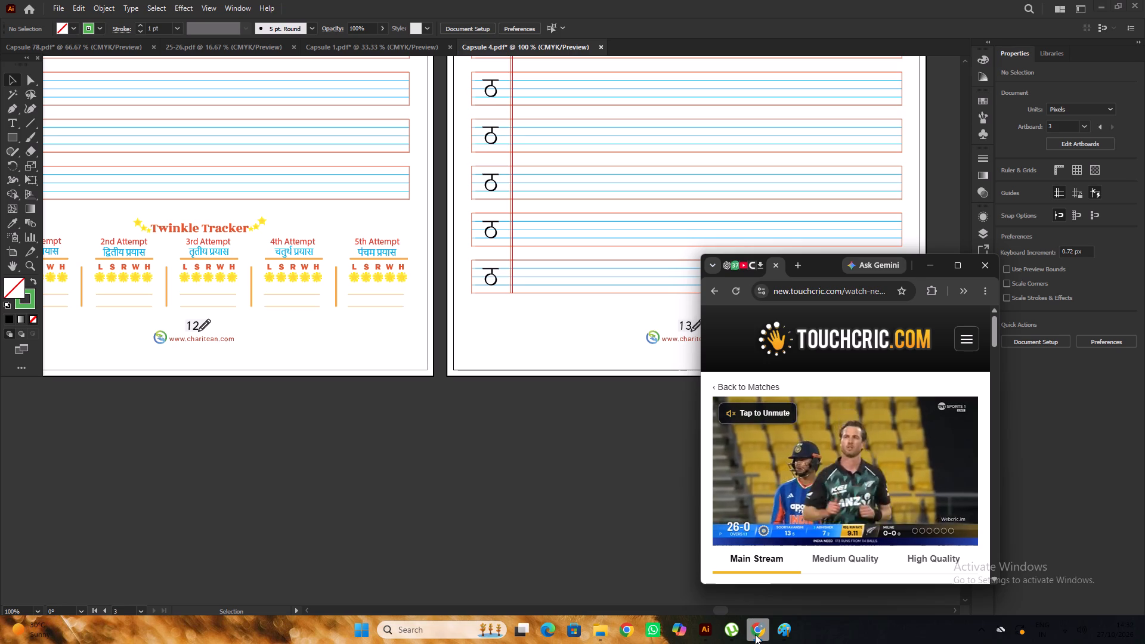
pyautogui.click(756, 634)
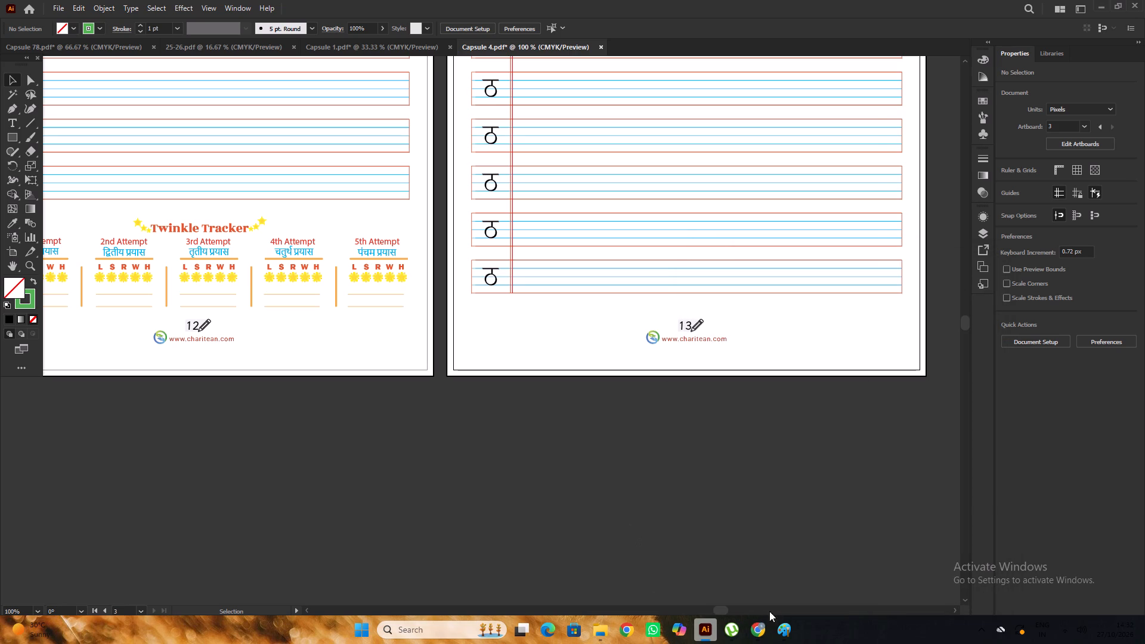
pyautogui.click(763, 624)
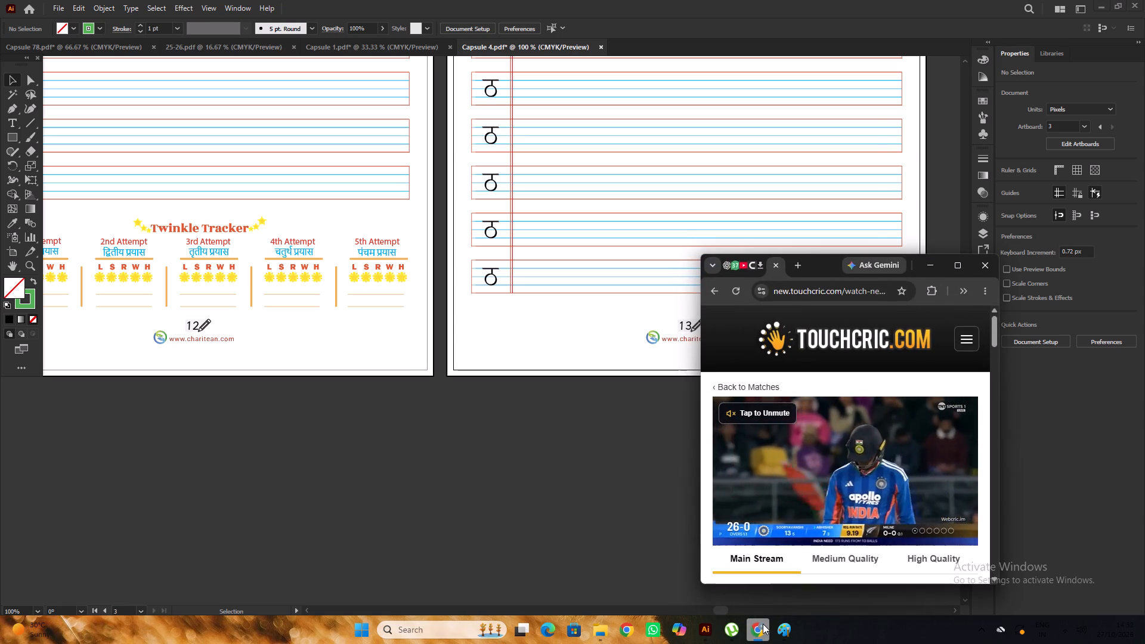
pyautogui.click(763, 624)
# Save the artwork as Capsule 4 PDF in the PRINT FINAL folder, replacing the existing file and using the Illustrator Default preset.
pyautogui.keyDown('alt'); pyautogui.scroll(-2, 667, 438); pyautogui.keyUp('alt')
pyautogui.scroll(1, 667, 438)
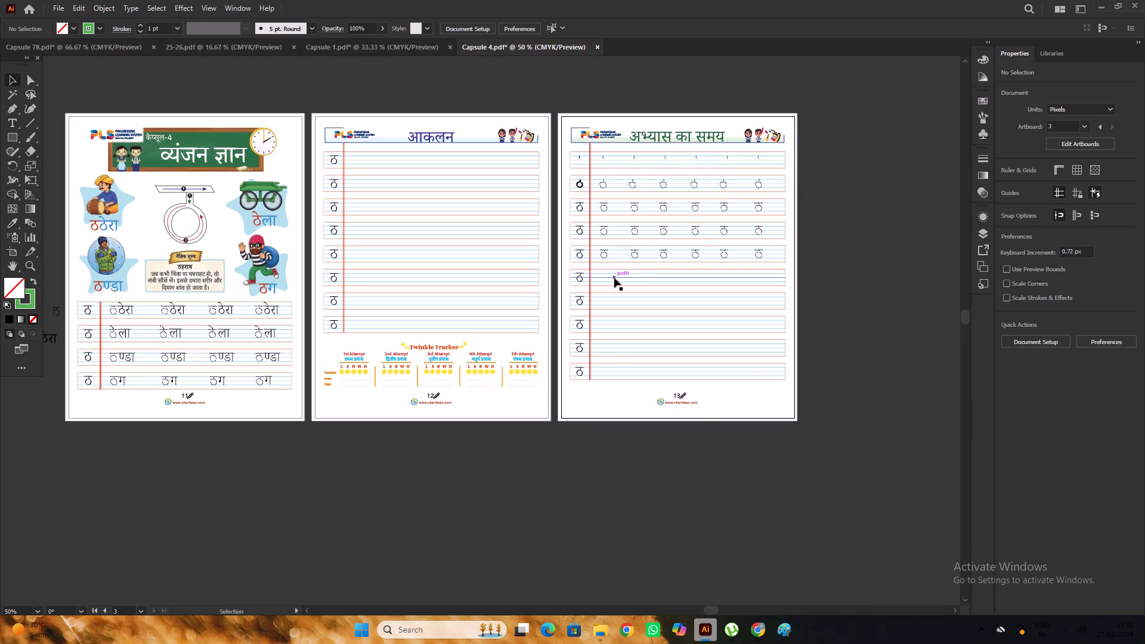
pyautogui.keyDown('alt'); pyautogui.scroll(-1, 677, 280); pyautogui.keyUp('alt')
pyautogui.keyDown('alt'); pyautogui.scroll(2, 299, 259); pyautogui.keyUp('alt')
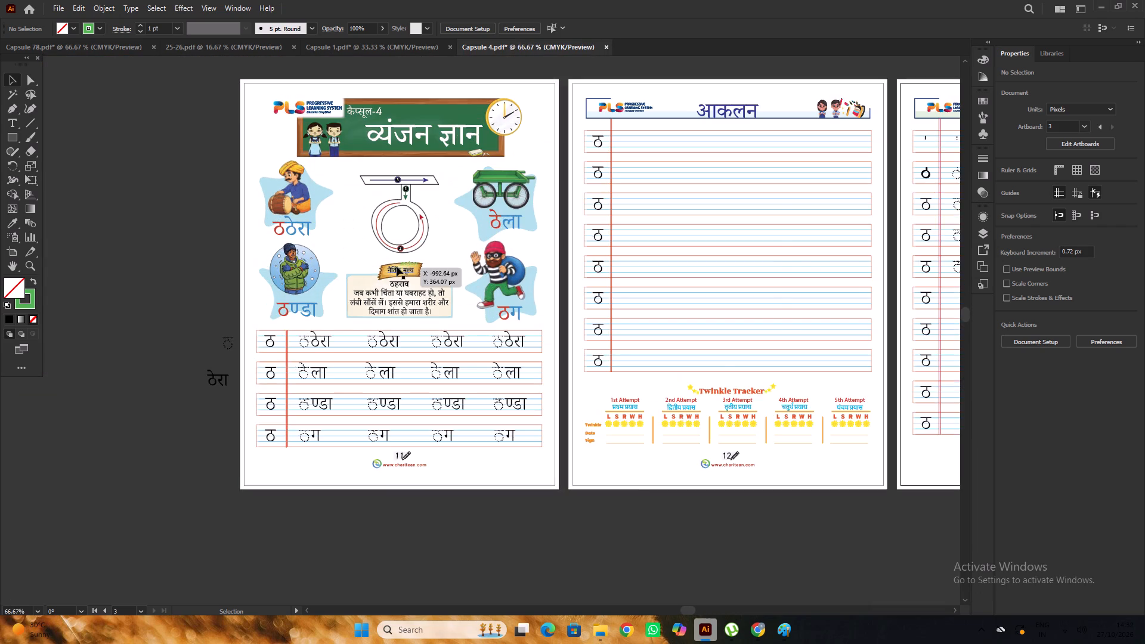
pyautogui.keyDown('alt'); pyautogui.scroll(-2, 397, 267); pyautogui.keyUp('alt')
pyautogui.keyDown('alt'); pyautogui.scroll(2, 407, 260); pyautogui.keyUp('alt')
pyautogui.keyDown('alt'); pyautogui.scroll(-2, 407, 255); pyautogui.keyUp('alt')
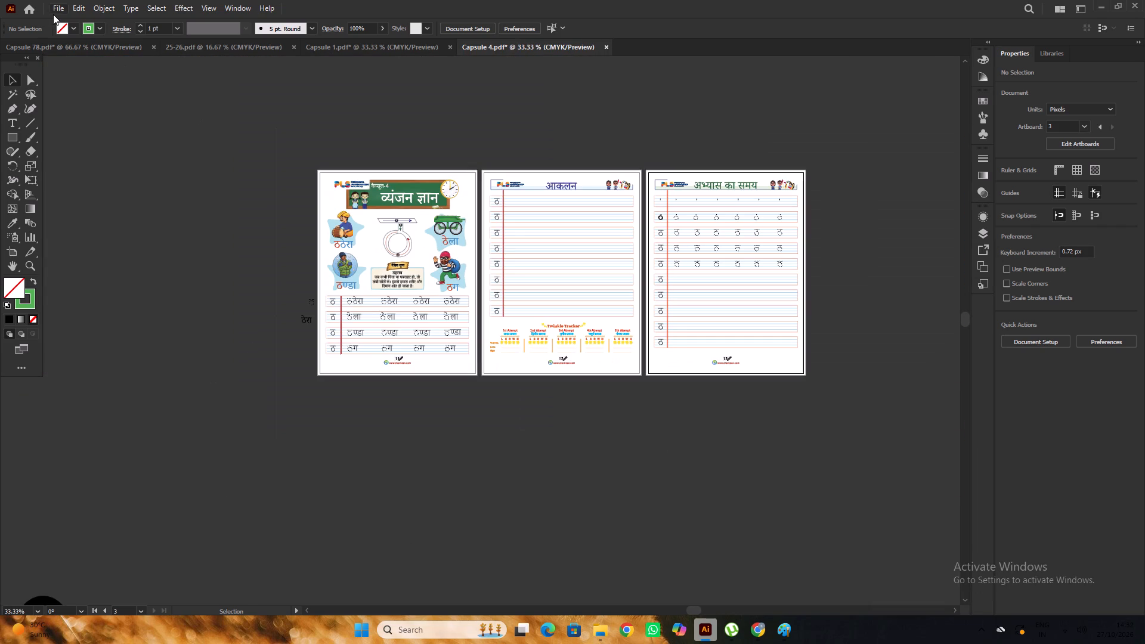
pyautogui.click(55, 8)
pyautogui.click(103, 134)
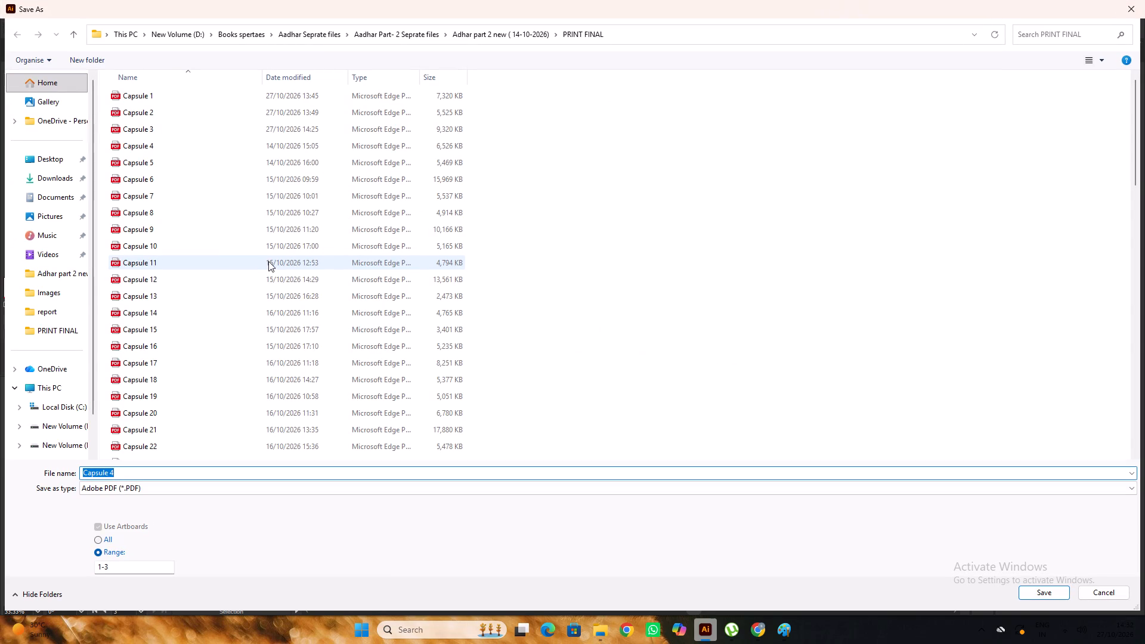
pyautogui.scroll(9, 268, 261)
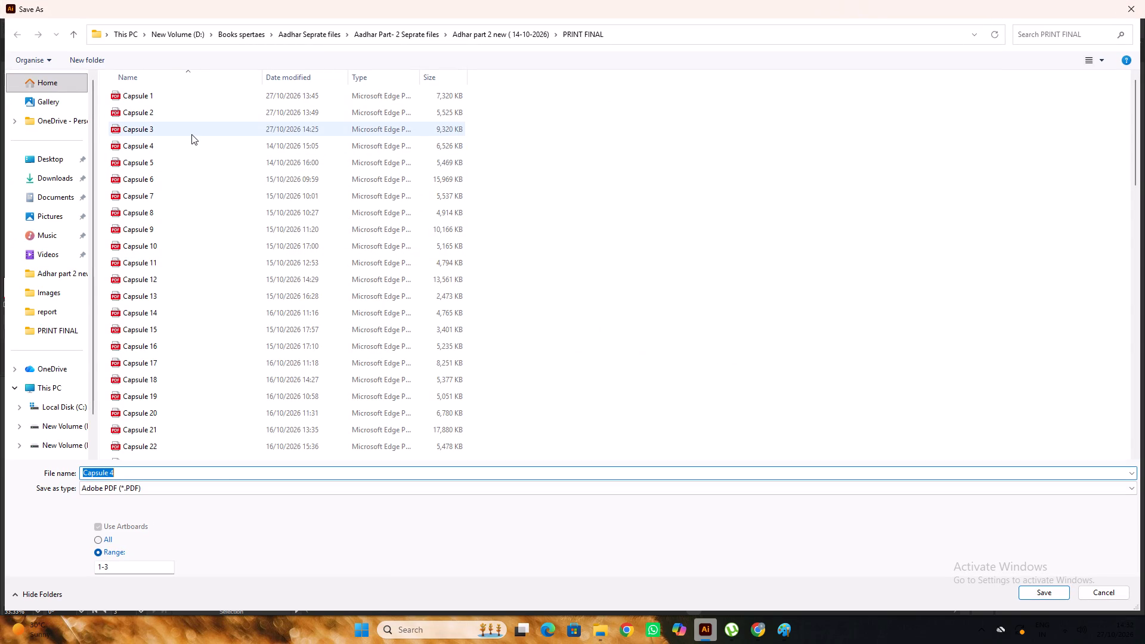
pyautogui.click(1048, 592)
pyautogui.click(625, 360)
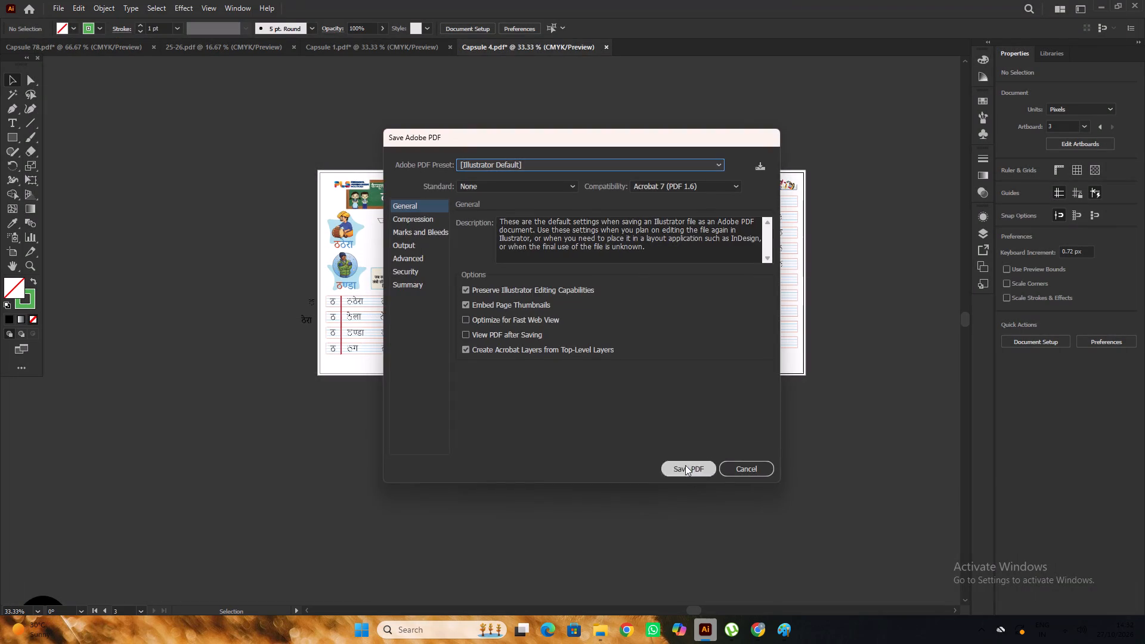
pyautogui.click(685, 465)
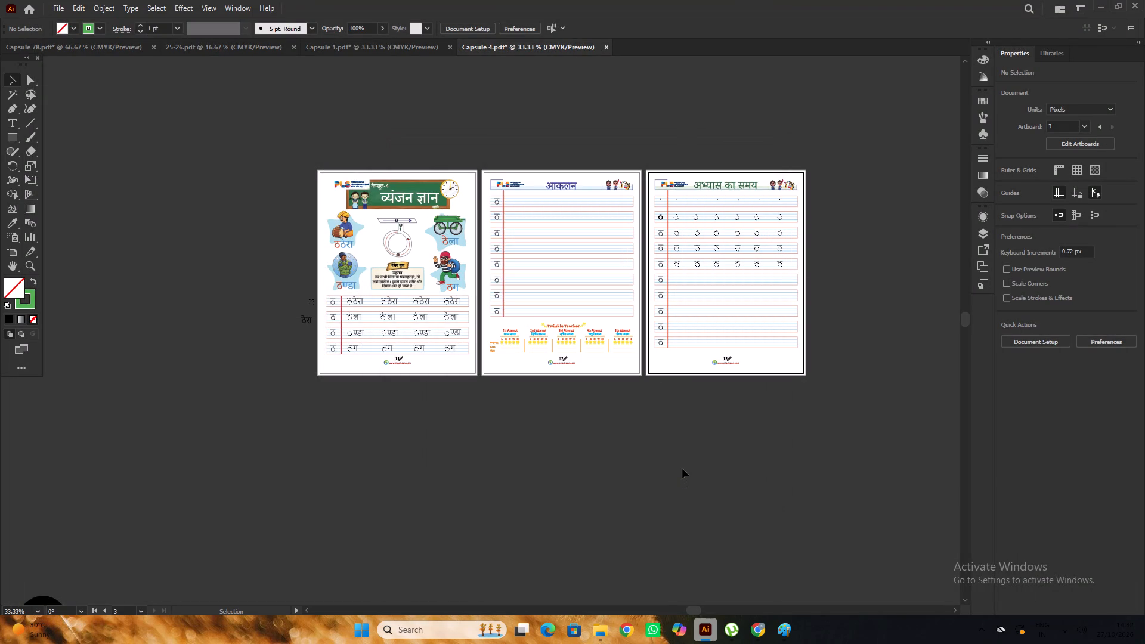
# Check the Touchcric cricket stream in the small browser window several times, and return to Illustrator.
pyautogui.click(761, 629)
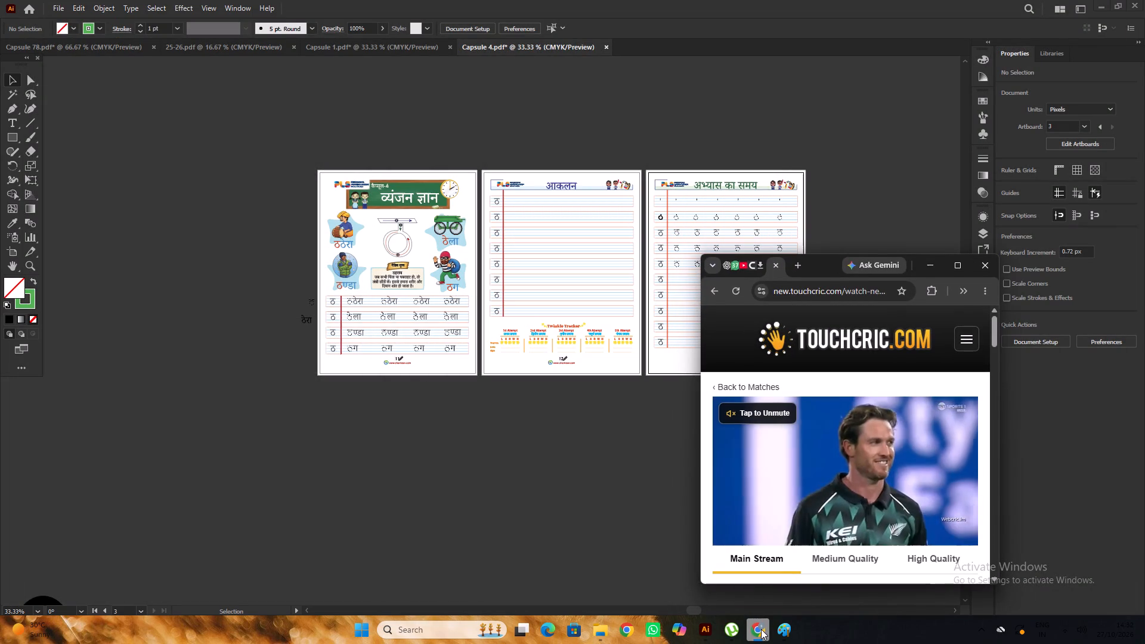
pyautogui.click(761, 629)
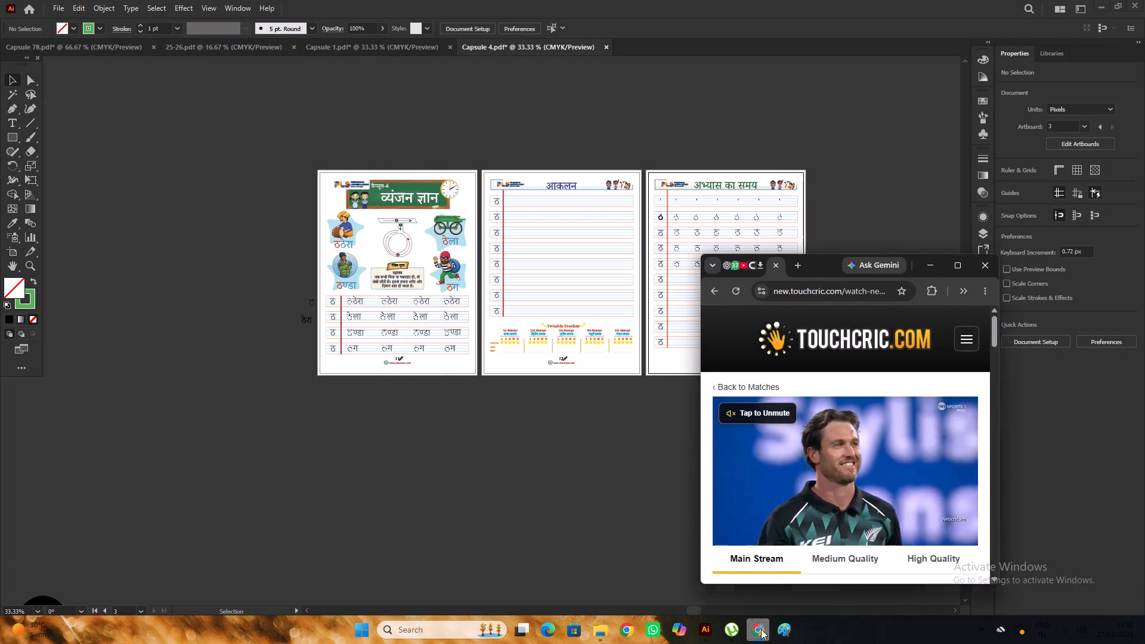
pyautogui.press('space')
pyautogui.moveTo(691, 443); pyautogui.dragTo(639, 465)
pyautogui.click(648, 464)
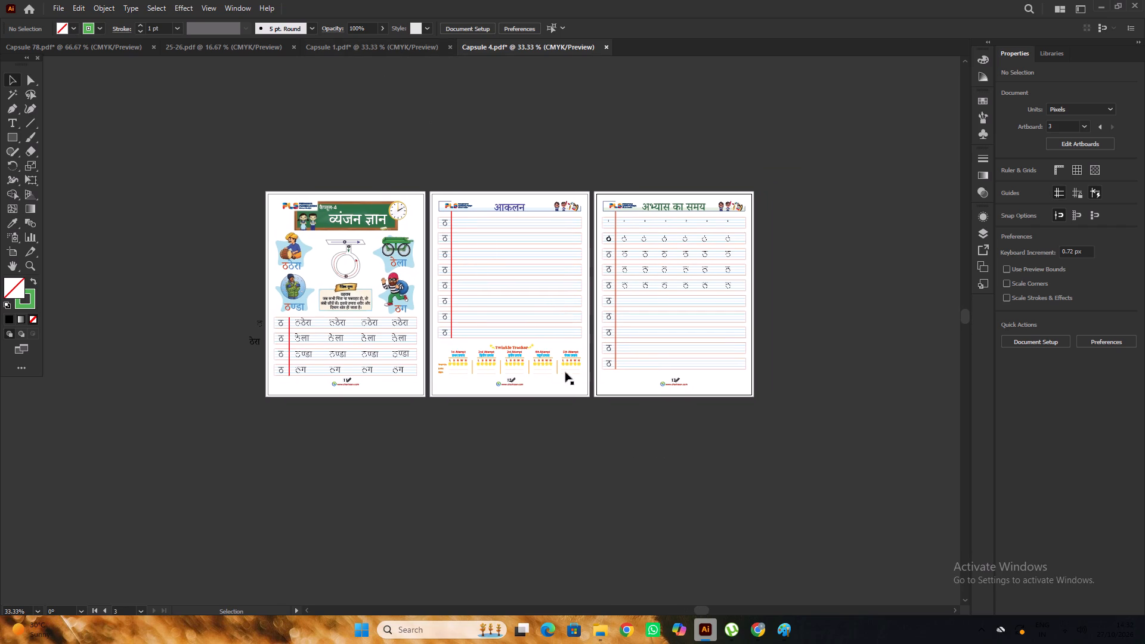
pyautogui.click(760, 633)
pyautogui.click(759, 632)
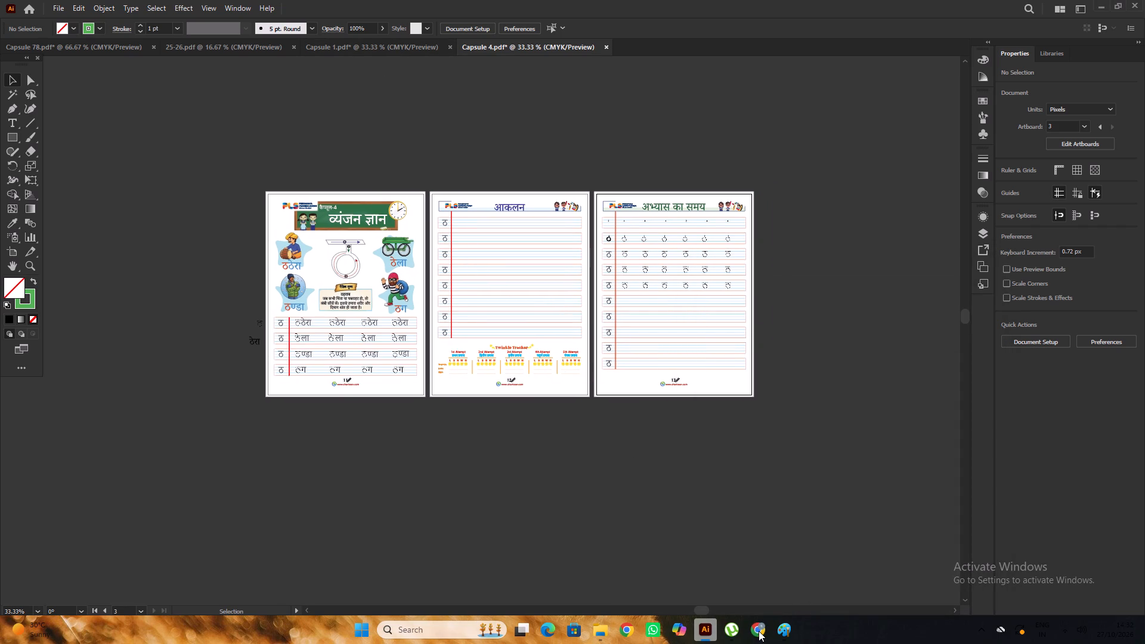
pyautogui.click(759, 631)
pyautogui.click(759, 631)
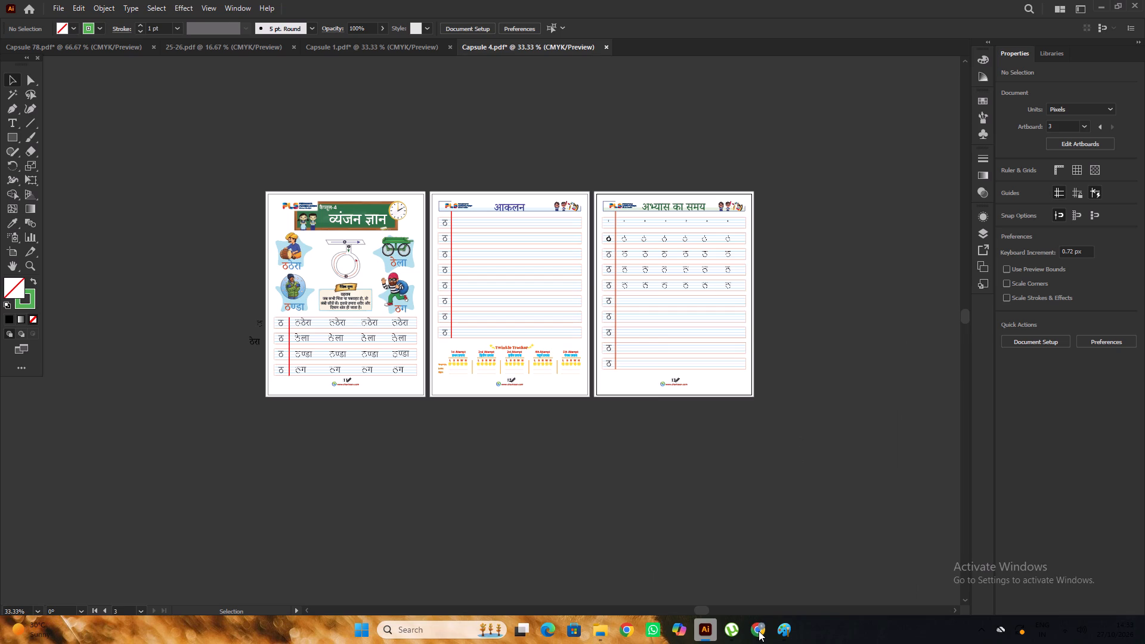
pyautogui.click(759, 631)
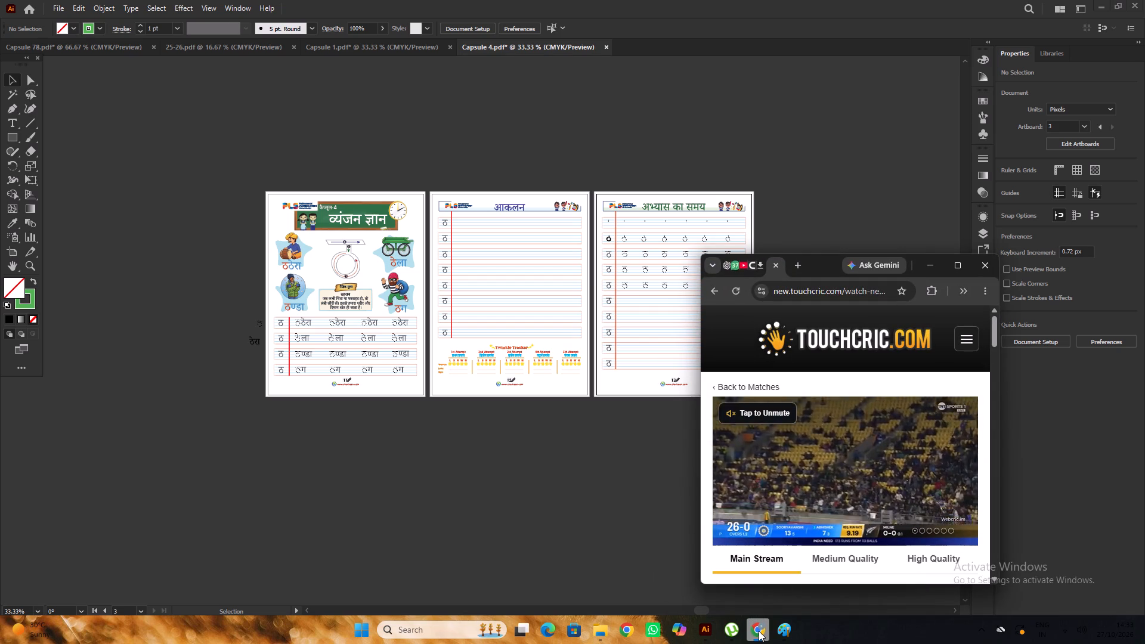
pyautogui.click(759, 631)
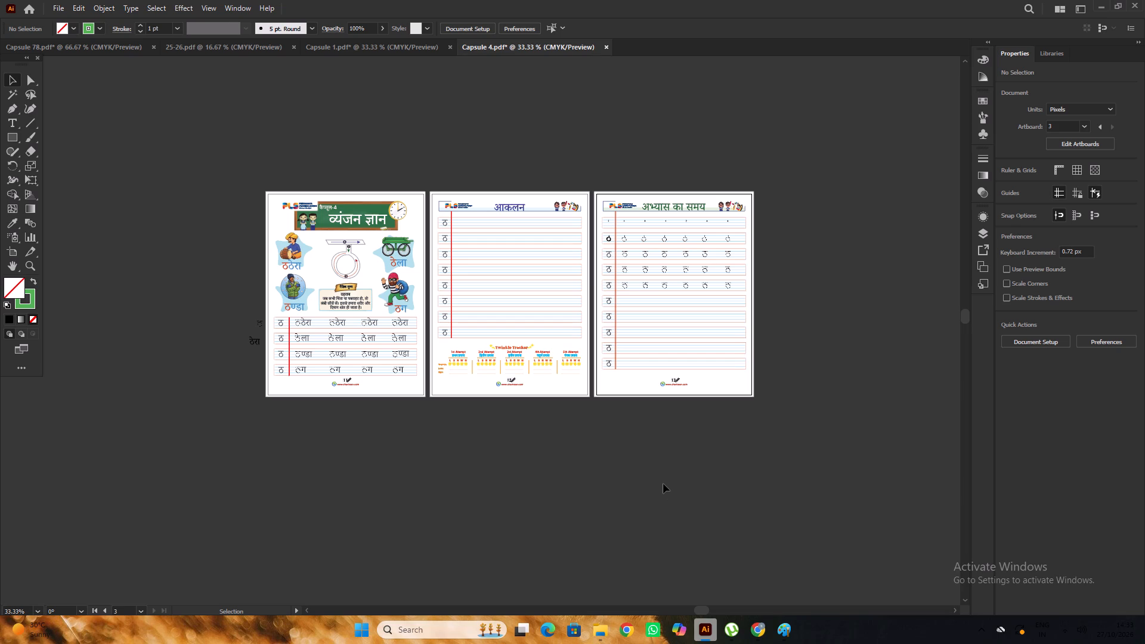
pyautogui.click(761, 636)
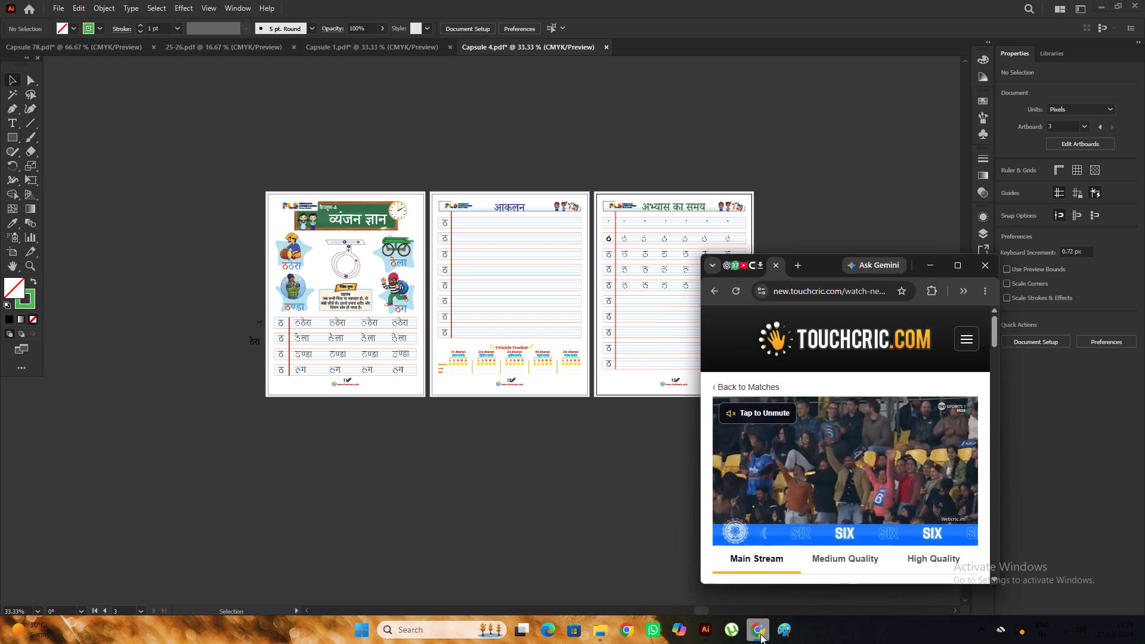
pyautogui.click(760, 634)
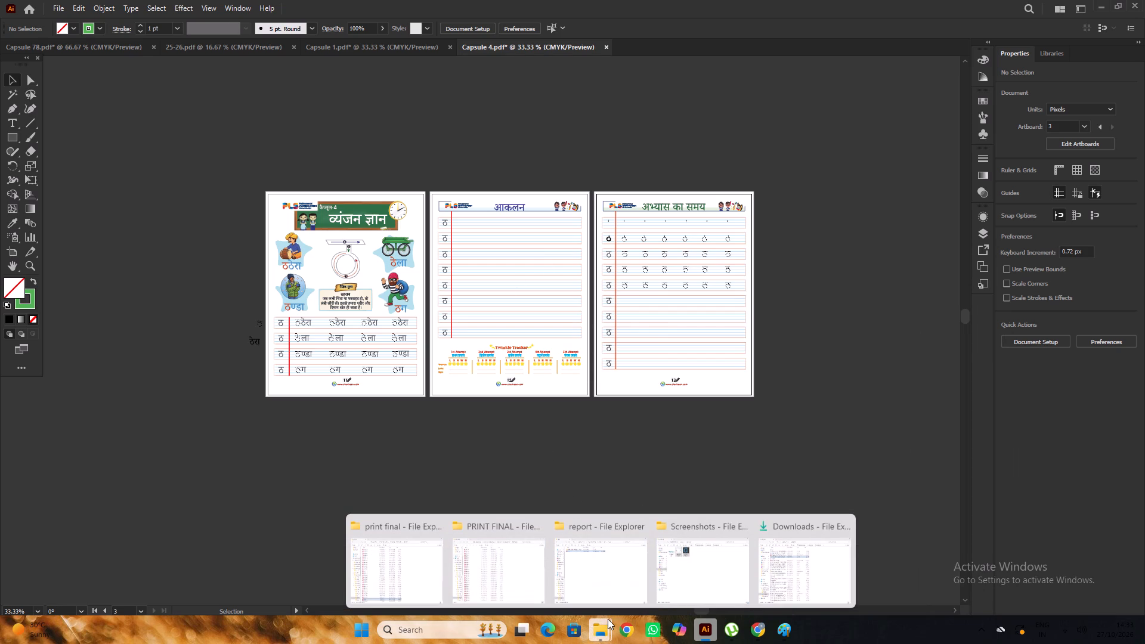
# Open Capsule 1 and Capsule 3 from the PRINT FINAL folder in turn to check their pages, closing each one.
pyautogui.click(500, 565)
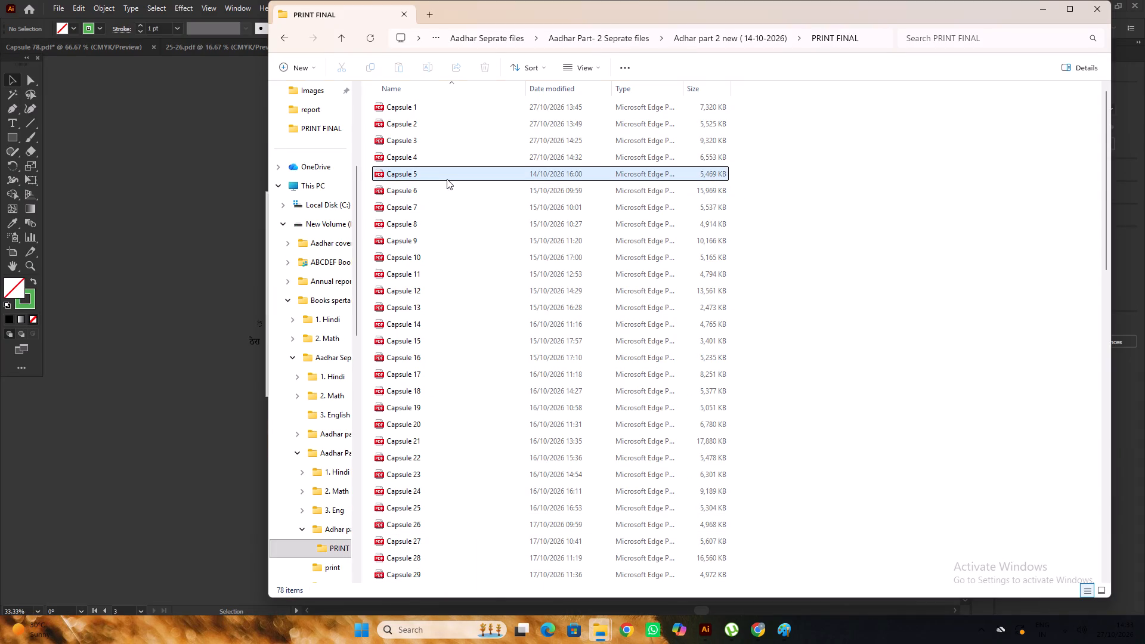
pyautogui.click(447, 176)
pyautogui.rightClick(447, 176)
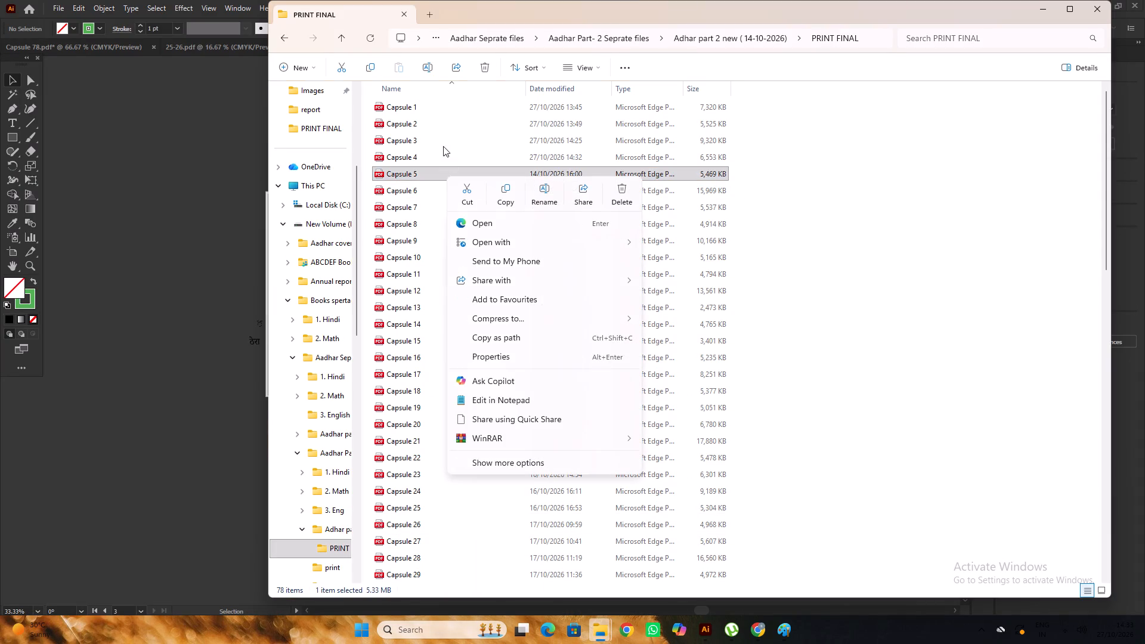
pyautogui.doubleClick(443, 110)
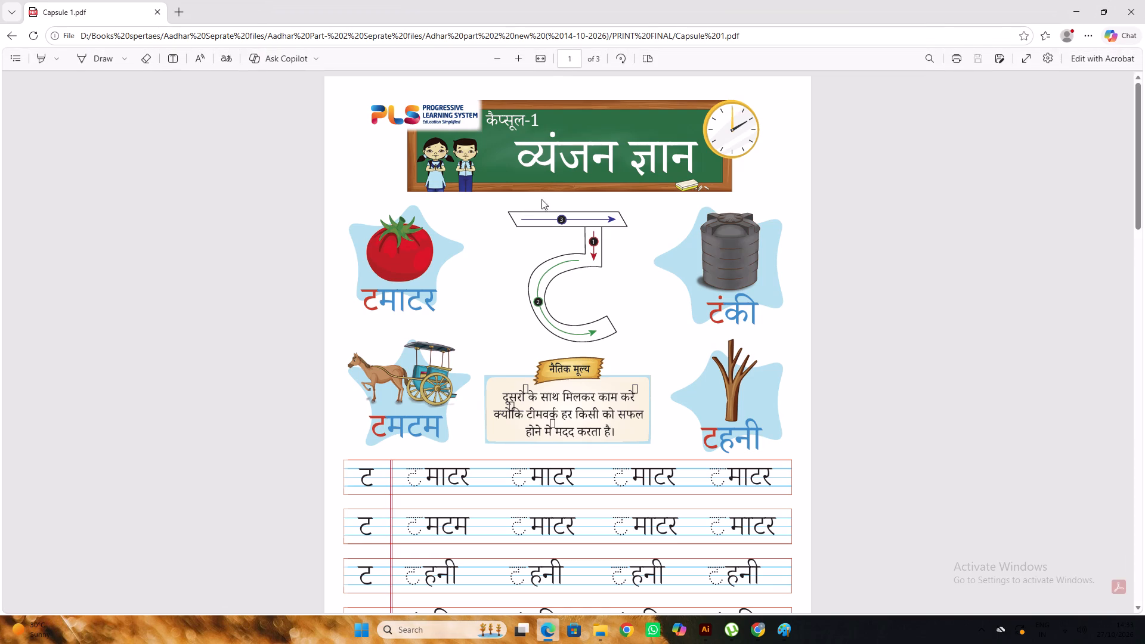
pyautogui.click(1141, 0)
pyautogui.doubleClick(420, 142)
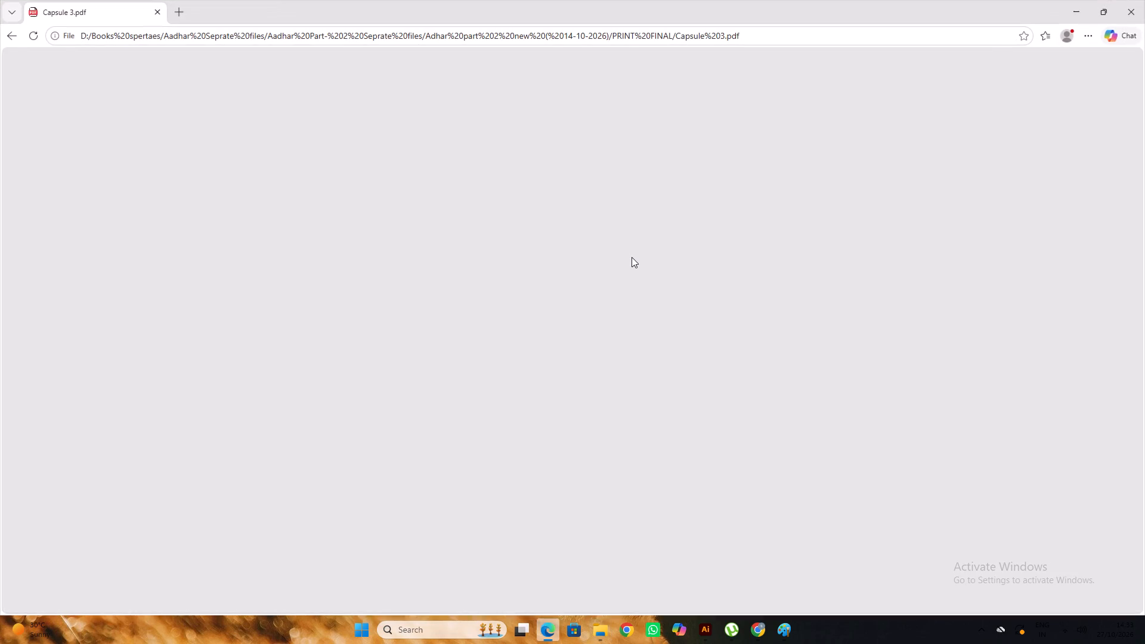
pyautogui.scroll(17, 632, 255)
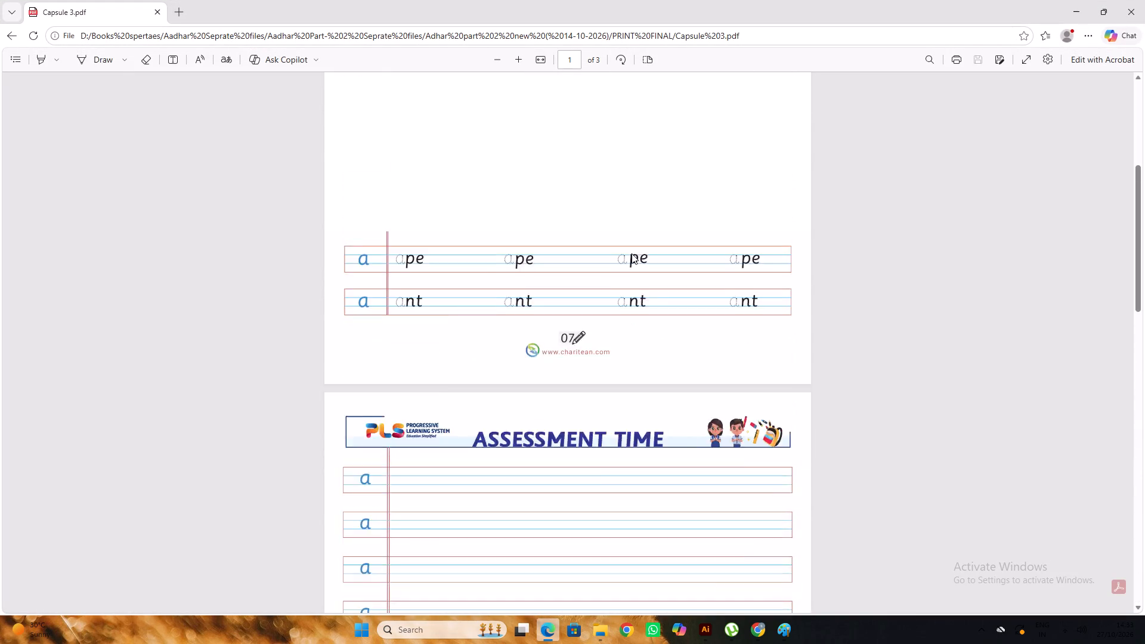
pyautogui.scroll(9, 632, 253)
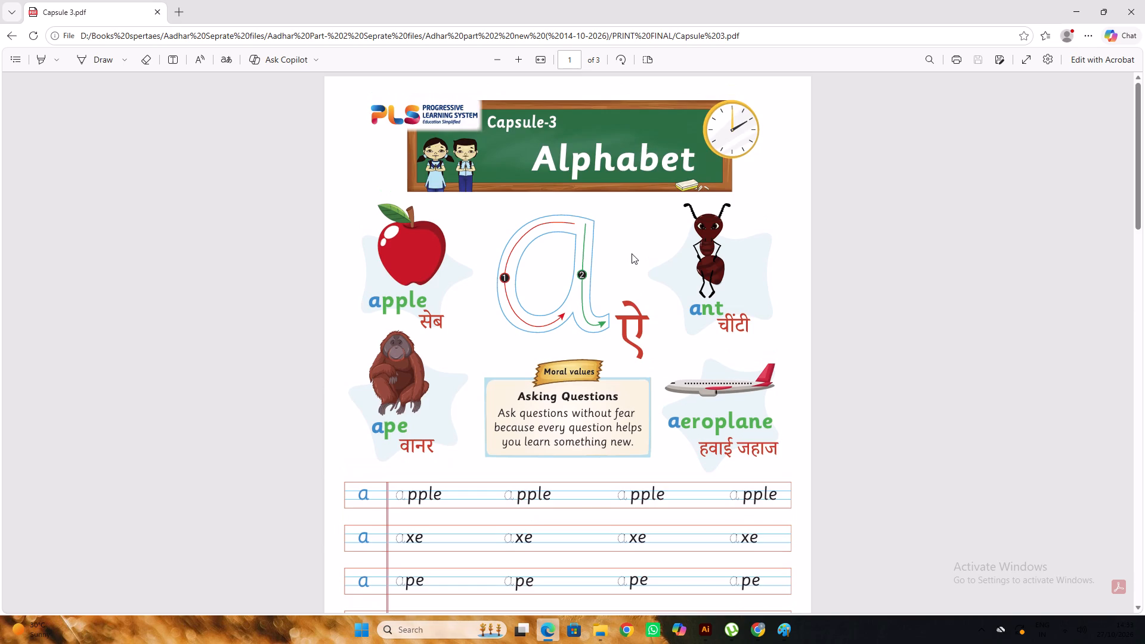
pyautogui.scroll(-2, 632, 253)
pyautogui.scroll(-1, 702, 167)
pyautogui.scroll(3, 701, 166)
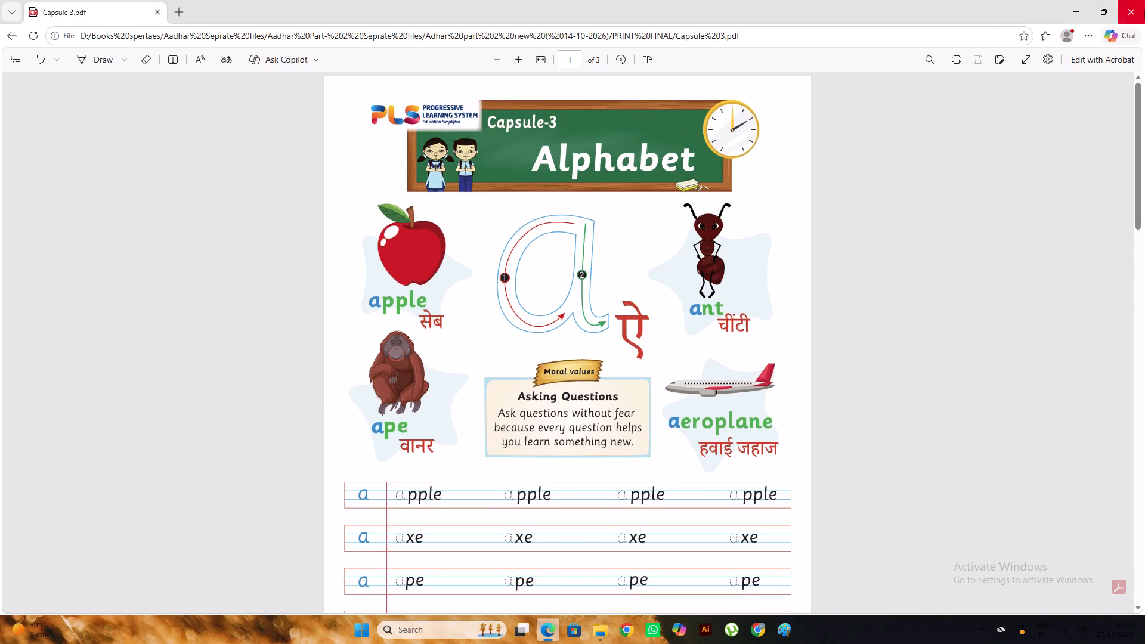
pyautogui.click(1144, 10)
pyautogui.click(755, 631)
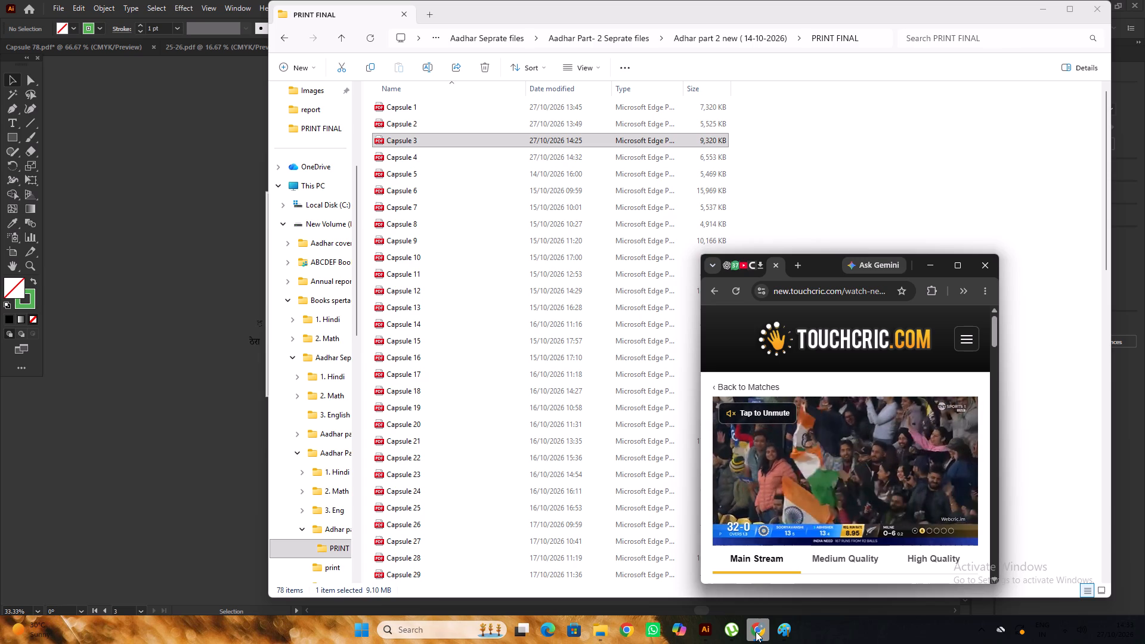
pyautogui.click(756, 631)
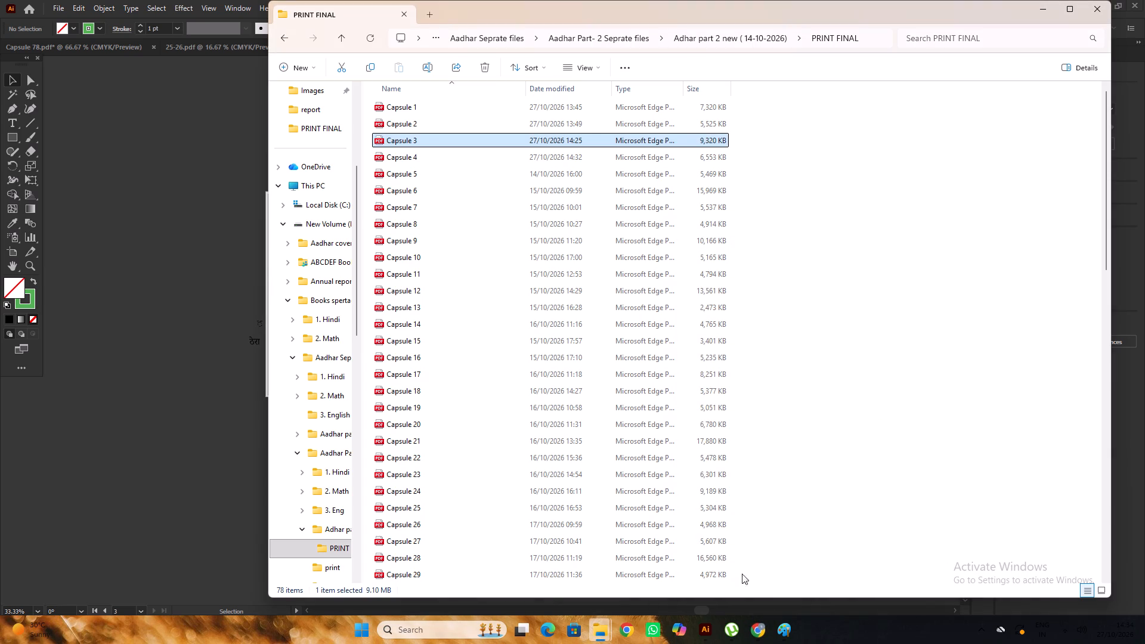
# Open Capsule 5 from the PRINT FINAL folder in Illustrator.
pyautogui.scroll(3, 447, 168)
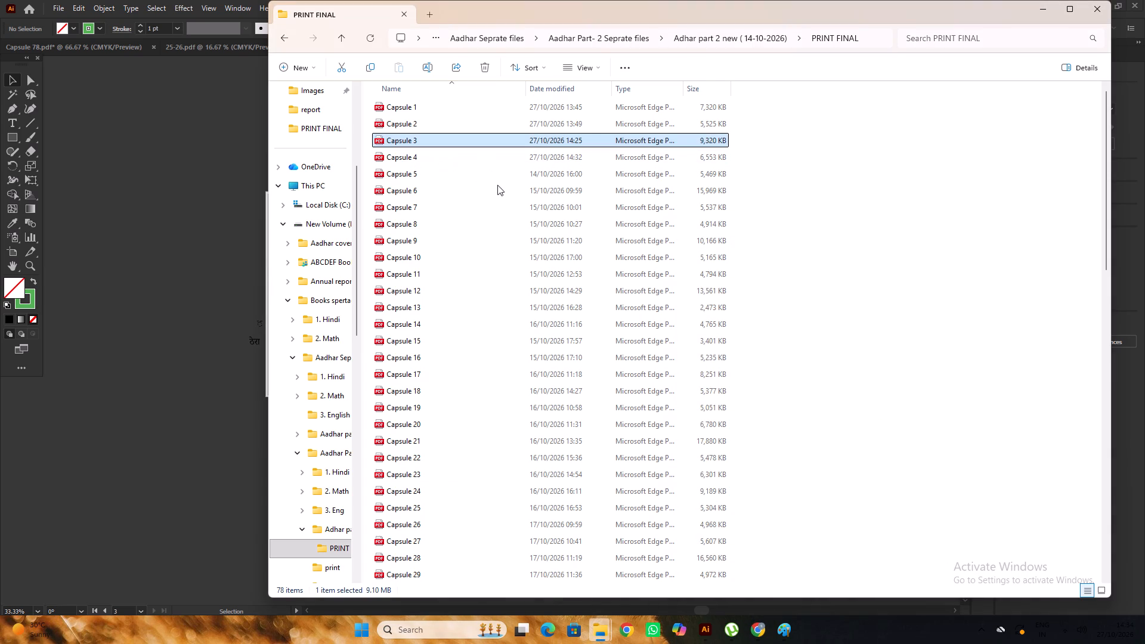
pyautogui.click(495, 158)
pyautogui.click(491, 176)
pyautogui.rightClick(490, 177)
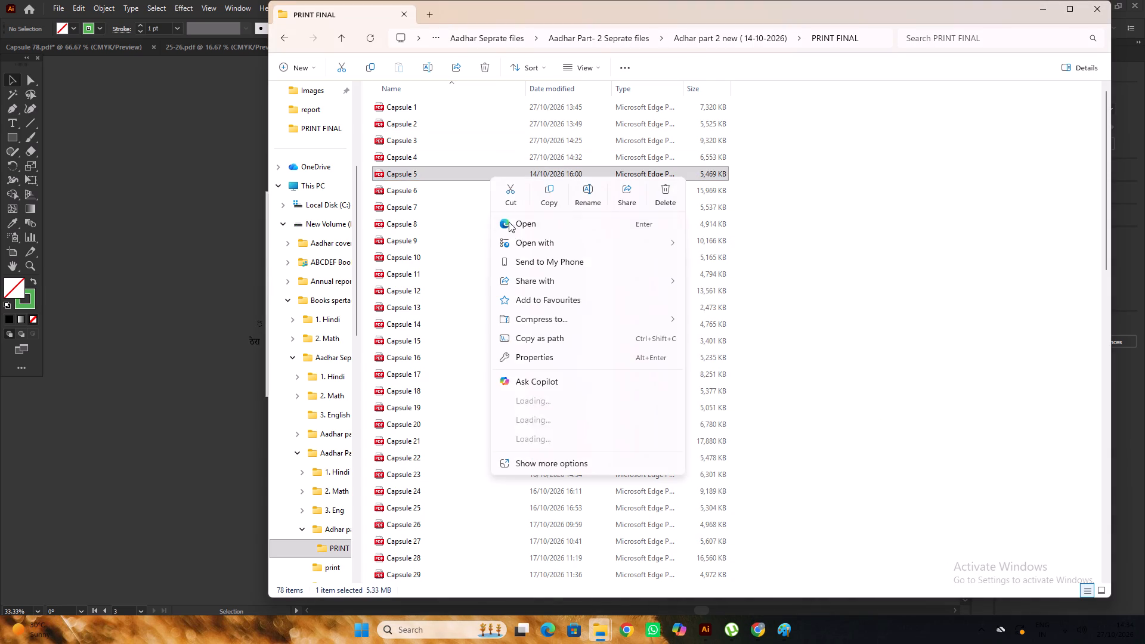
pyautogui.click(708, 240)
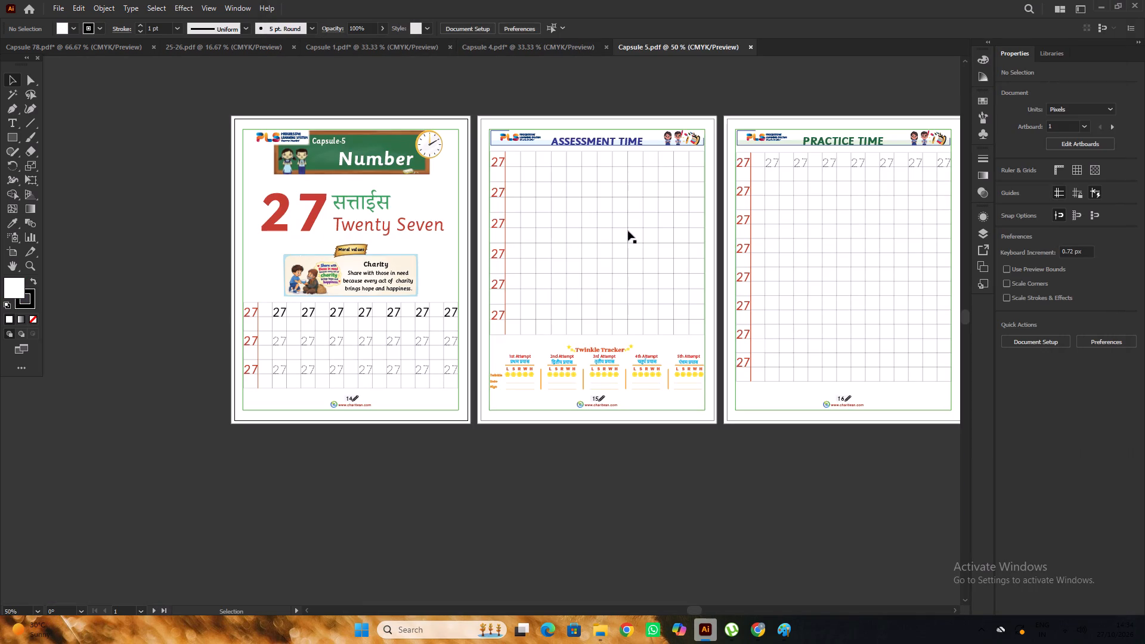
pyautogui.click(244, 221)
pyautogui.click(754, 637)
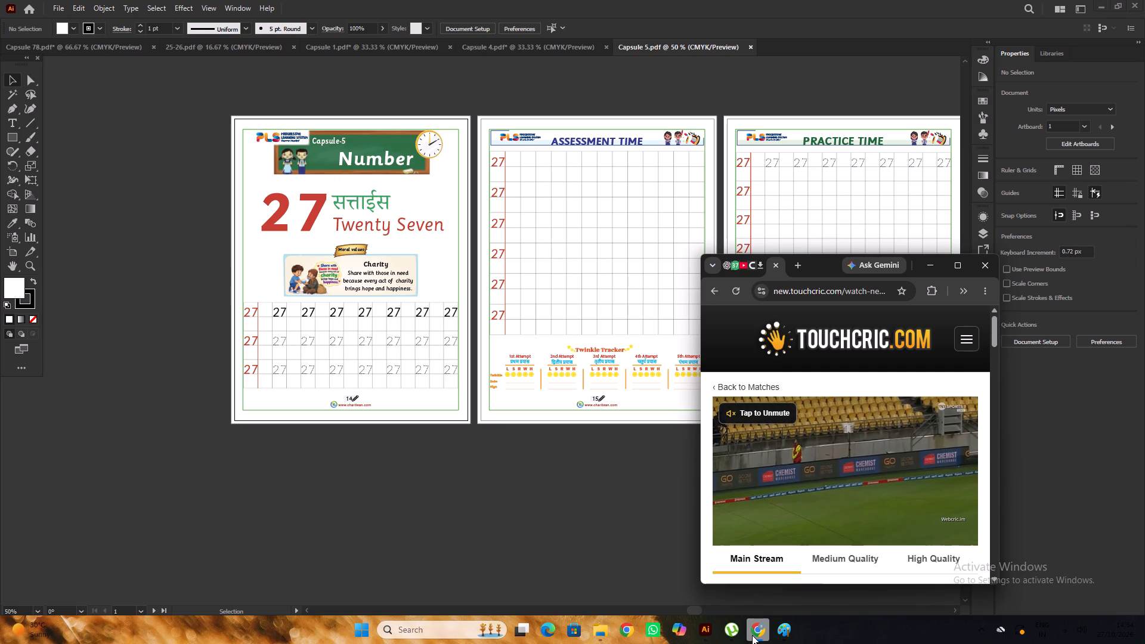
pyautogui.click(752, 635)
# Unlock the locked rectangle on page 14 and all other locked objects in the Capsule 5 document, and clear the selection.
pyautogui.click(445, 413)
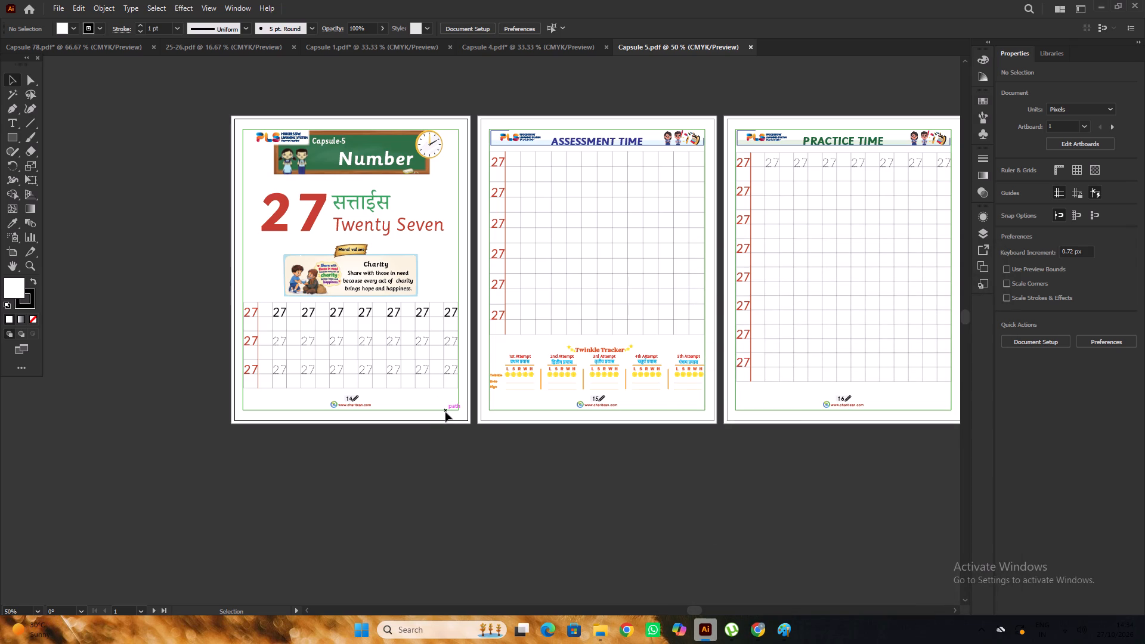
pyautogui.click(445, 411)
pyautogui.rightClick(445, 411)
pyautogui.click(606, 130)
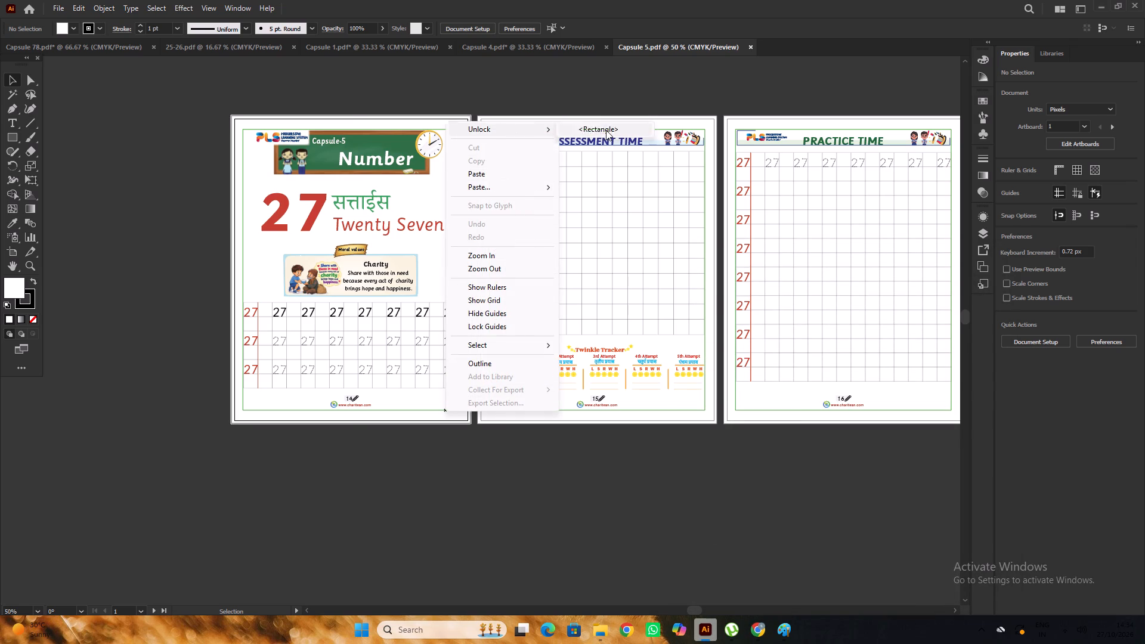
pyautogui.click(499, 487)
pyautogui.click(457, 408)
pyautogui.click(508, 513)
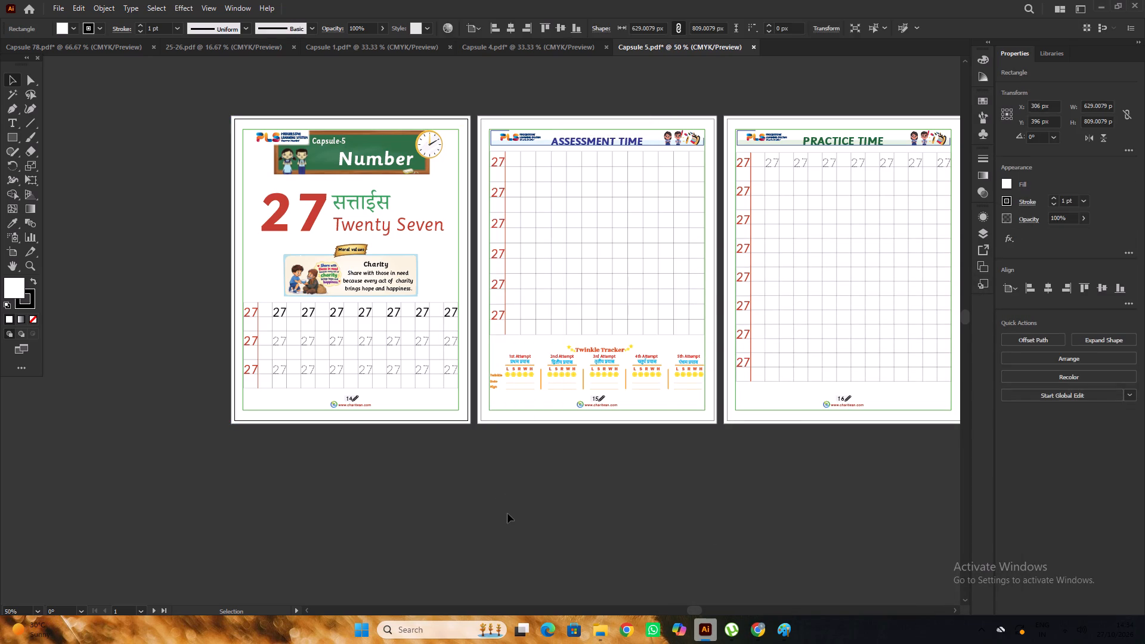
pyautogui.hotkey('ctrl', 'alt', '2')
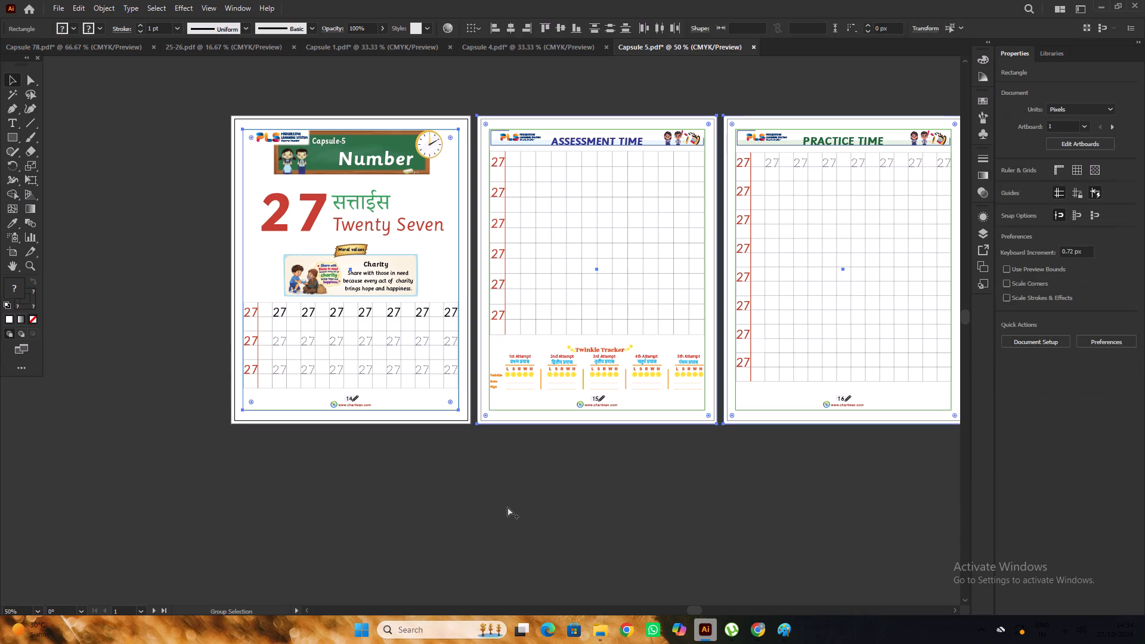
pyautogui.click(509, 506)
# Delete the green border rectangles from pages 14, 15 and 16 of Capsule 5.
pyautogui.click(455, 408)
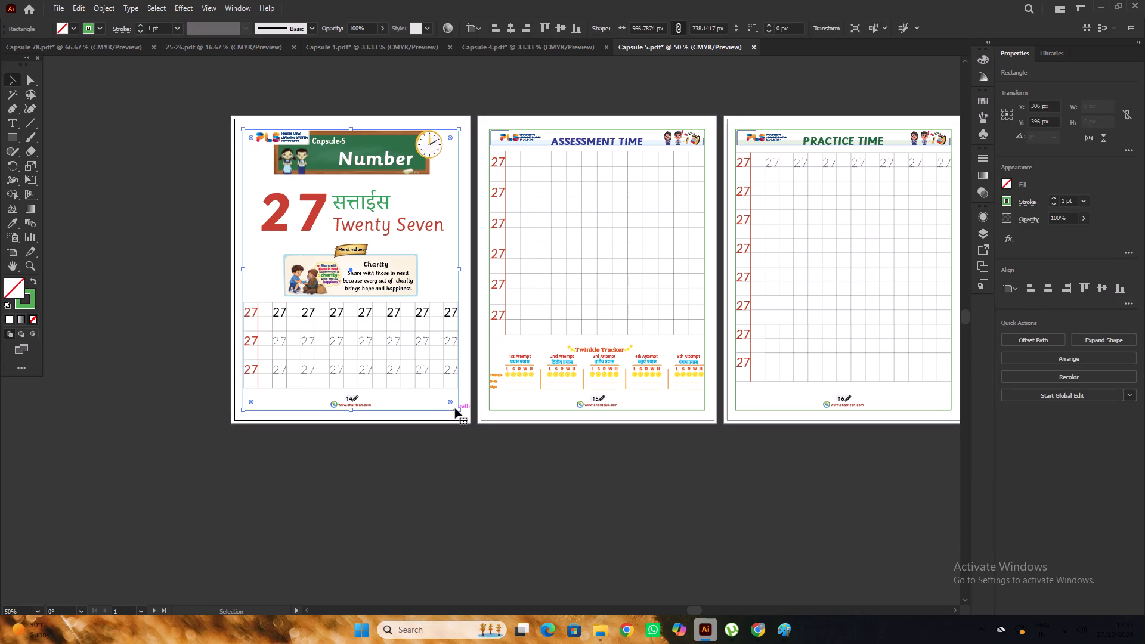
pyautogui.press('Delete')
pyautogui.click(754, 623)
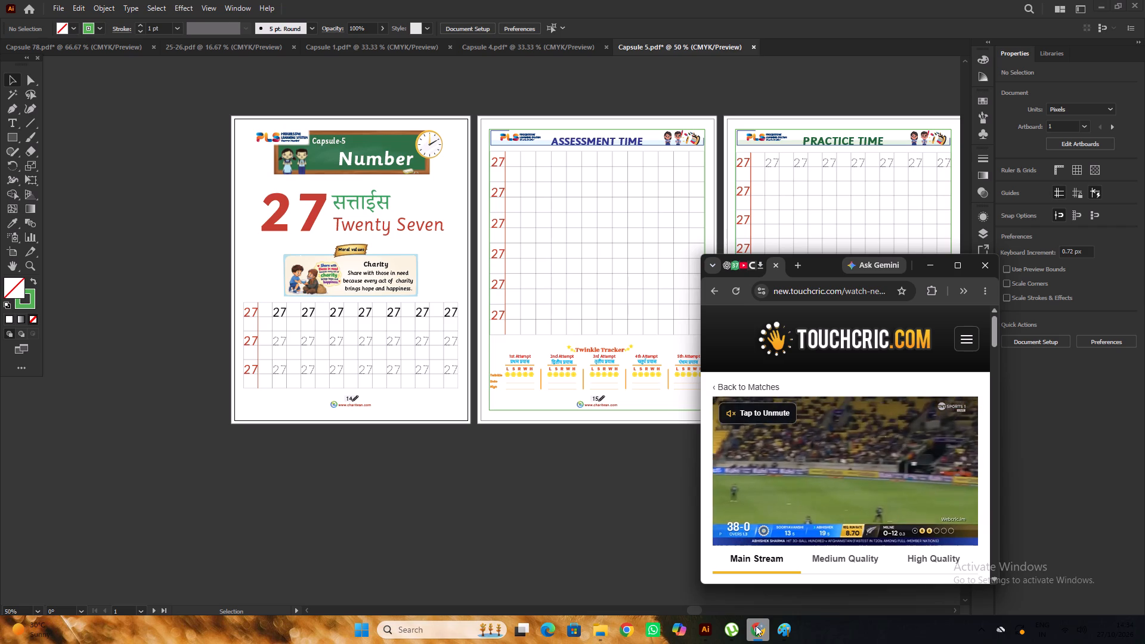
pyautogui.click(756, 626)
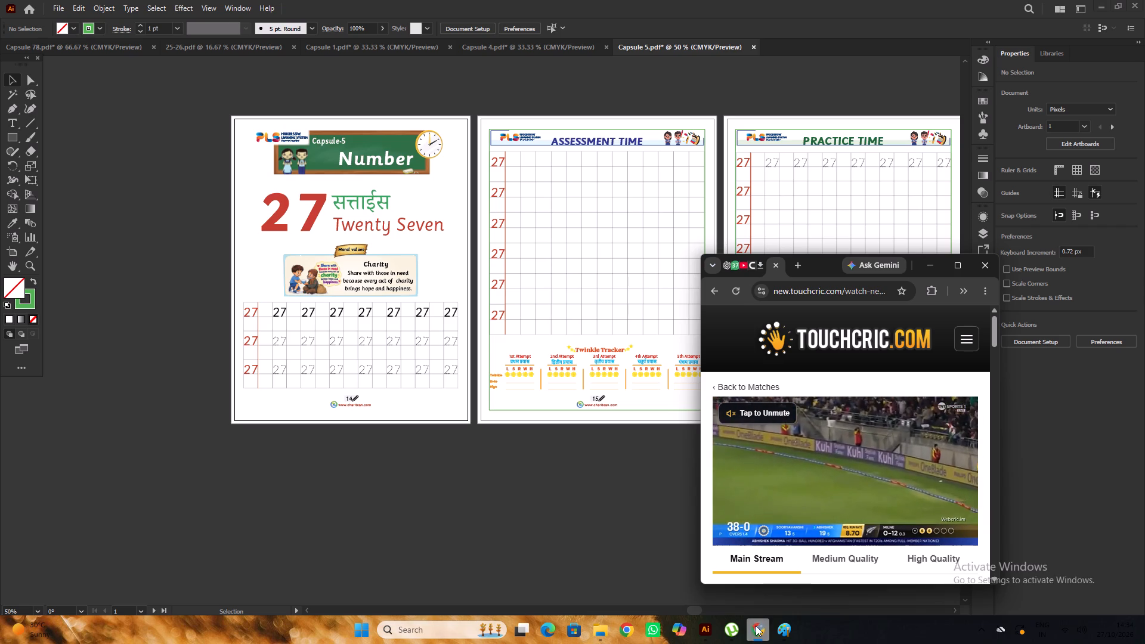
pyautogui.click(515, 412)
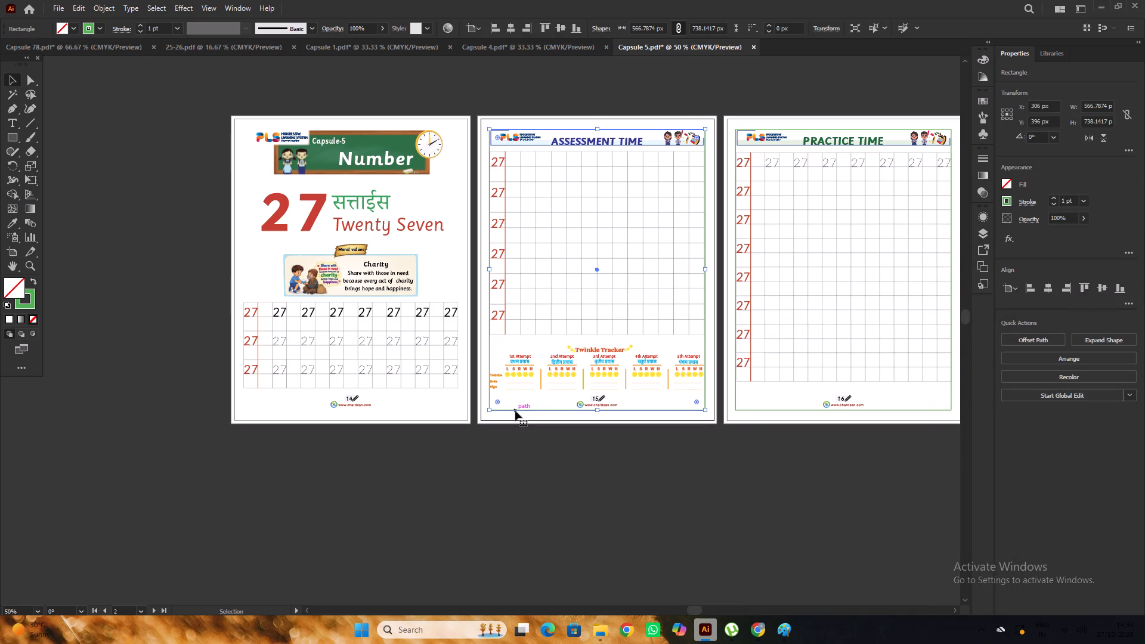
pyautogui.press('Delete')
pyautogui.keyDown('alt'); pyautogui.scroll(-2, 428, 407); pyautogui.keyUp('alt')
pyautogui.keyDown('alt'); pyautogui.scroll(2, 592, 420); pyautogui.keyUp('alt')
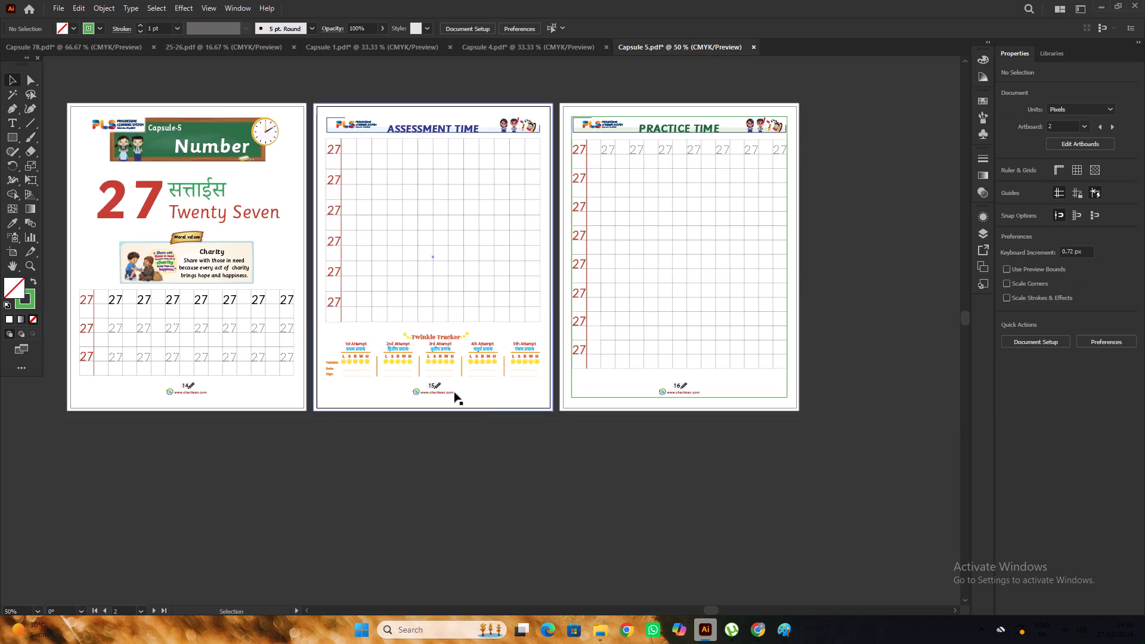
pyautogui.keyDown('alt'); pyautogui.scroll(3, 444, 386); pyautogui.keyUp('alt')
pyautogui.keyDown('alt'); pyautogui.scroll(-3, 431, 383); pyautogui.keyUp('alt')
pyautogui.keyDown('alt'); pyautogui.scroll(1, 592, 410); pyautogui.keyUp('alt')
pyautogui.click(603, 395)
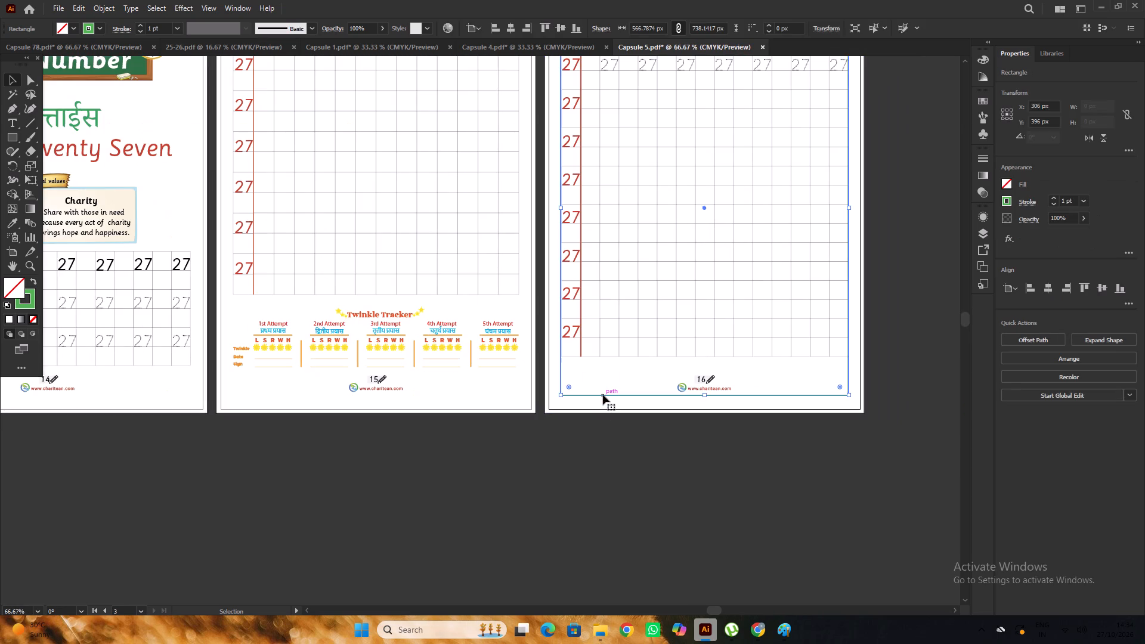
pyautogui.press('Delete')
pyautogui.click(624, 476)
pyautogui.keyDown('alt'); pyautogui.scroll(-1, 626, 469); pyautogui.keyUp('alt')
pyautogui.scroll(-2, 623, 473)
pyautogui.press('space')
pyautogui.moveTo(535, 478); pyautogui.dragTo(551, 473)
# Check the Touchcric cricket stream in the small browser window several times, and return to Illustrator.
pyautogui.click(750, 625)
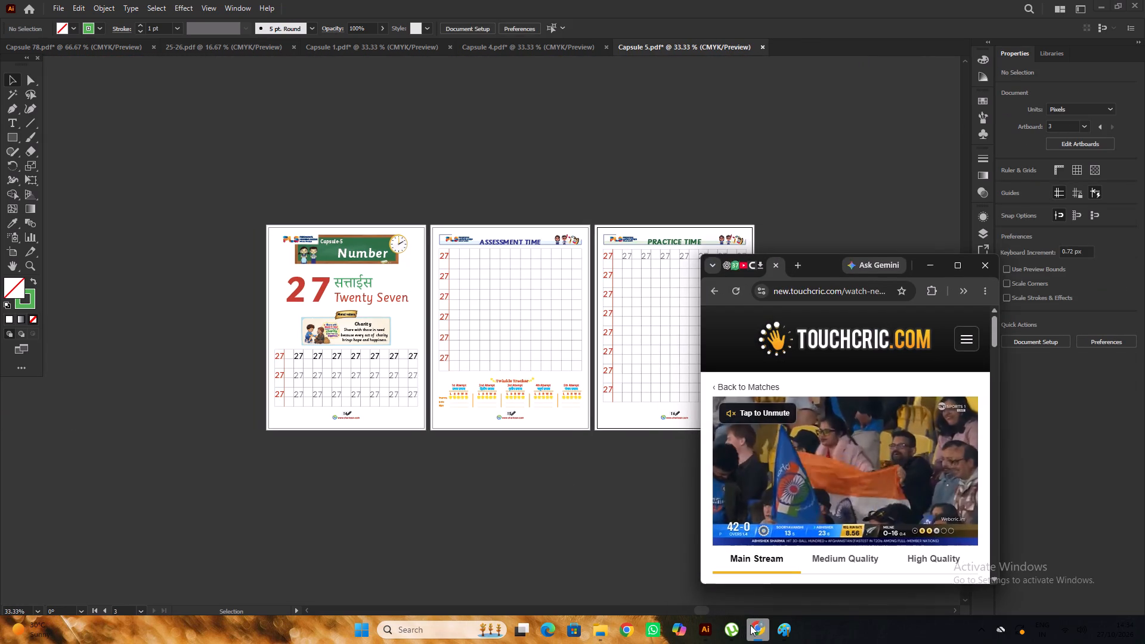
pyautogui.click(750, 625)
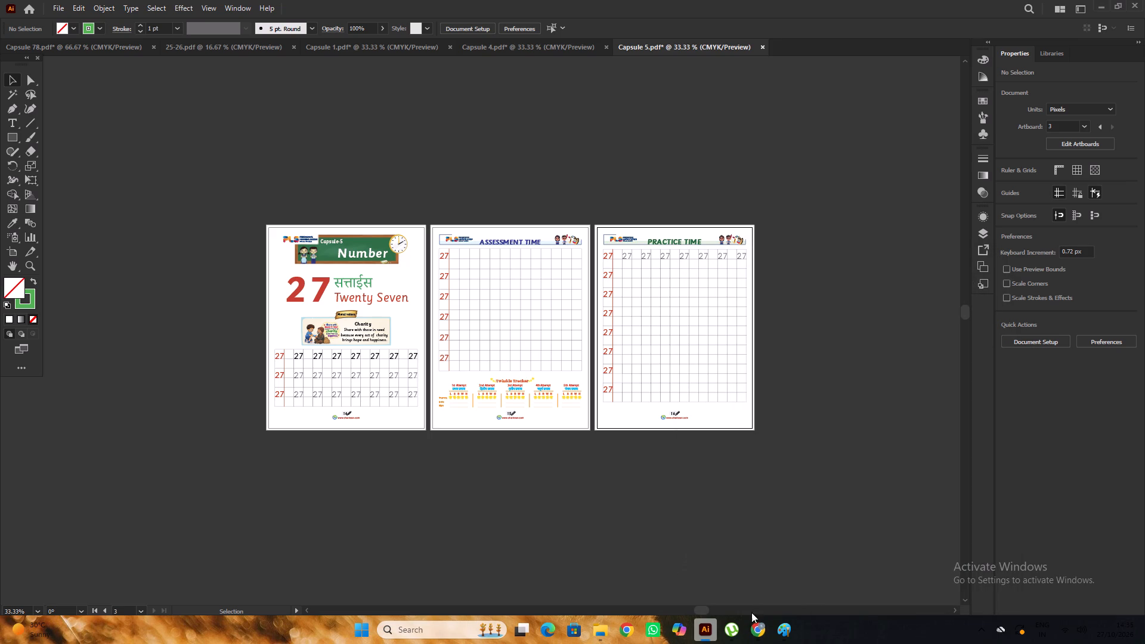
pyautogui.click(756, 628)
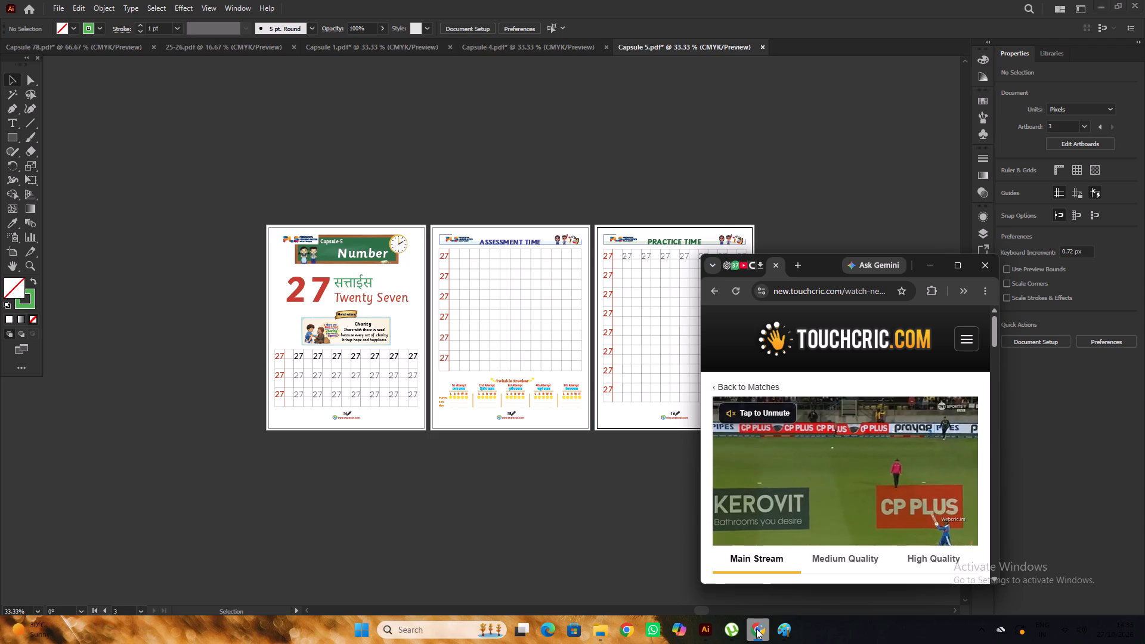
pyautogui.click(756, 628)
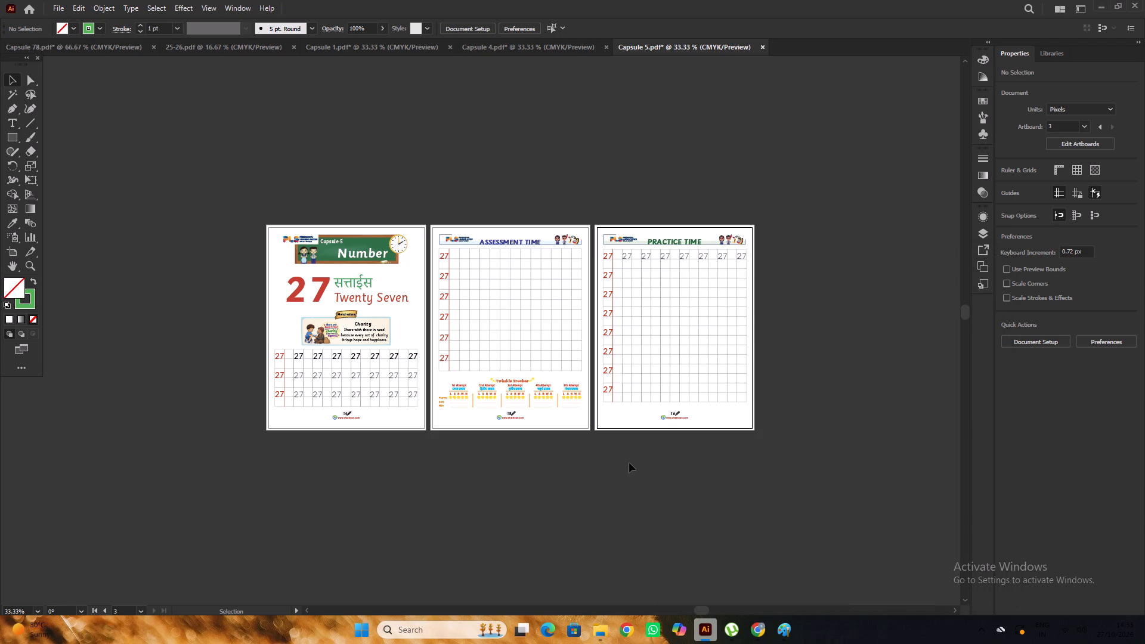
pyautogui.click(763, 623)
pyautogui.click(760, 624)
# Save artboards 1-3 as the Capsule 5 PDF in the PRINT FINAL folder, replacing the existing file.
pyautogui.click(61, 13)
pyautogui.click(92, 135)
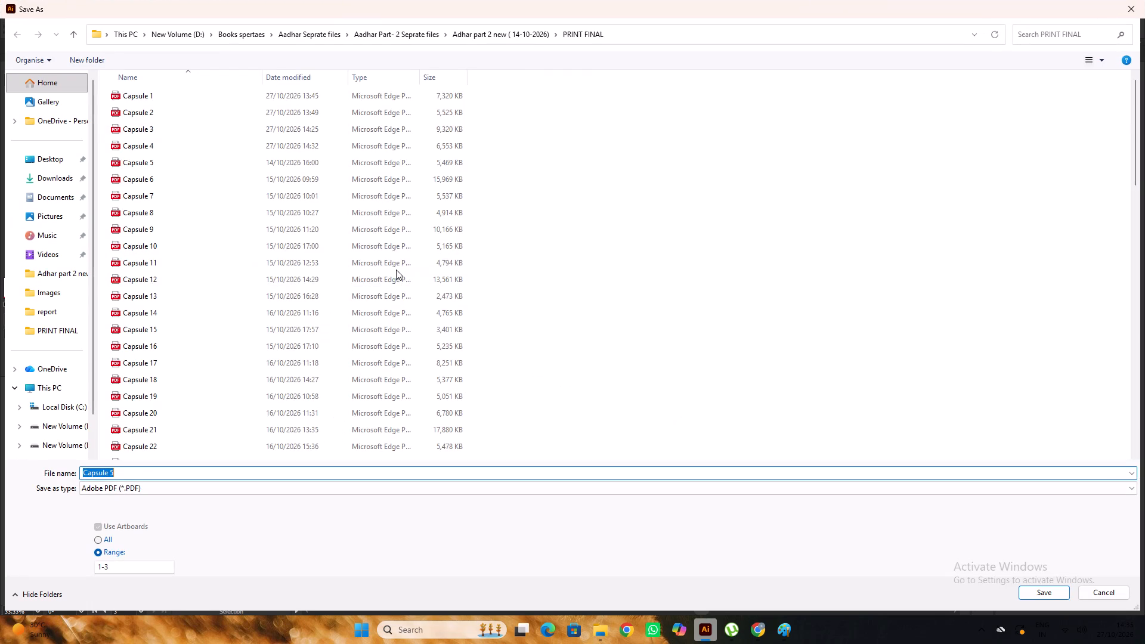
pyautogui.scroll(7, 396, 266)
pyautogui.click(1038, 591)
pyautogui.click(627, 363)
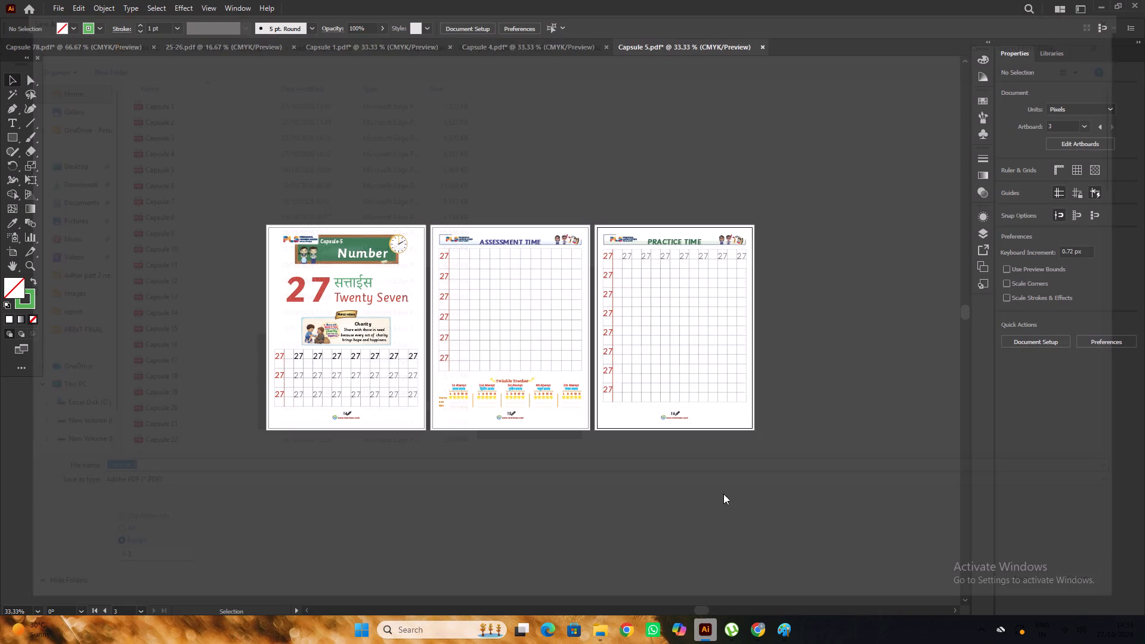
pyautogui.click(695, 462)
# Check the Touchcric cricket stream repeatedly in the small browser window, and return to the Capsule 5 pages.
pyautogui.click(760, 623)
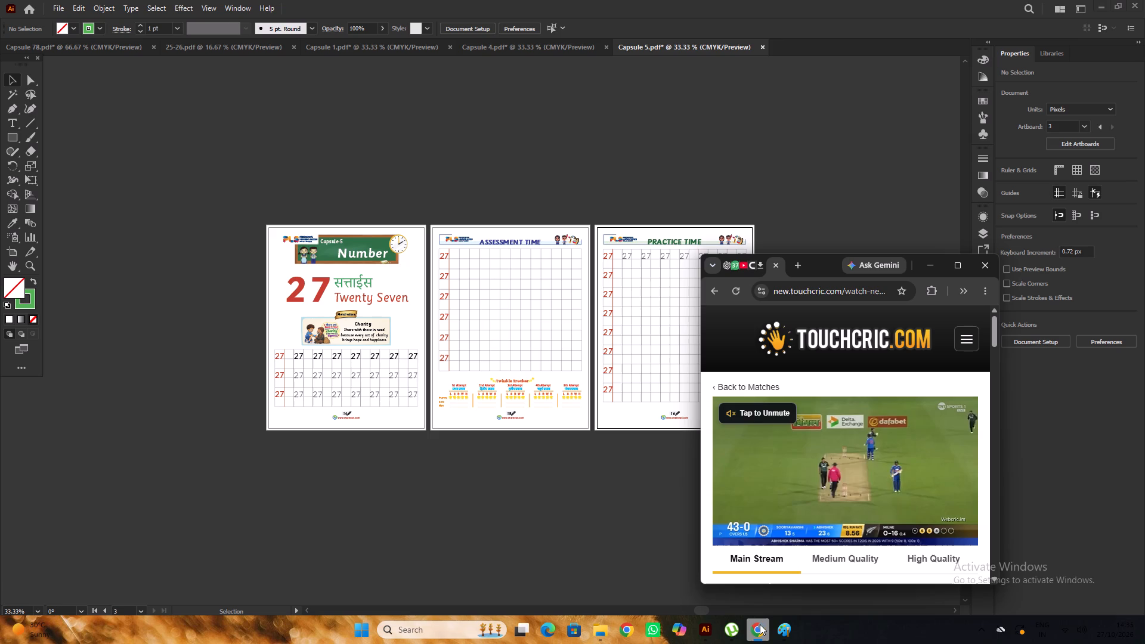
pyautogui.click(760, 624)
pyautogui.click(760, 624)
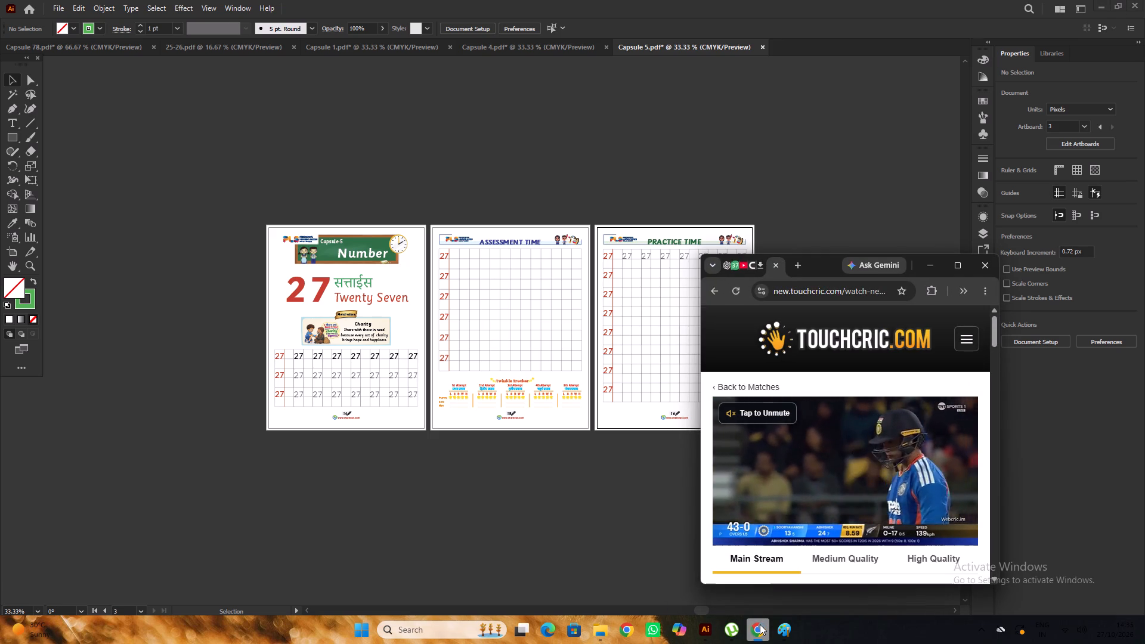
pyautogui.click(760, 624)
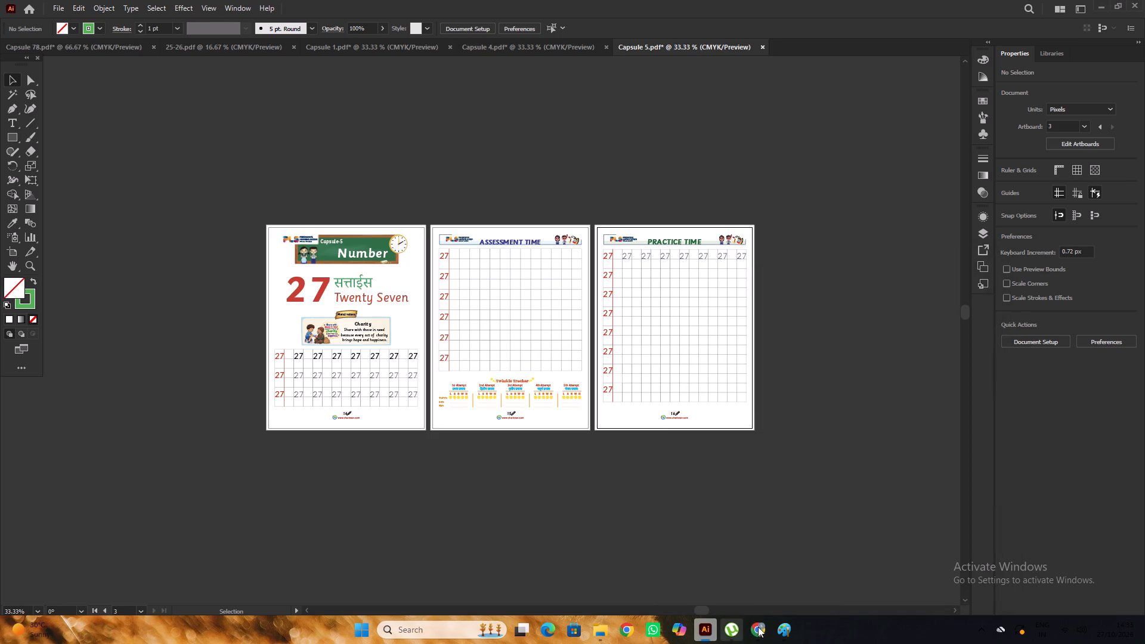
pyautogui.click(758, 627)
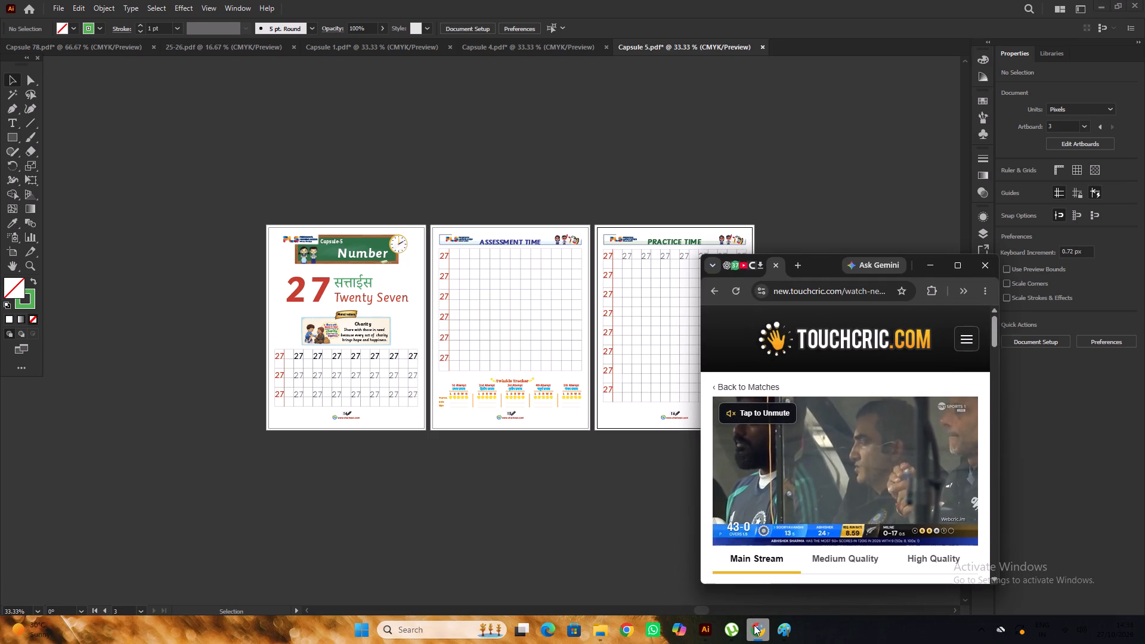
pyautogui.click(754, 625)
pyautogui.keyDown('alt'); pyautogui.scroll(2, 624, 446); pyautogui.keyUp('alt')
pyautogui.keyDown('alt'); pyautogui.scroll(-1, 626, 432); pyautogui.keyUp('alt')
pyautogui.scroll(2, 626, 432)
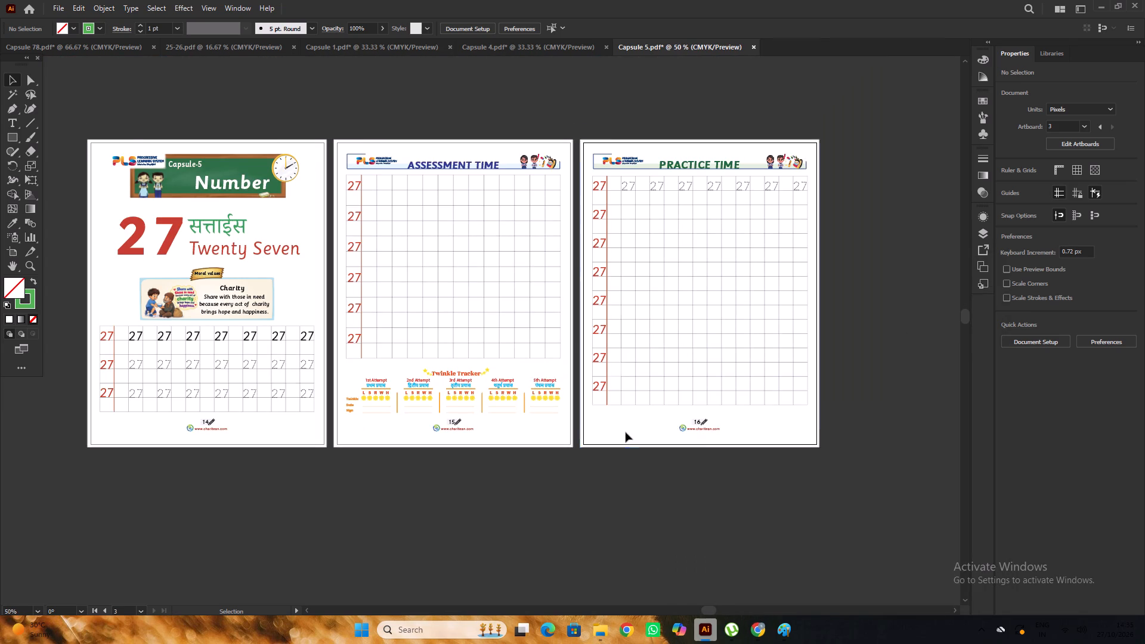
pyautogui.click(757, 635)
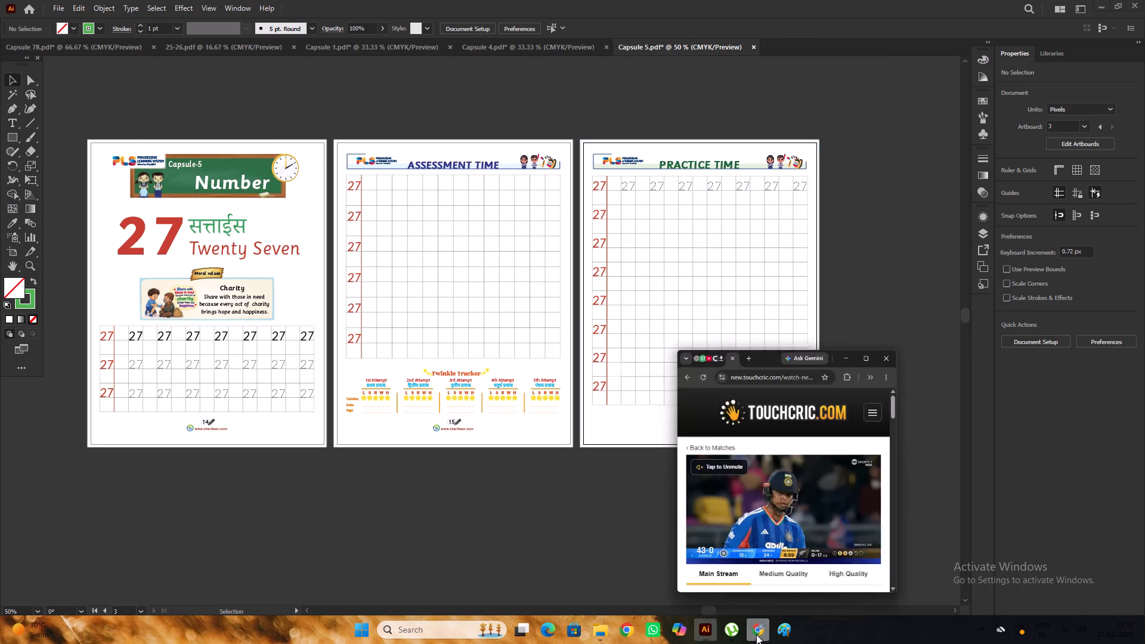
pyautogui.click(756, 628)
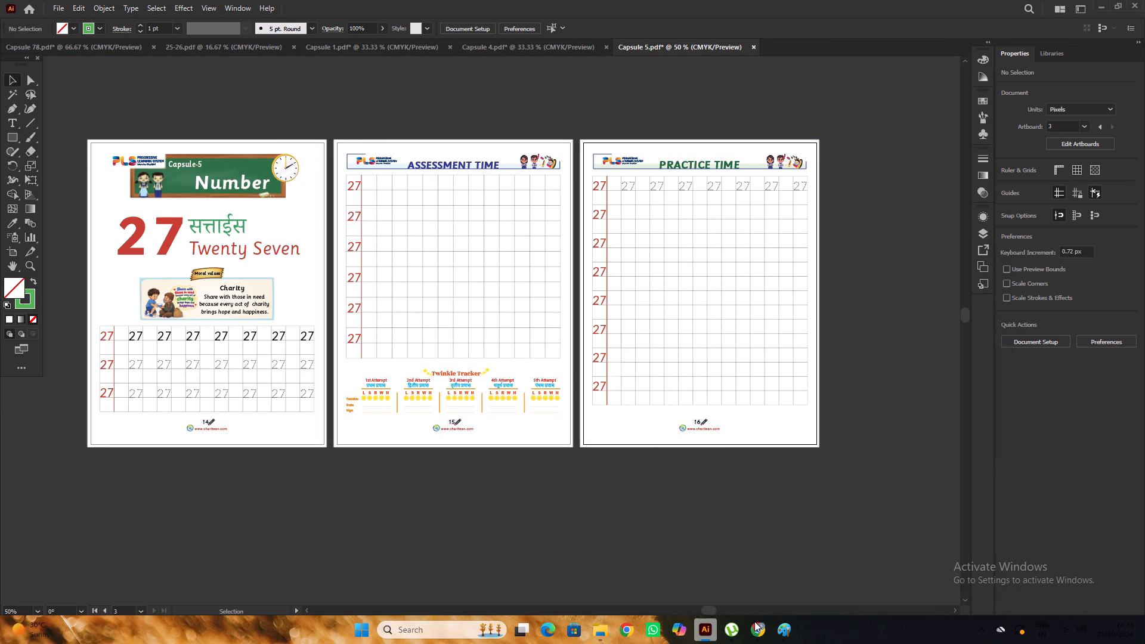
pyautogui.click(756, 626)
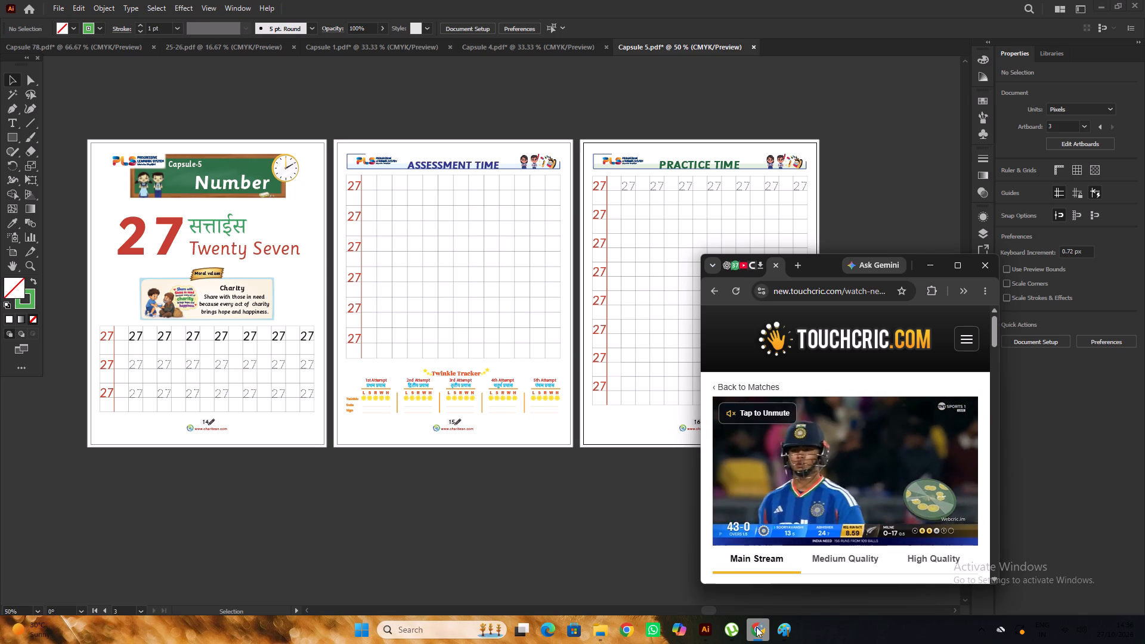
pyautogui.click(756, 627)
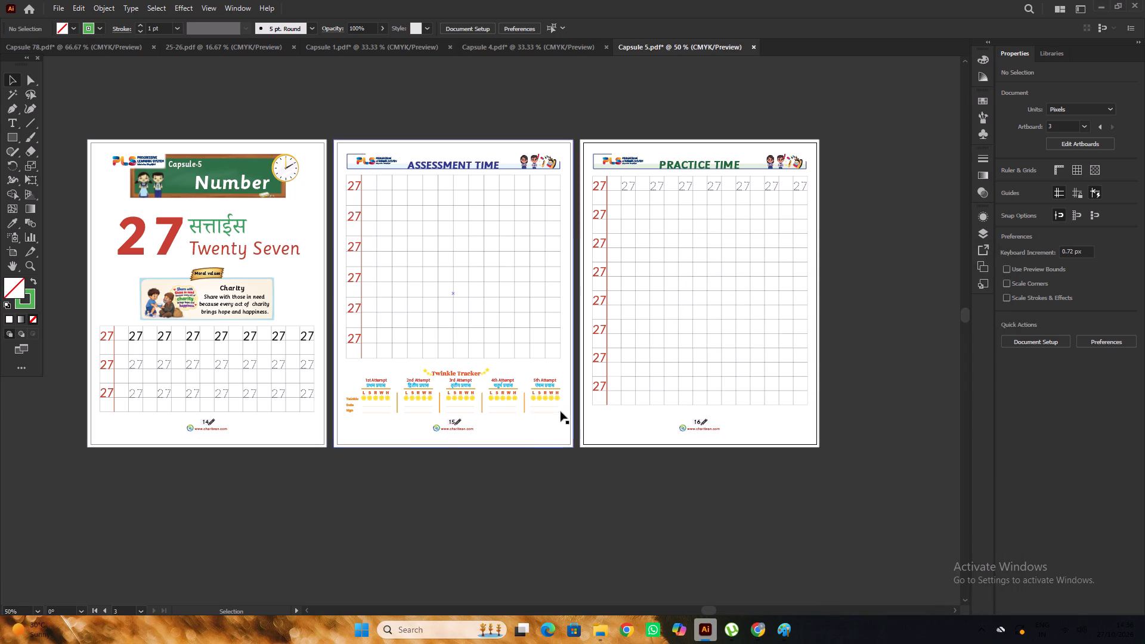
# Change the font of the "Twenty Seven" text on page 14 to Sassoon Primary Std Bold, and leave group isolation.
pyautogui.keyDown('alt'); pyautogui.scroll(-2, 561, 411); pyautogui.keyUp('alt')
pyautogui.keyDown('alt'); pyautogui.scroll(2, 453, 351); pyautogui.keyUp('alt')
pyautogui.keyDown('alt'); pyautogui.scroll(-1, 453, 349); pyautogui.keyUp('alt')
pyautogui.keyDown('alt'); pyautogui.scroll(2, 414, 336); pyautogui.keyUp('alt')
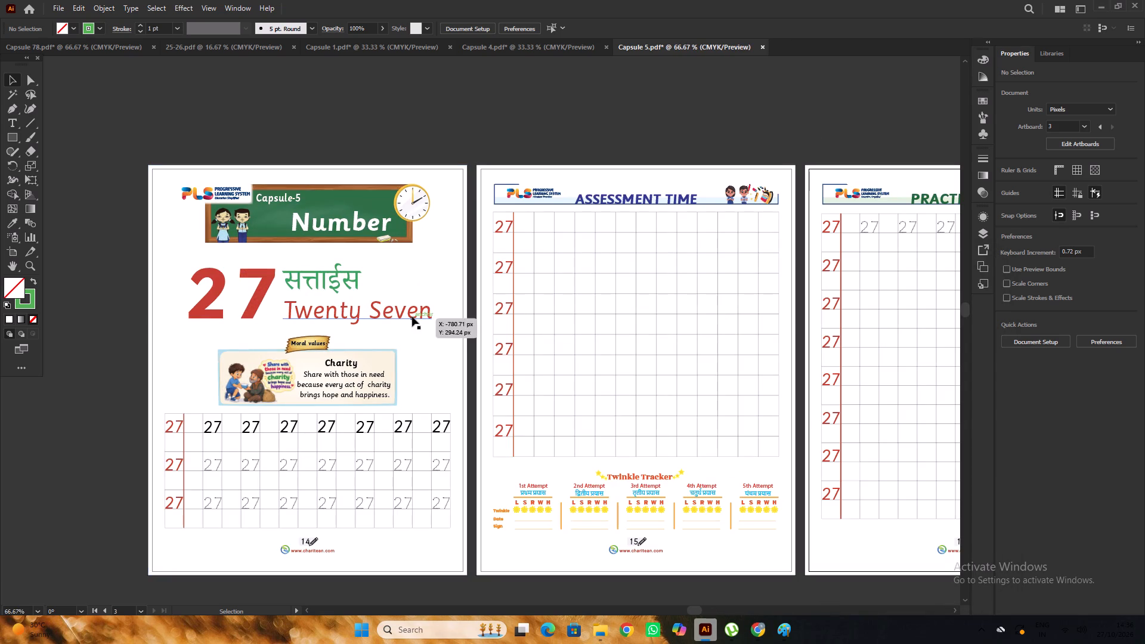
pyautogui.click(412, 317)
pyautogui.doubleClick(412, 317)
pyautogui.click(412, 317)
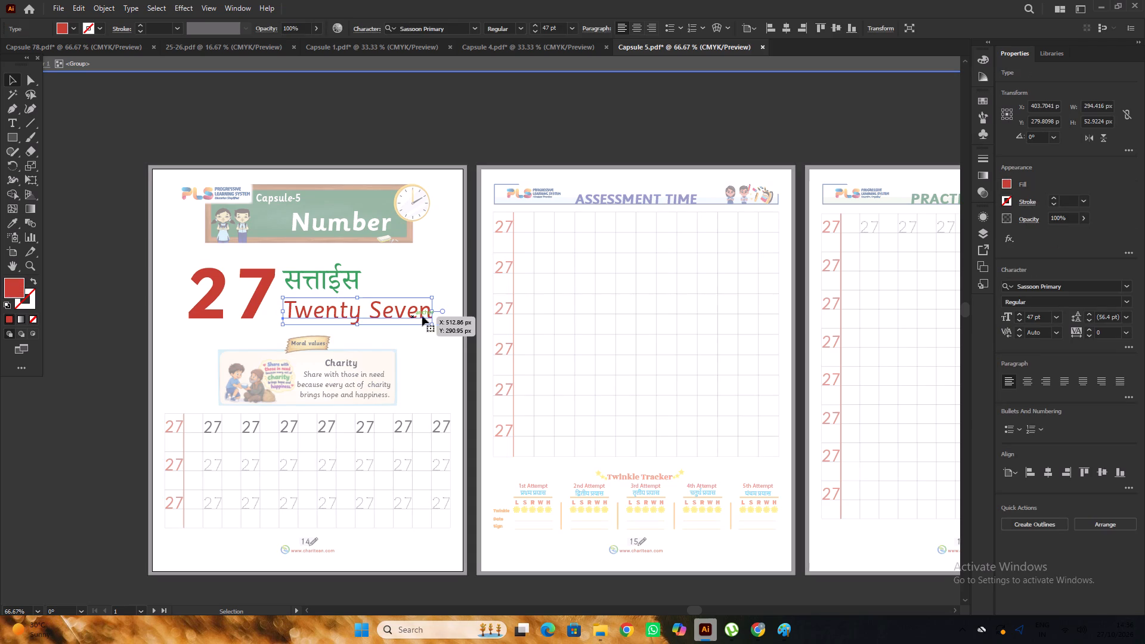
pyautogui.click(1127, 302)
pyautogui.click(1131, 302)
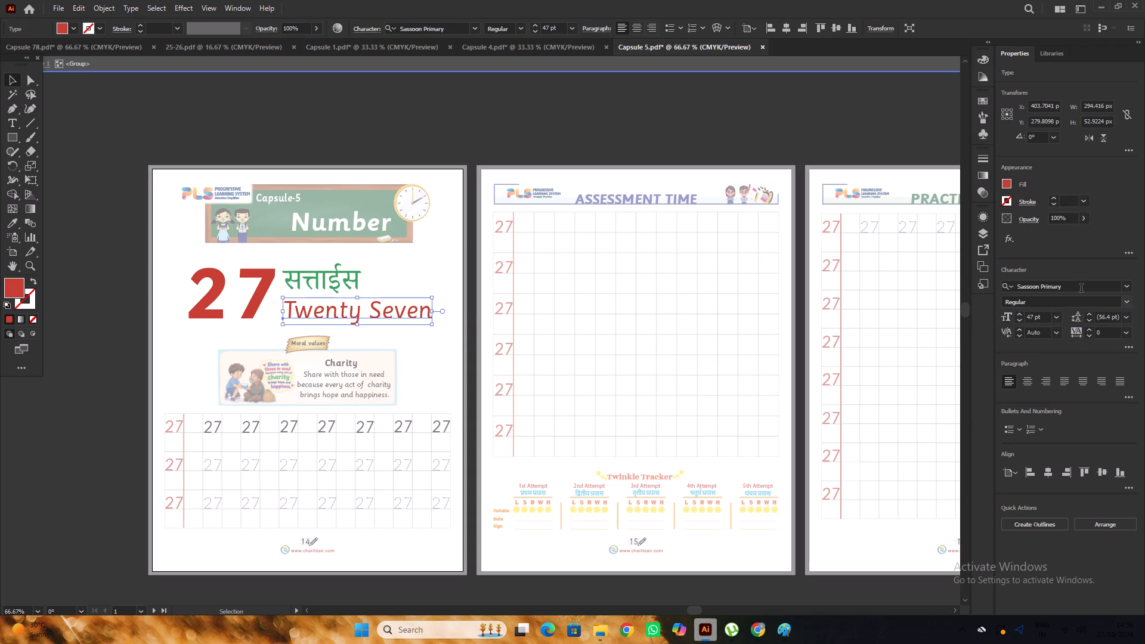
pyautogui.click(1070, 287)
pyautogui.write('sass')
pyautogui.click(960, 382)
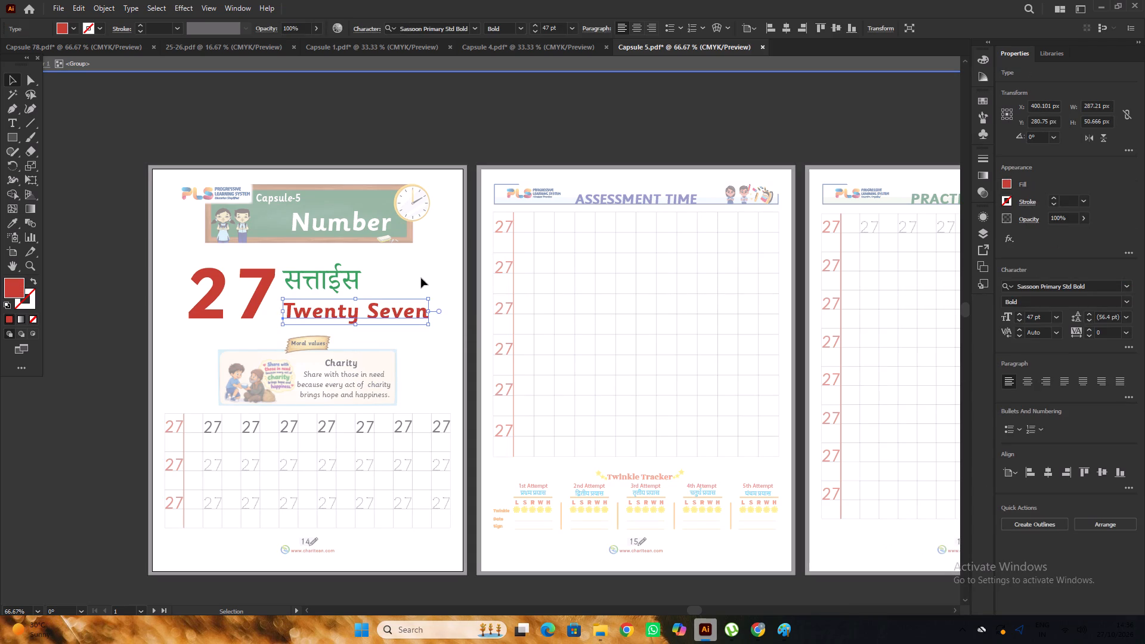
pyautogui.click(17, 79)
pyautogui.doubleClick(147, 115)
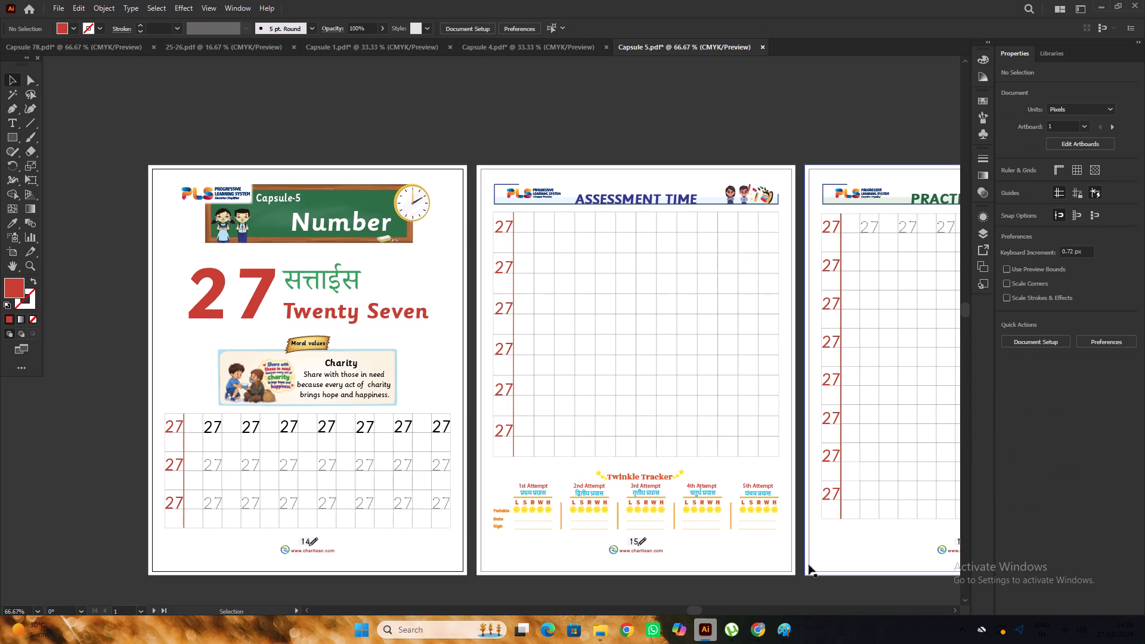
# Check the Touchcric cricket stream in the small browser window.
pyautogui.click(762, 627)
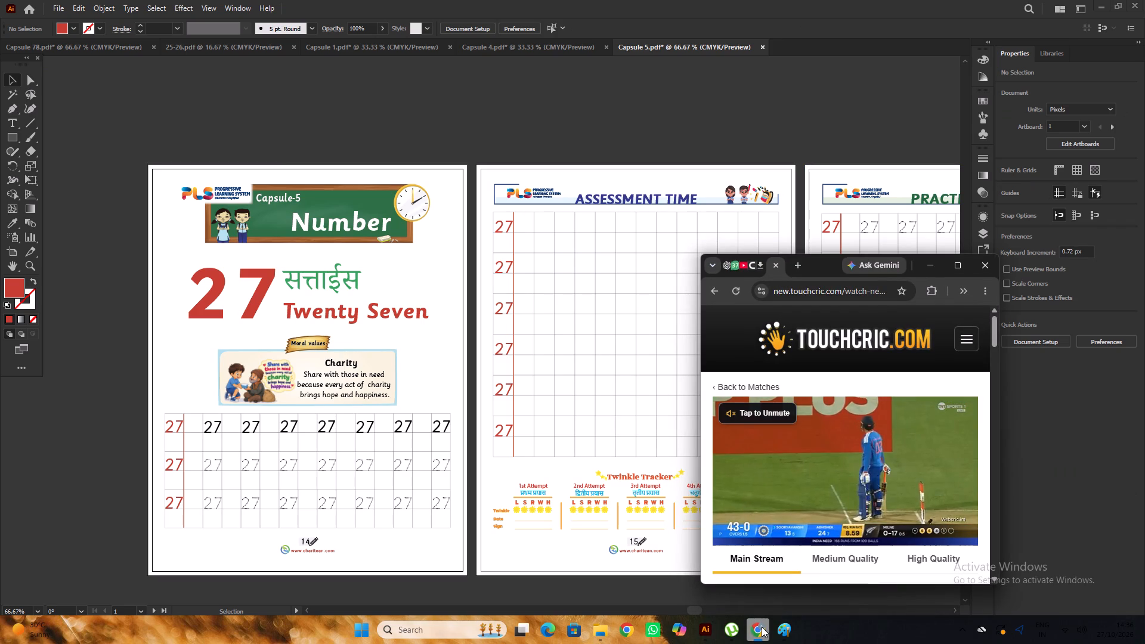
pyautogui.click(762, 627)
pyautogui.click(762, 627)
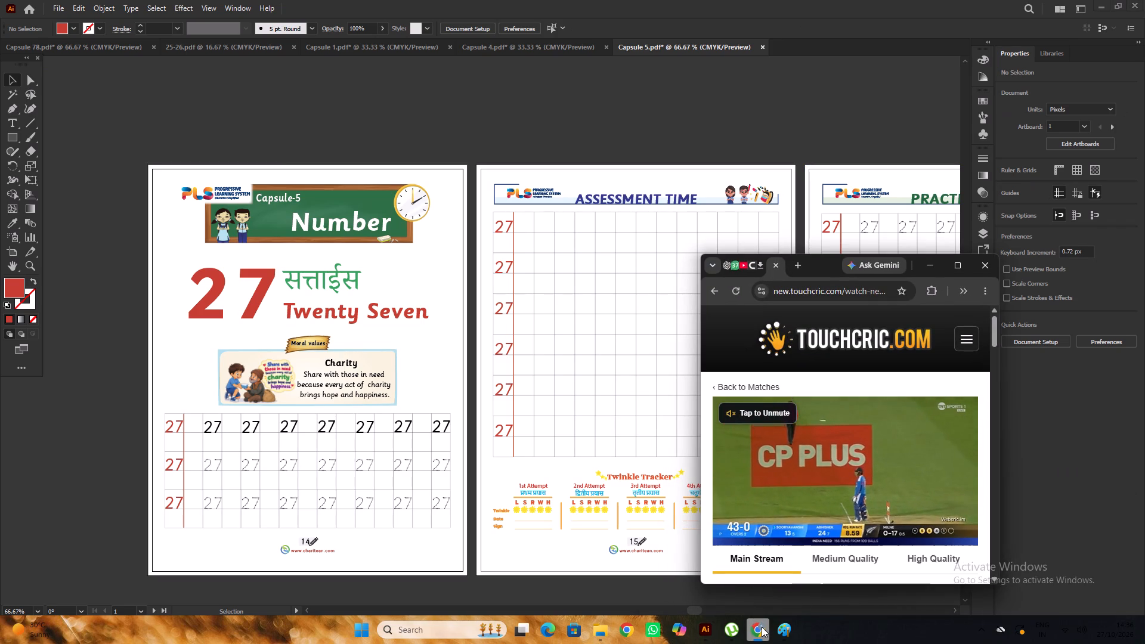
# Return from the cricket stream and save artboards 1-3 as the Capsule 5 PDF in the PRINT FINAL folder, replacing the existing file.
pyautogui.click(762, 627)
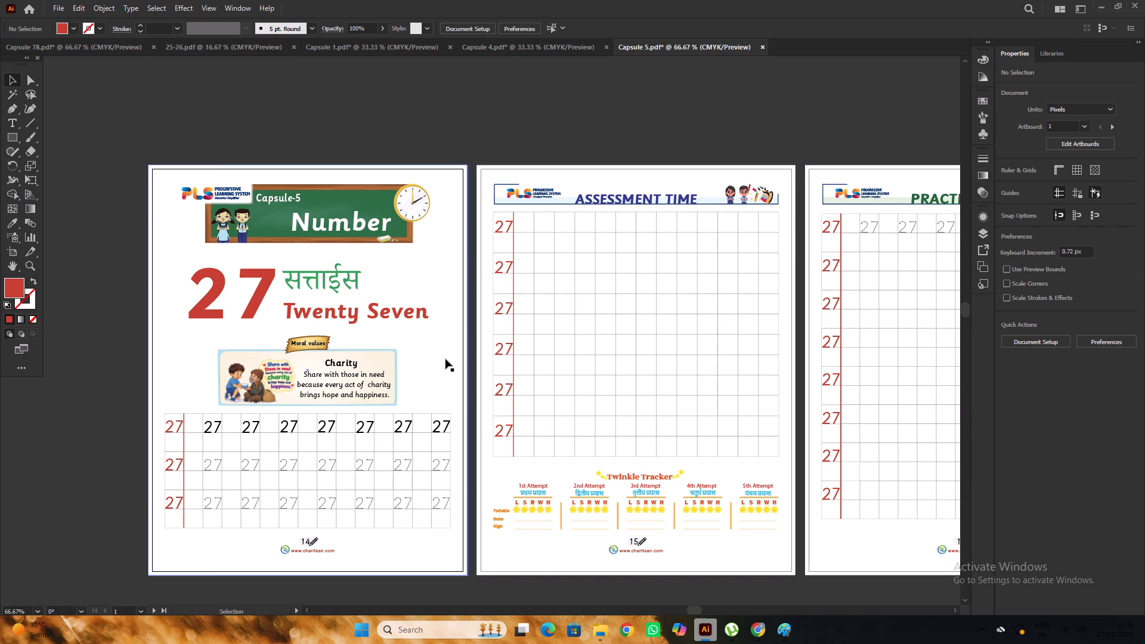
pyautogui.keyDown('alt'); pyautogui.scroll(-1, 432, 351); pyautogui.keyUp('alt')
pyautogui.keyDown('alt'); pyautogui.scroll(-1, 369, 193); pyautogui.keyUp('alt')
pyautogui.press('space')
pyautogui.press('space')
pyautogui.press('space')
pyautogui.press('space')
pyautogui.press('space')
pyautogui.press('space')
pyautogui.press('space')
pyautogui.press('space')
pyautogui.moveTo(499, 175); pyautogui.dragTo(483, 194)
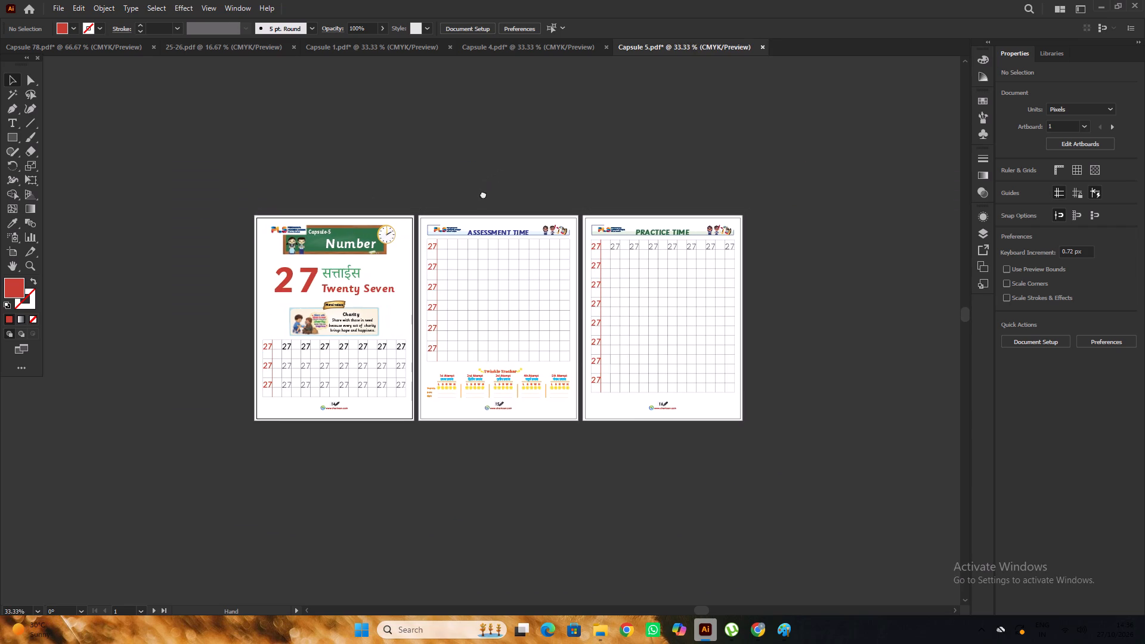
pyautogui.moveTo(483, 194); pyautogui.dragTo(483, 202)
pyautogui.click(62, 14)
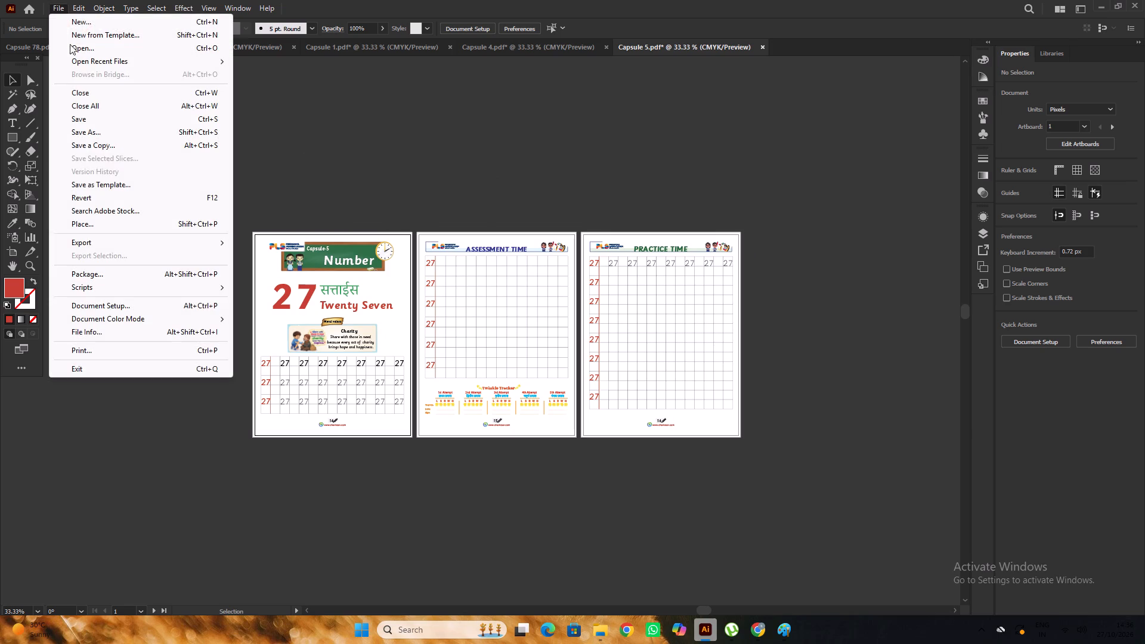
pyautogui.click(107, 135)
pyautogui.scroll(-14, 422, 362)
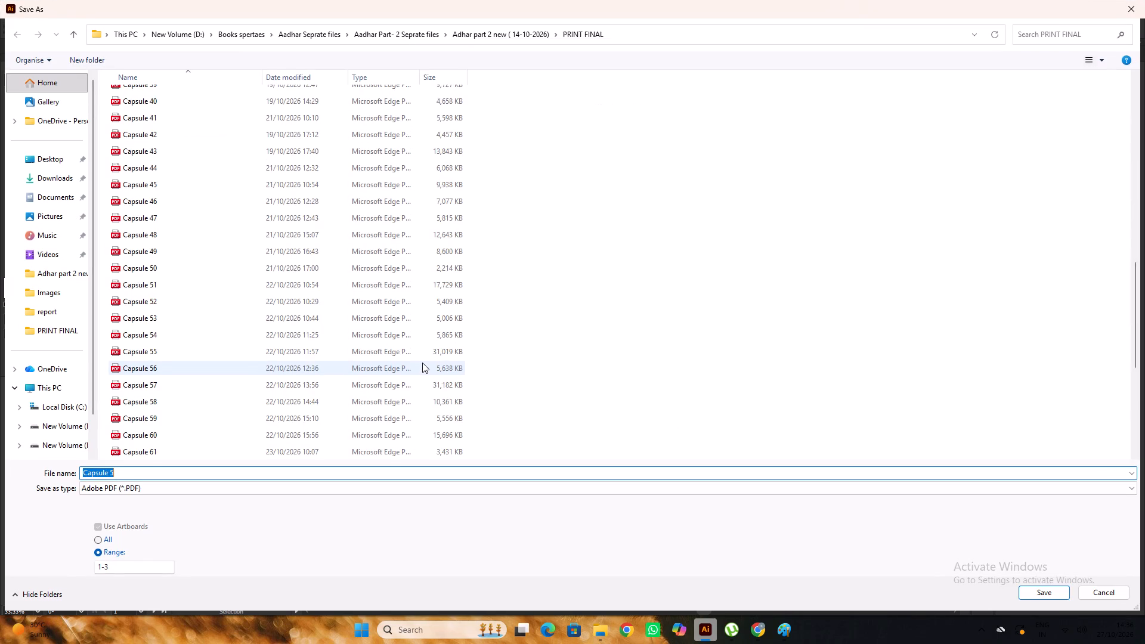
pyautogui.scroll(-3, 422, 363)
pyautogui.scroll(20, 422, 363)
pyautogui.scroll(5, 422, 363)
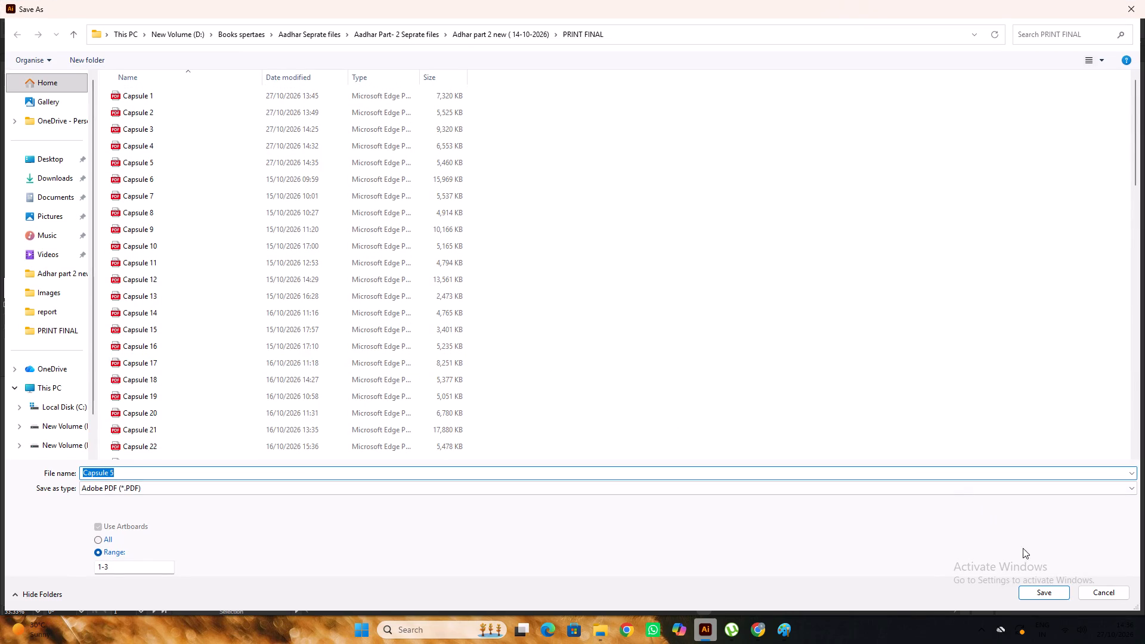
pyautogui.click(1035, 590)
pyautogui.click(617, 360)
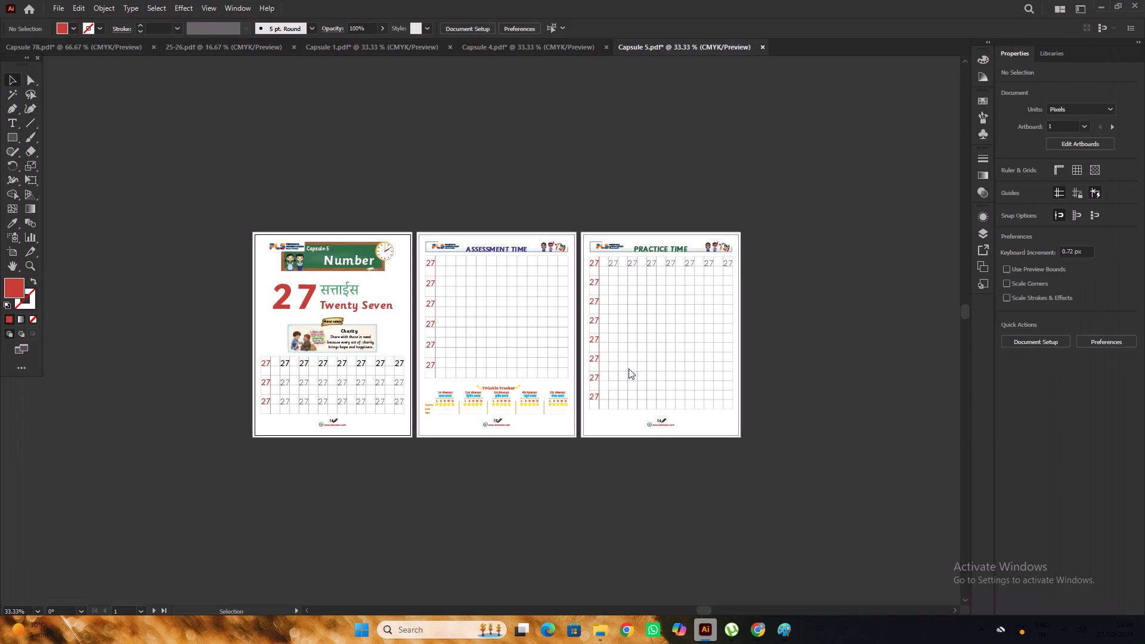
pyautogui.click(693, 470)
pyautogui.click(861, 432)
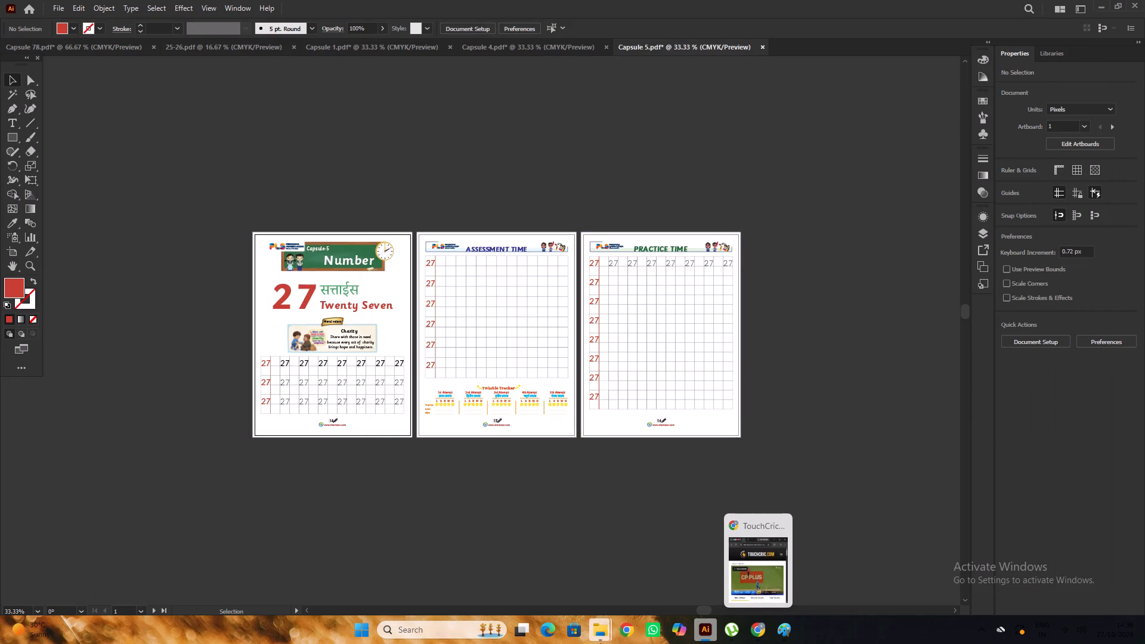
# Open the Capsule 2 PDF from the PRINT FINAL folder in Illustrator.
pyautogui.click(513, 546)
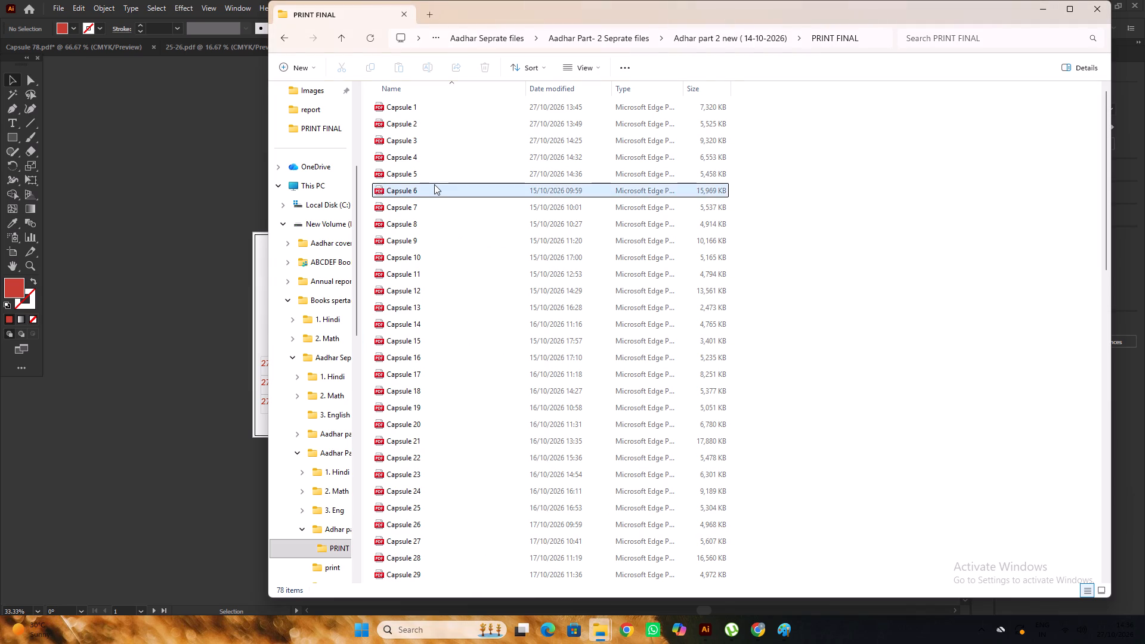
pyautogui.click(439, 125)
pyautogui.rightClick(439, 125)
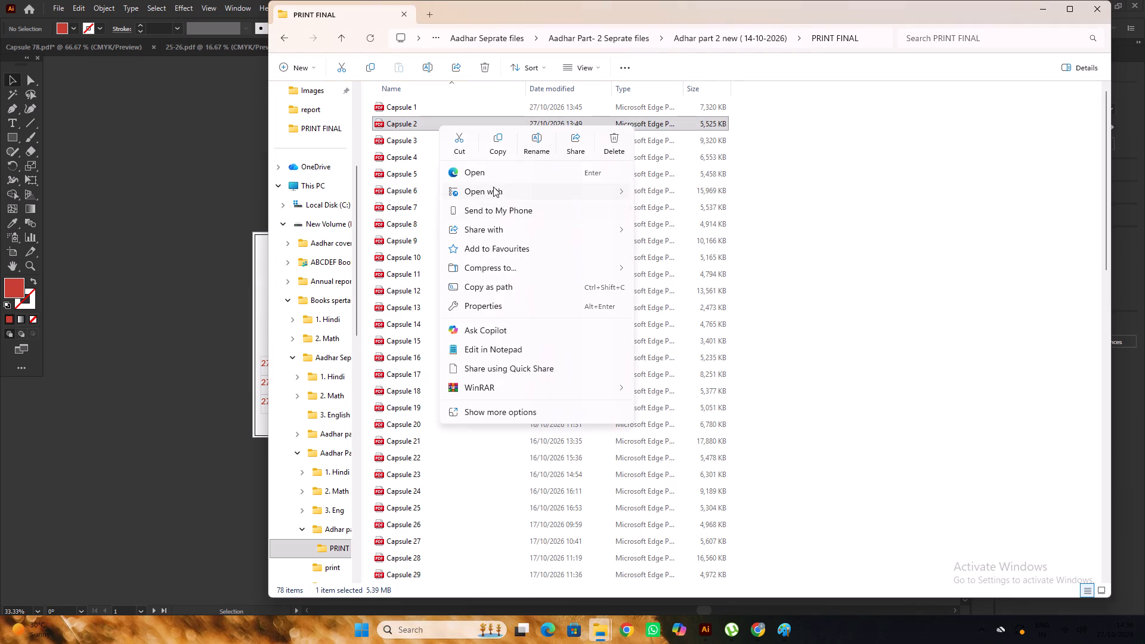
pyautogui.click(715, 197)
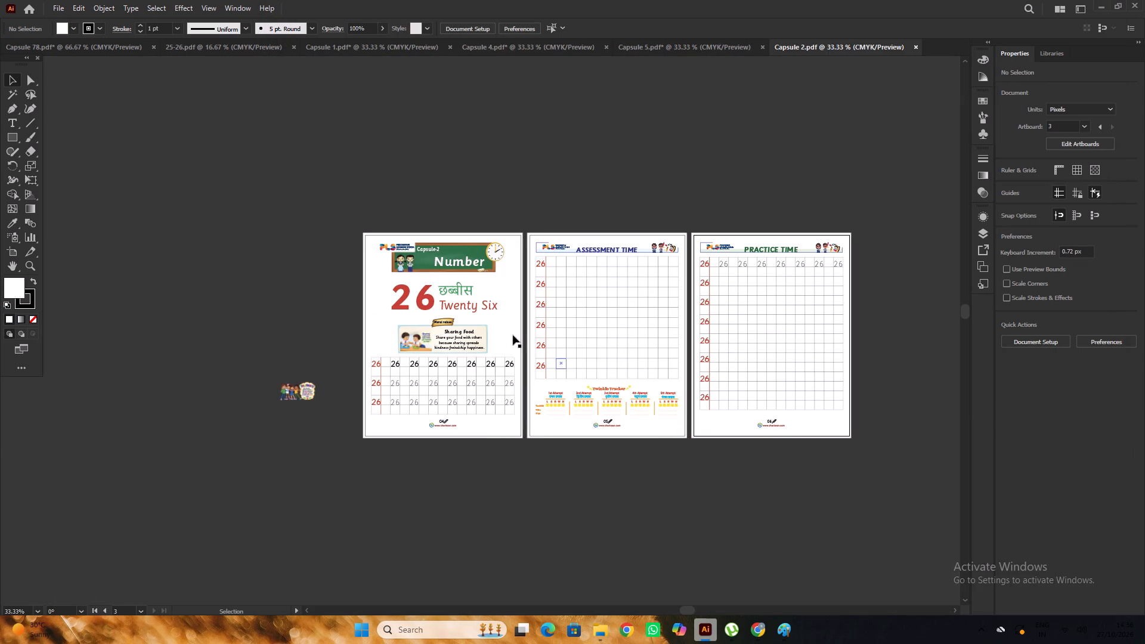
# Change the font of the "Twenty Six" text on page 04 to Sassoon Primary Std Bold.
pyautogui.keyDown('alt'); pyautogui.scroll(3, 482, 317); pyautogui.keyUp('alt')
pyautogui.tripleClick(475, 293)
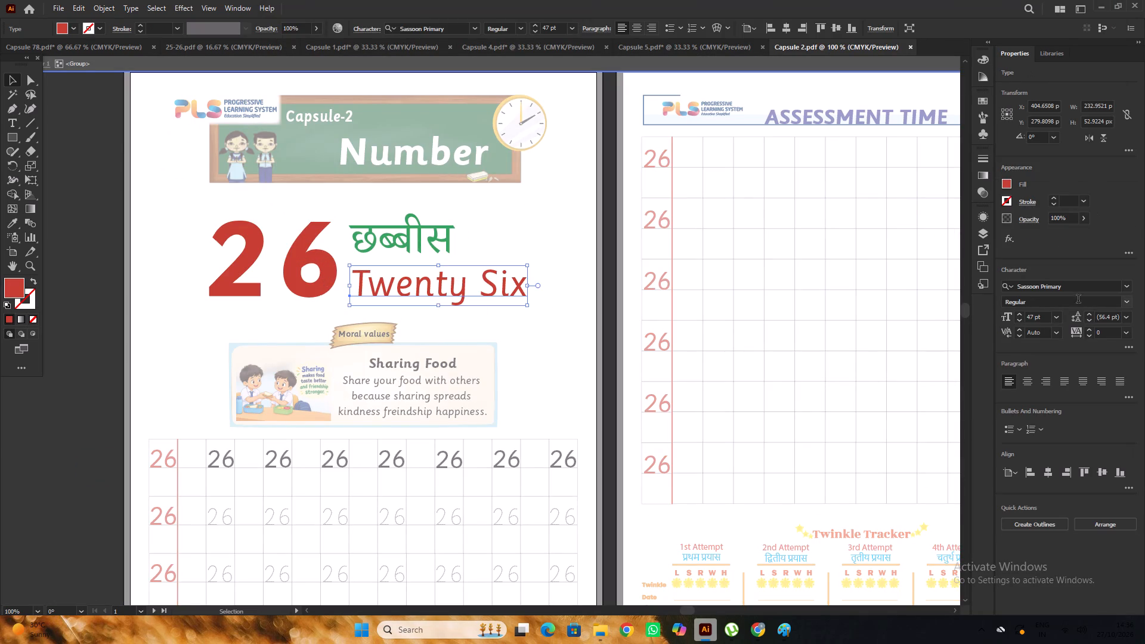
pyautogui.click(1072, 291)
pyautogui.write('sass')
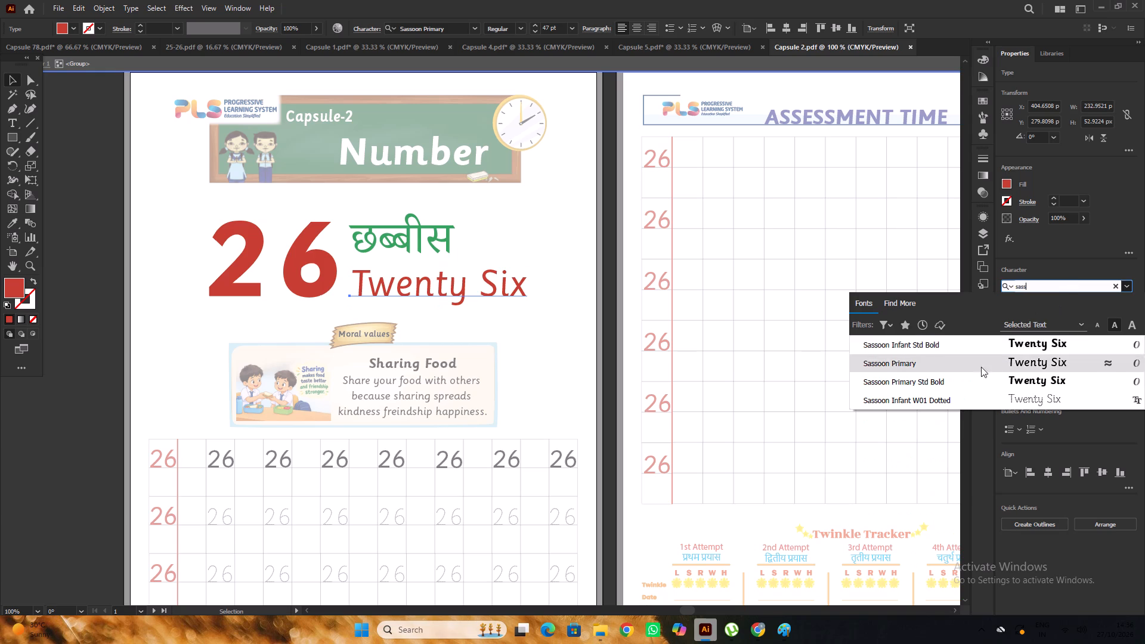
pyautogui.click(977, 380)
pyautogui.keyDown('alt'); pyautogui.scroll(-1, 501, 280); pyautogui.keyUp('alt')
pyautogui.keyDown('alt'); pyautogui.scroll(1, 464, 290); pyautogui.keyUp('alt')
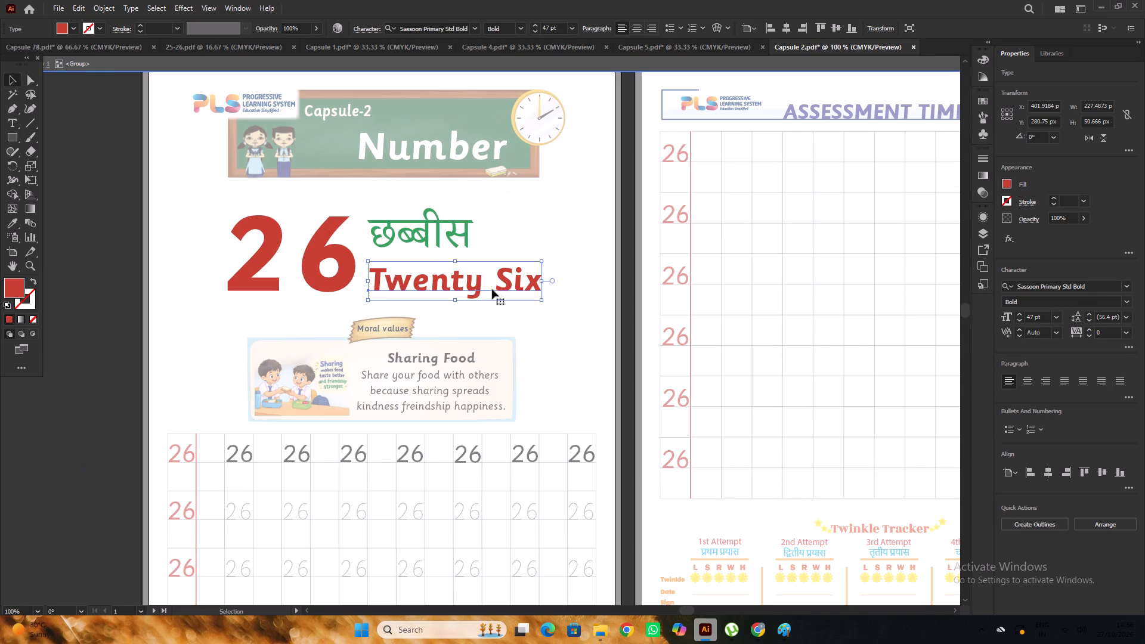
# Replace the space in the number name with a hyphen so it reads "Twenty-Six", and leave group isolation.
pyautogui.doubleClick(497, 282)
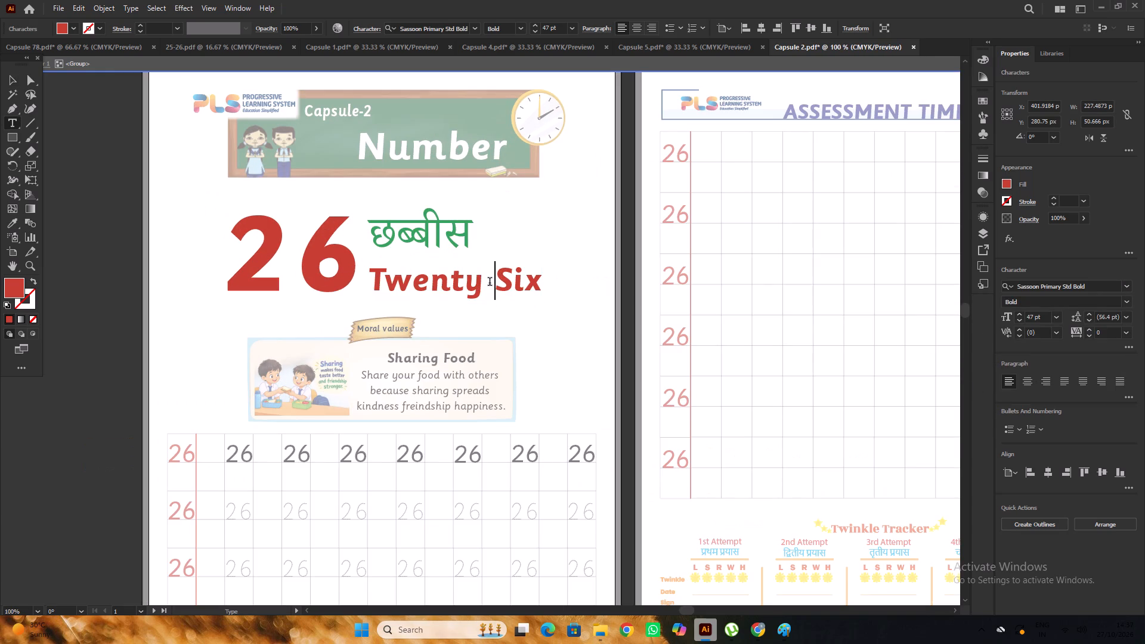
pyautogui.press('BackSpace')
pyautogui.press('-')
pyautogui.keyDown('alt'); pyautogui.scroll(-1, 436, 263); pyautogui.keyUp('alt')
pyautogui.click(9, 78)
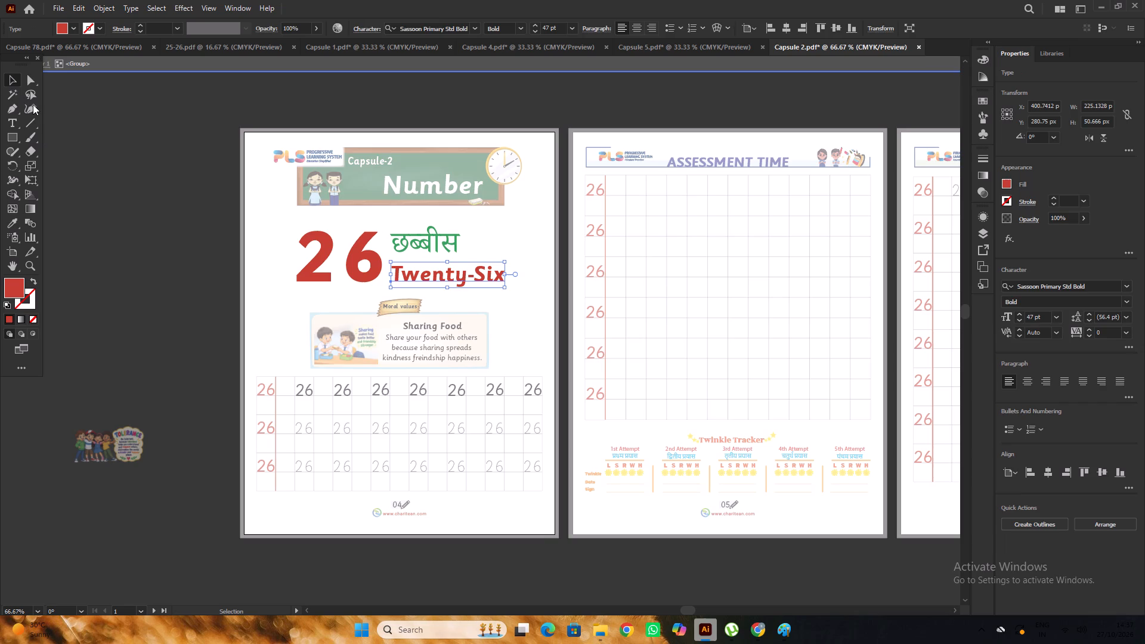
pyautogui.tripleClick(141, 182)
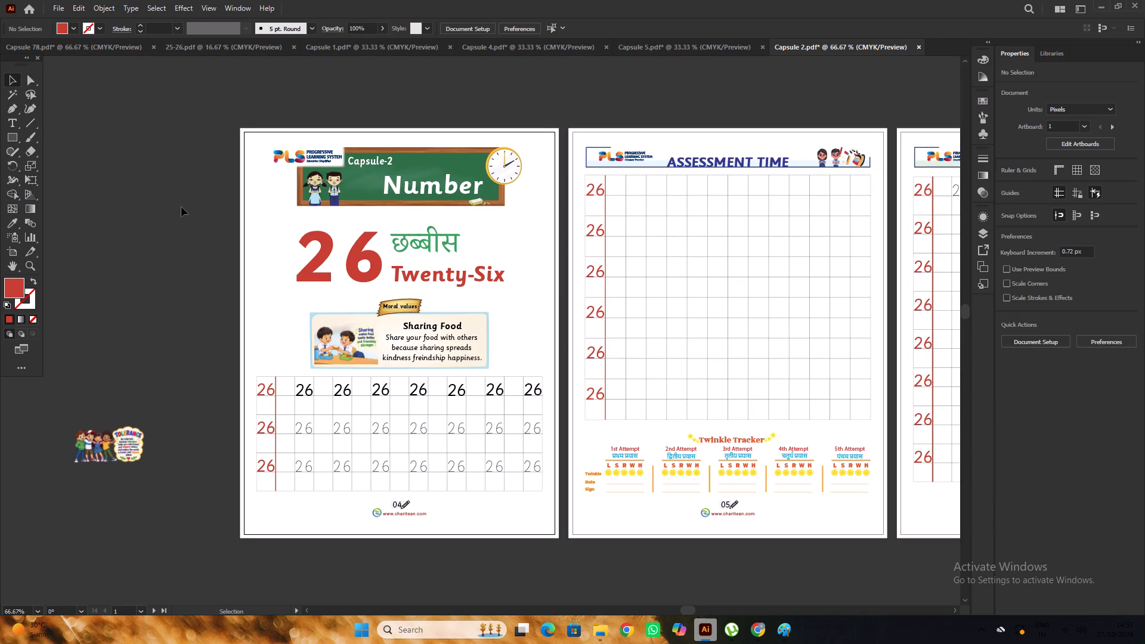
# Save the Capsule 2 PDF.
pyautogui.keyDown('alt'); pyautogui.scroll(-3, 212, 217); pyautogui.keyUp('alt')
pyautogui.hotkey('ctrl', 's')
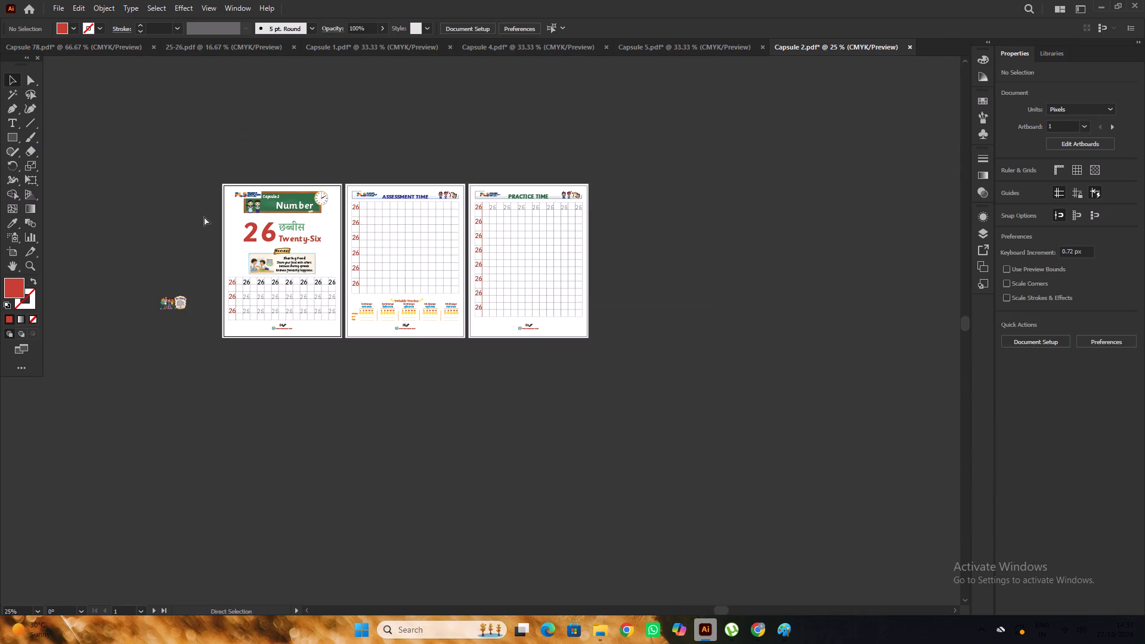
# In the Capsule 5 document, hyphenate the number name on page 14 to read "Twenty-Seven", and leave group isolation.
pyautogui.click(694, 47)
pyautogui.scroll(-4, 457, 199)
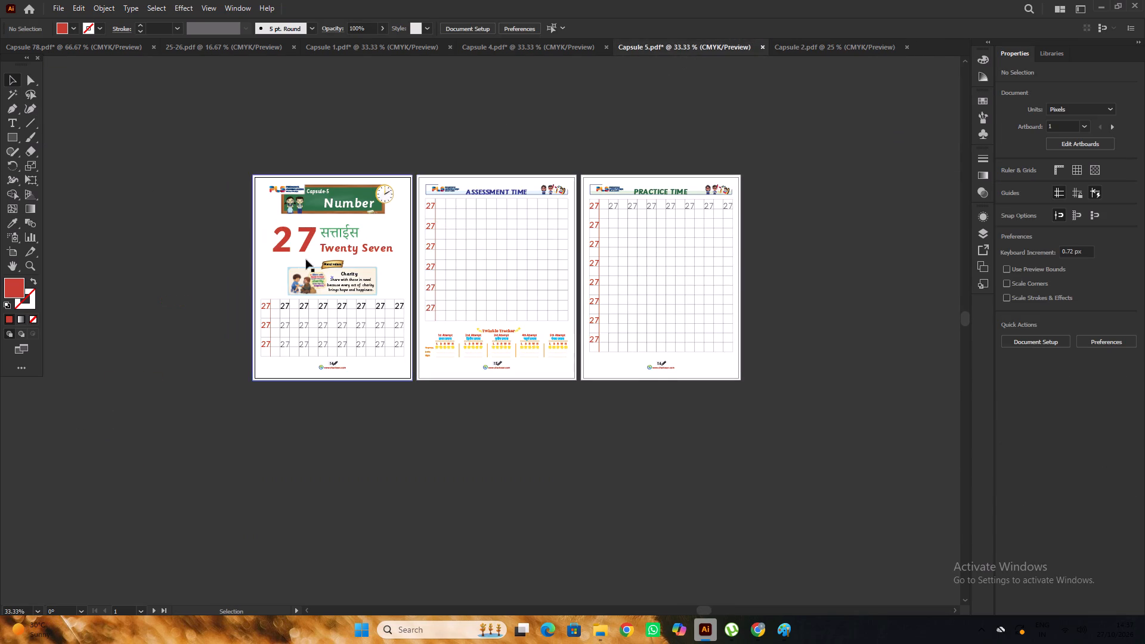
pyautogui.keyDown('alt'); pyautogui.scroll(2, 289, 262); pyautogui.keyUp('alt')
pyautogui.scroll(1, 414, 237)
pyautogui.doubleClick(437, 248)
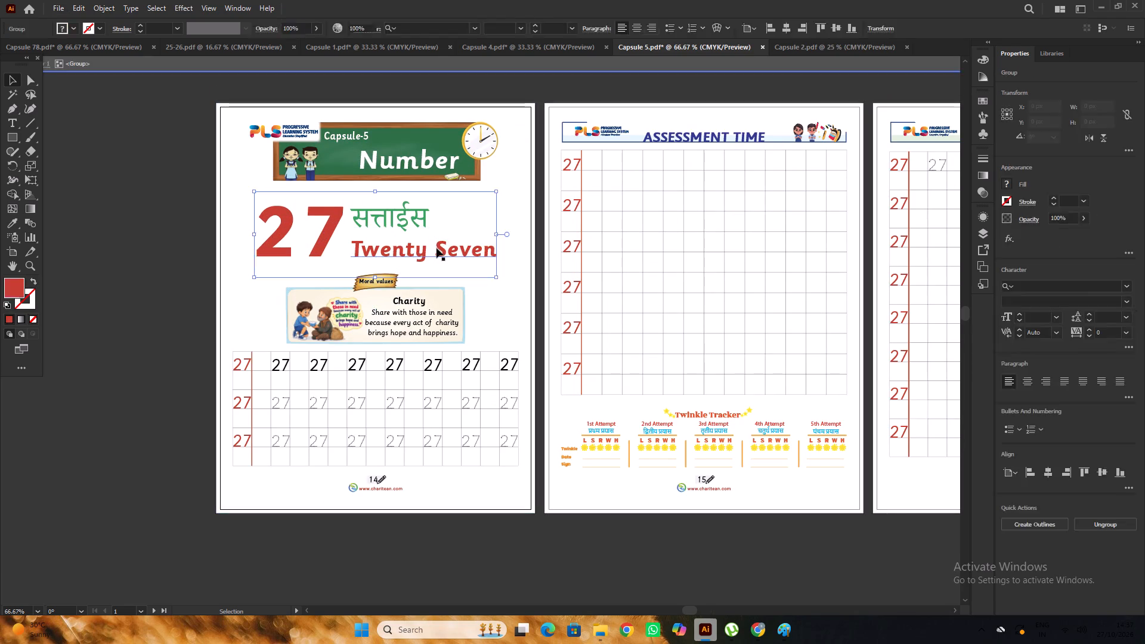
pyautogui.doubleClick(437, 249)
pyautogui.doubleClick(435, 250)
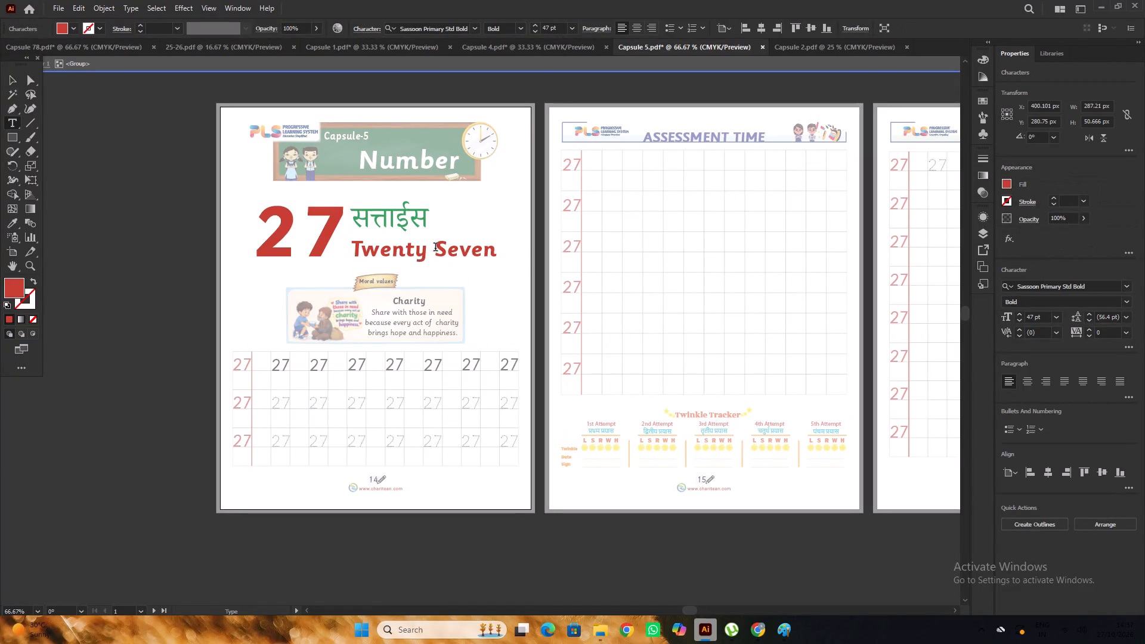
pyautogui.press('BackSpace')
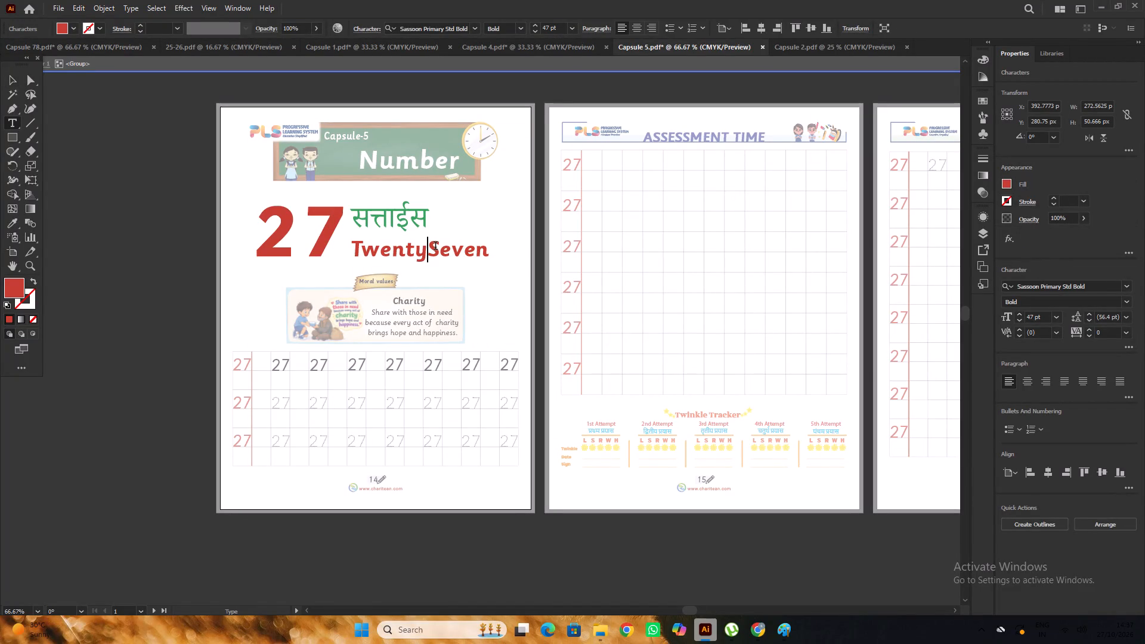
pyautogui.press('-')
pyautogui.keyDown('alt'); pyautogui.scroll(-2, 494, 254); pyautogui.keyUp('alt')
pyautogui.click(9, 78)
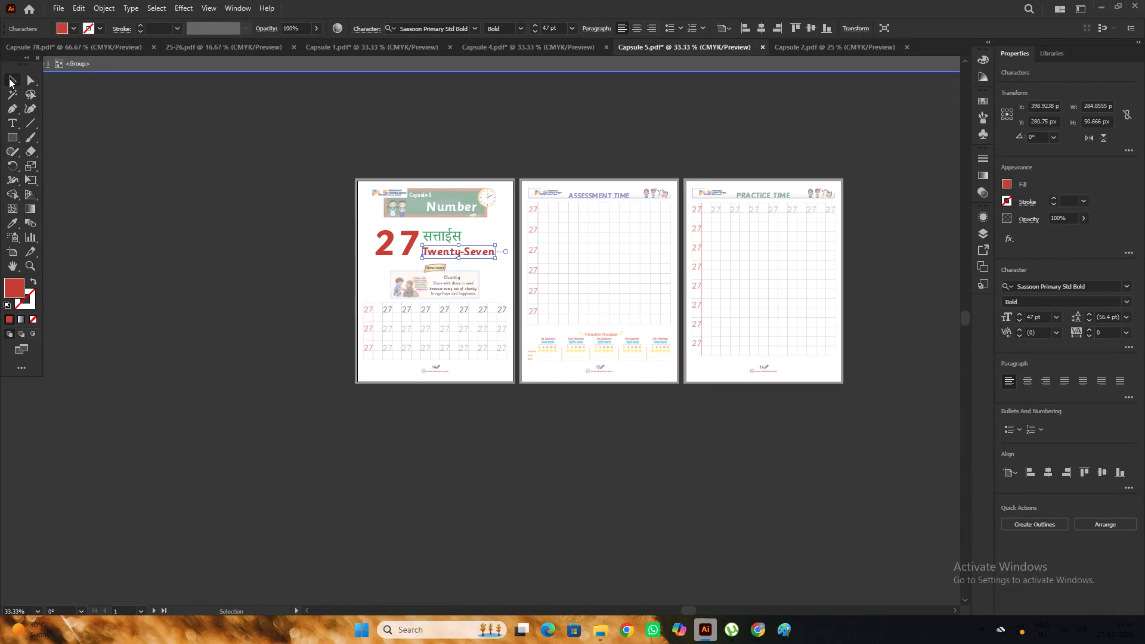
pyautogui.tripleClick(103, 144)
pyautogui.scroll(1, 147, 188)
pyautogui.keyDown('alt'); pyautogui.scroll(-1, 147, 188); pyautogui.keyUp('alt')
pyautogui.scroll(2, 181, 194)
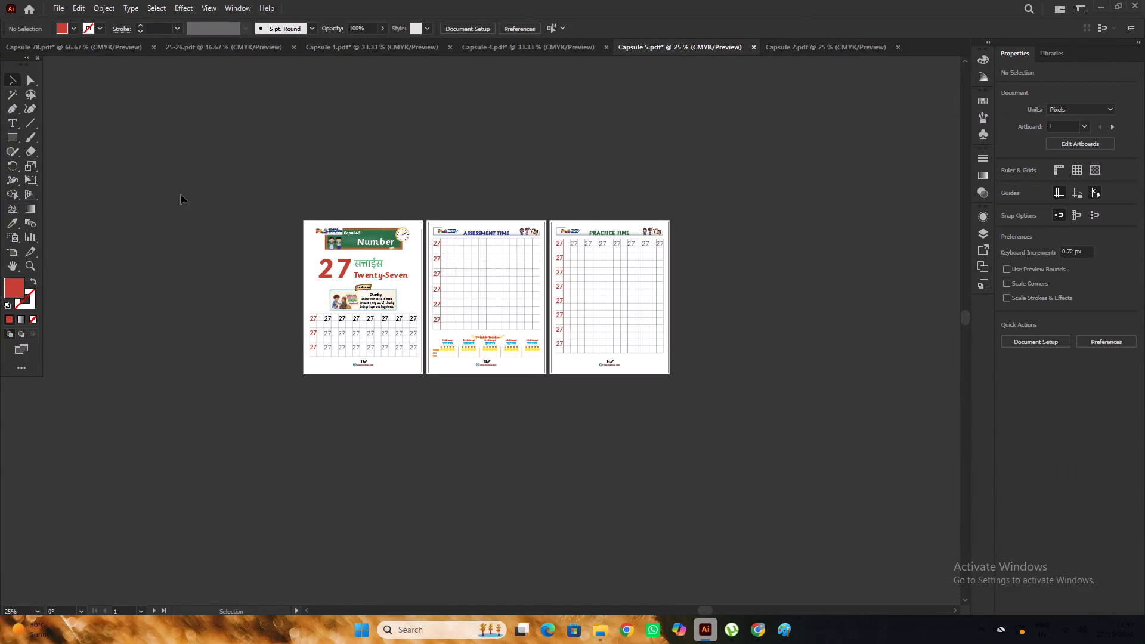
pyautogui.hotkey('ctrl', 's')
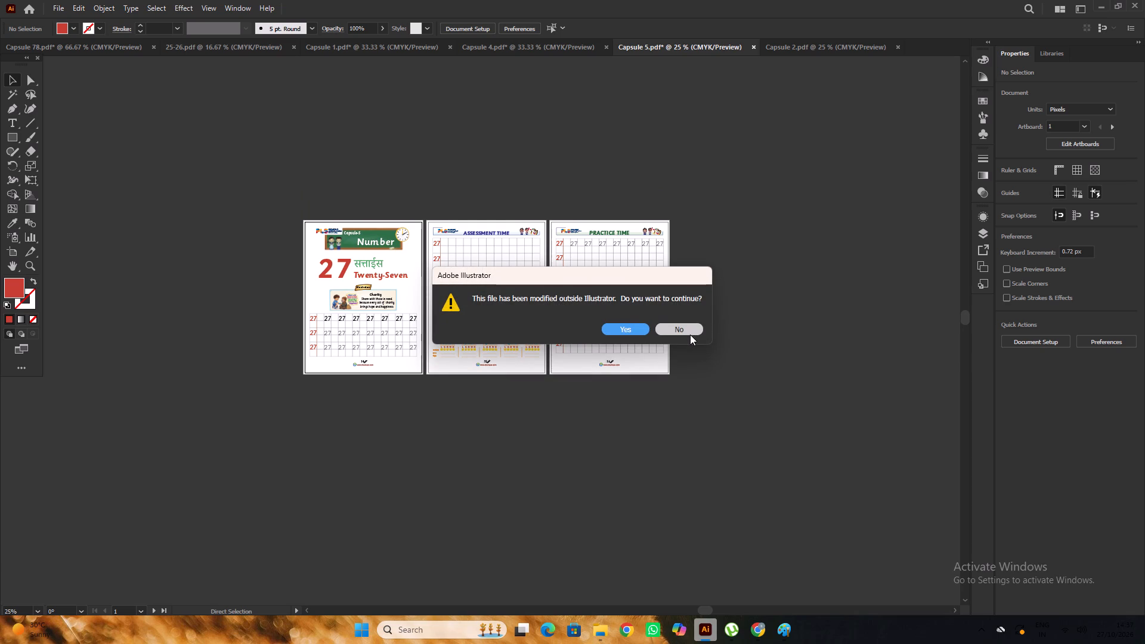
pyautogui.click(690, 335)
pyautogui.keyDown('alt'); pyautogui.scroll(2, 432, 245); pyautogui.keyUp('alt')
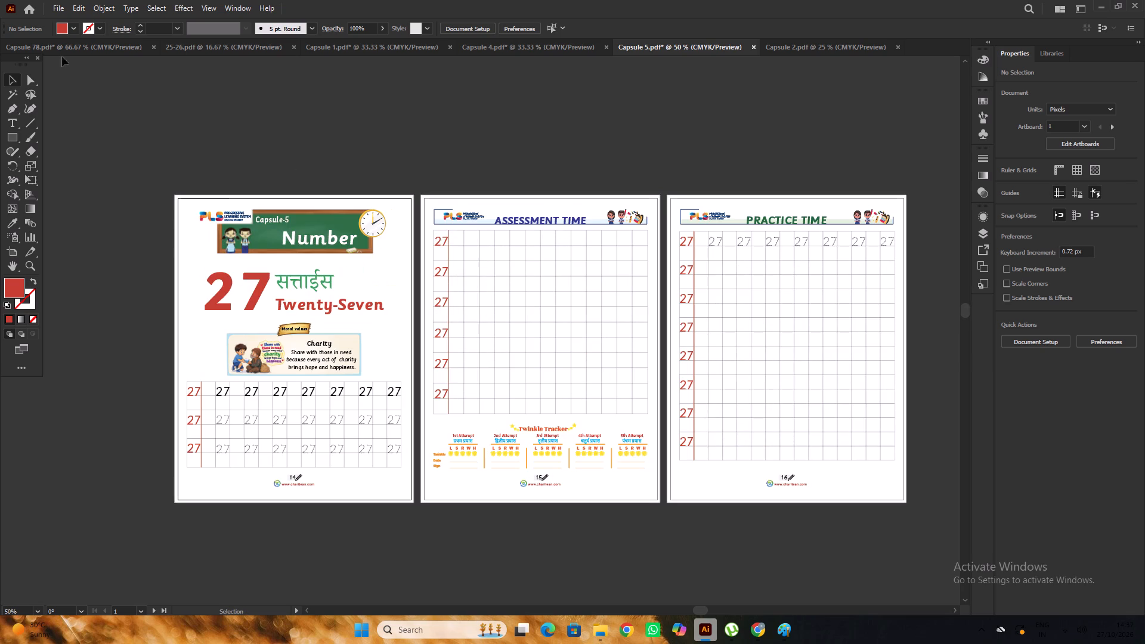
# Save the document as Adobe PDF "Capsule 5" in the PRINT FINAL folder with all artboards, replacing the existing file.
pyautogui.click(59, 10)
pyautogui.click(351, 132)
pyautogui.click(59, 8)
pyautogui.click(89, 132)
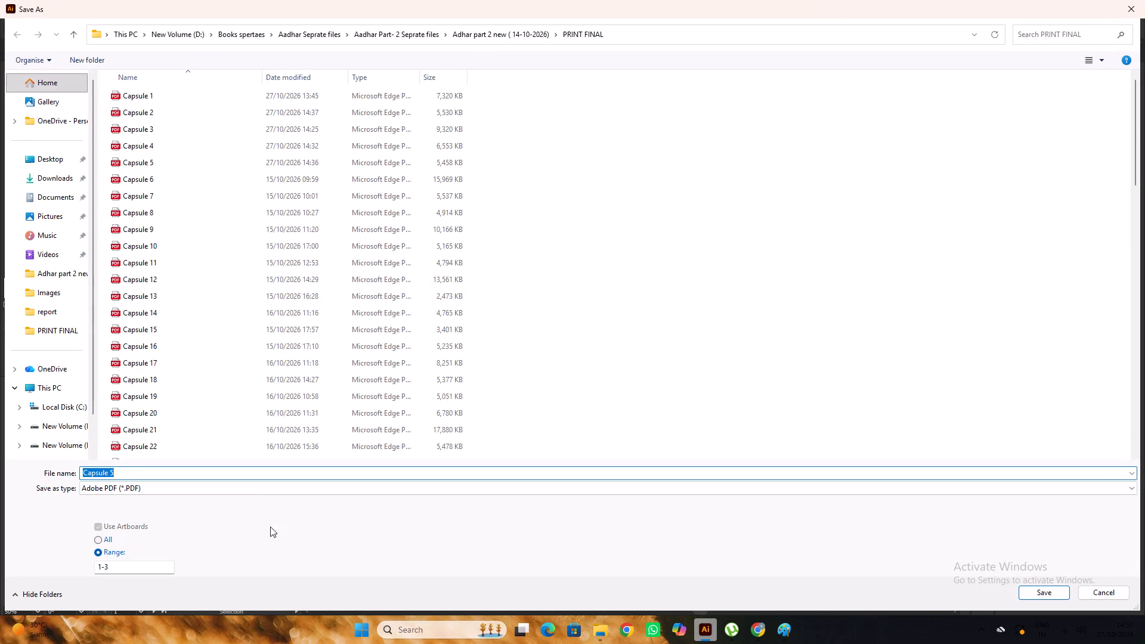
pyautogui.click(754, 629)
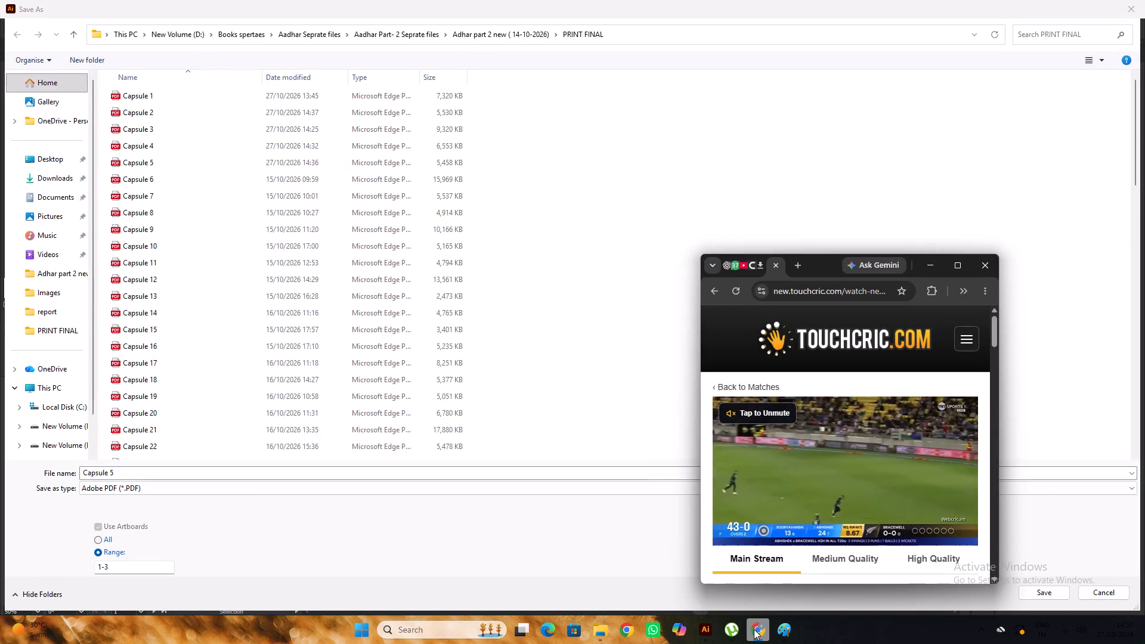
pyautogui.click(754, 629)
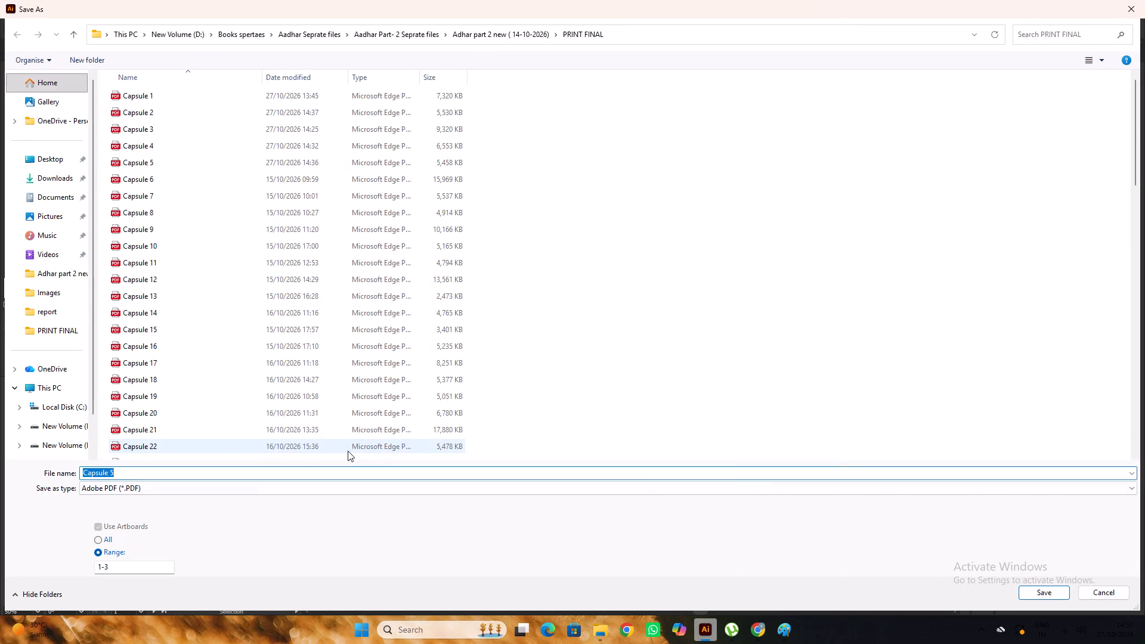
pyautogui.click(106, 539)
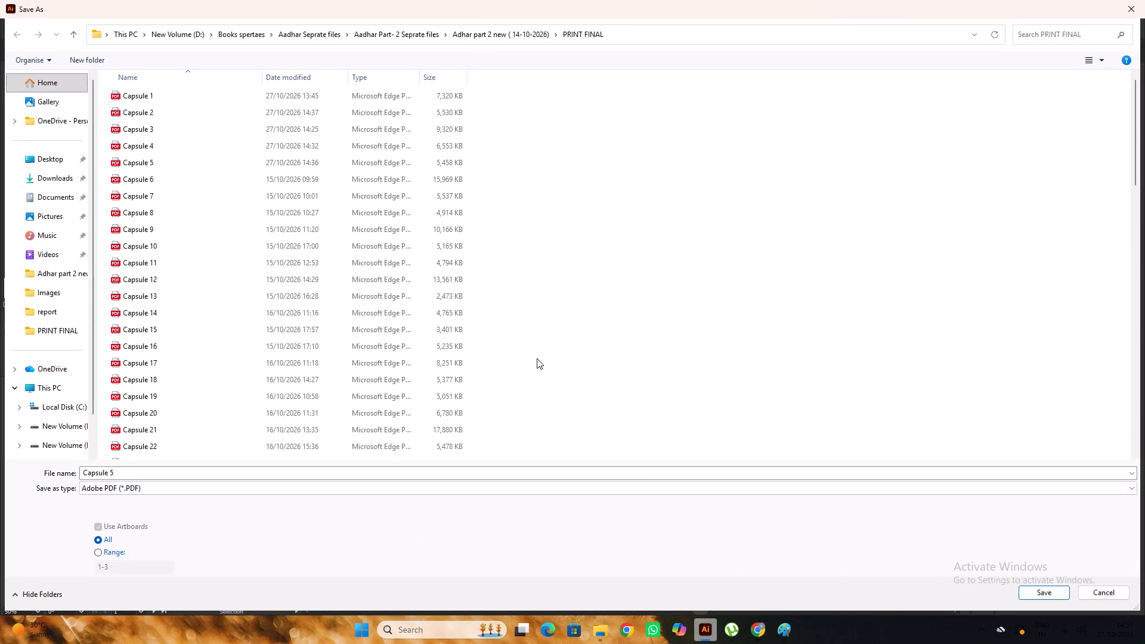
pyautogui.scroll(5, 431, 315)
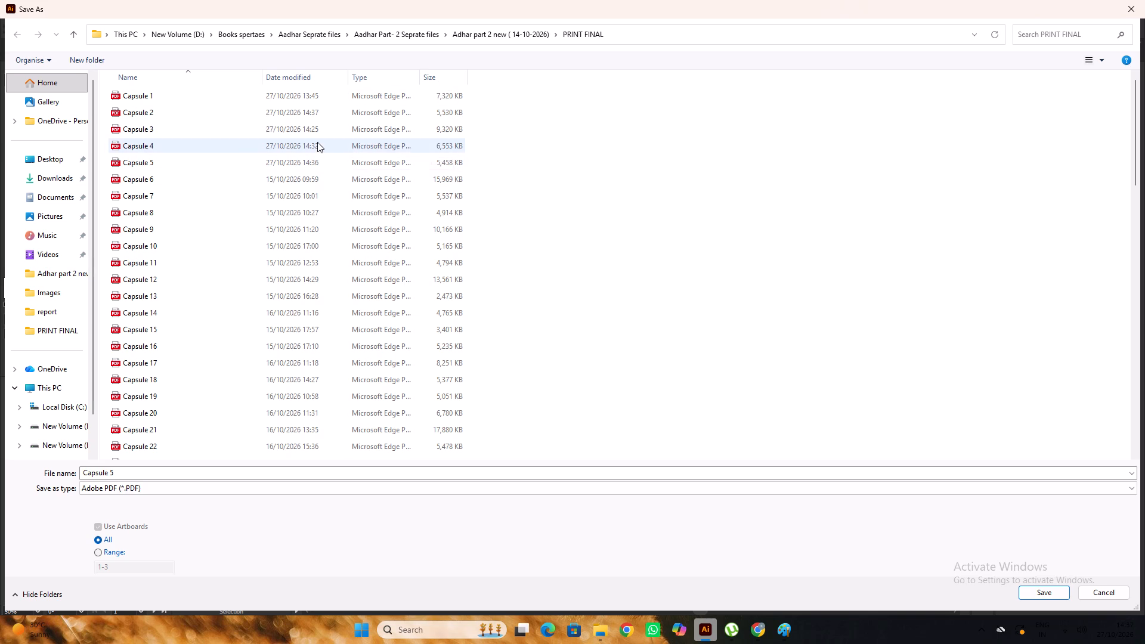
pyautogui.click(1044, 587)
pyautogui.click(624, 359)
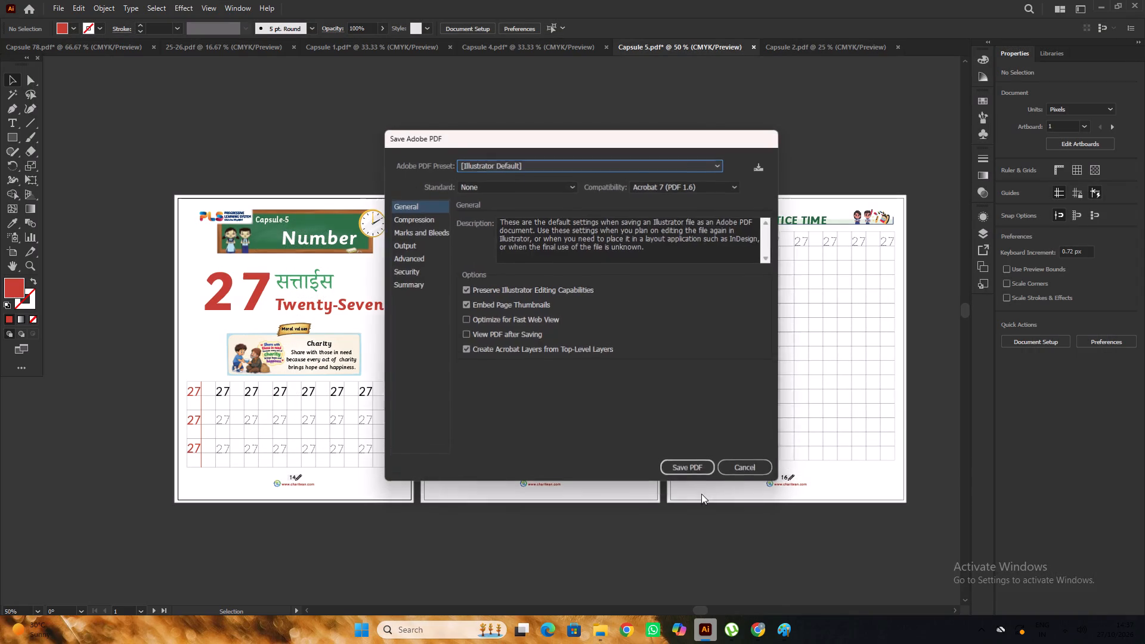
pyautogui.click(686, 470)
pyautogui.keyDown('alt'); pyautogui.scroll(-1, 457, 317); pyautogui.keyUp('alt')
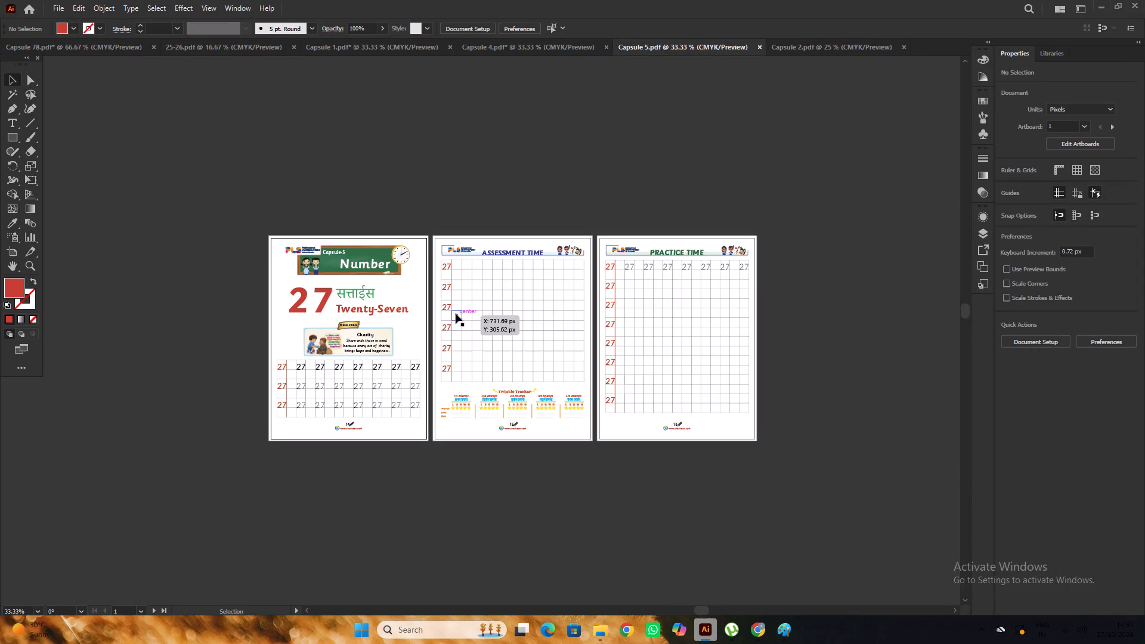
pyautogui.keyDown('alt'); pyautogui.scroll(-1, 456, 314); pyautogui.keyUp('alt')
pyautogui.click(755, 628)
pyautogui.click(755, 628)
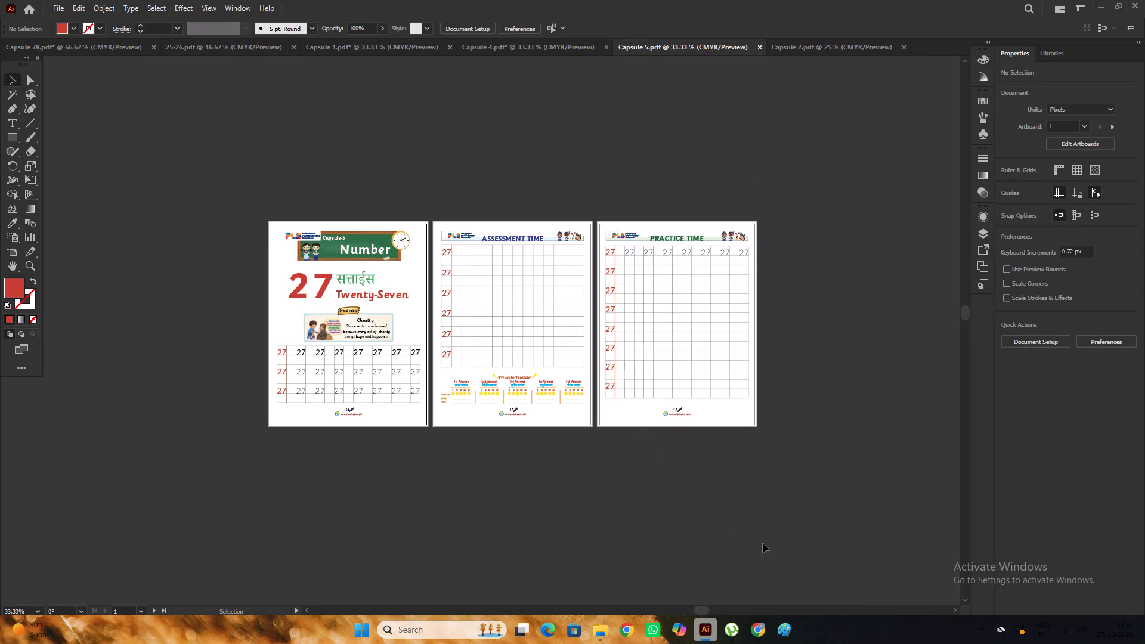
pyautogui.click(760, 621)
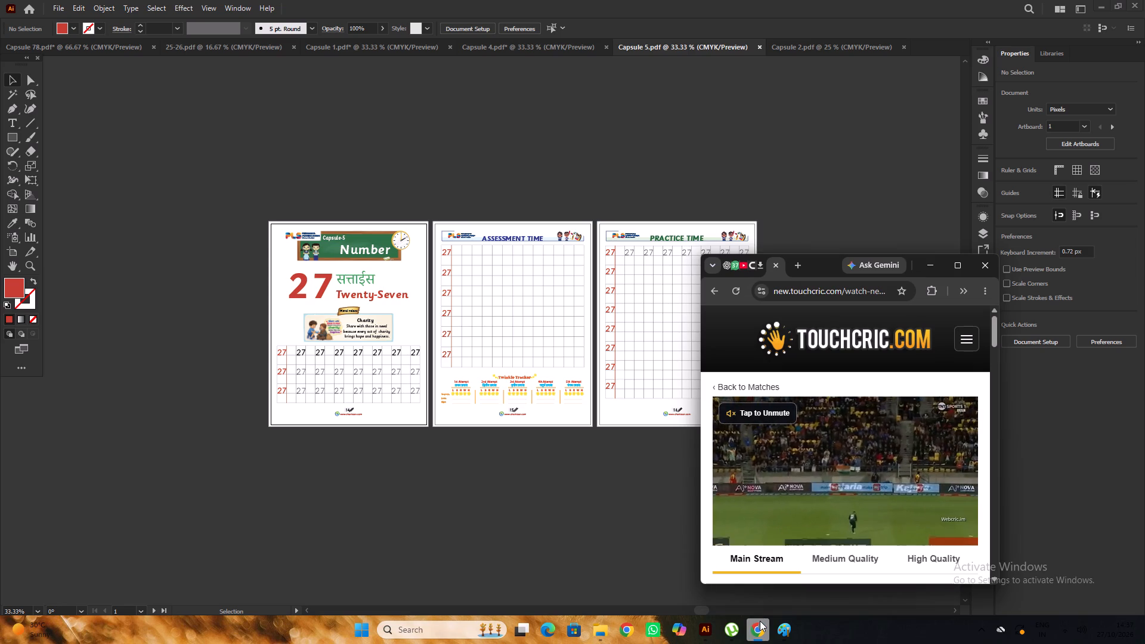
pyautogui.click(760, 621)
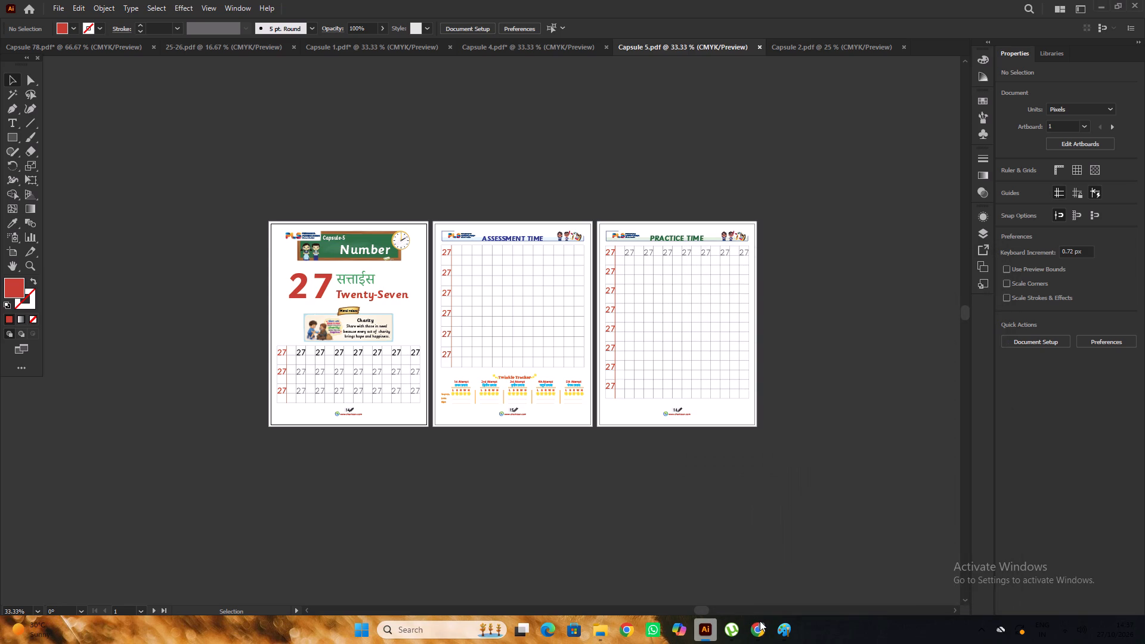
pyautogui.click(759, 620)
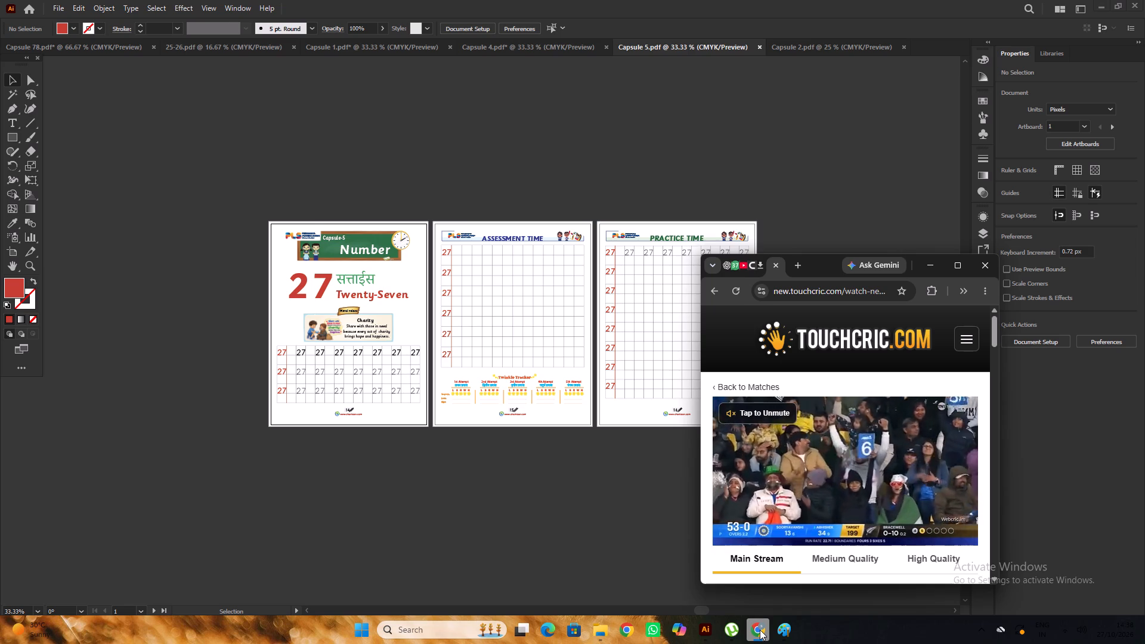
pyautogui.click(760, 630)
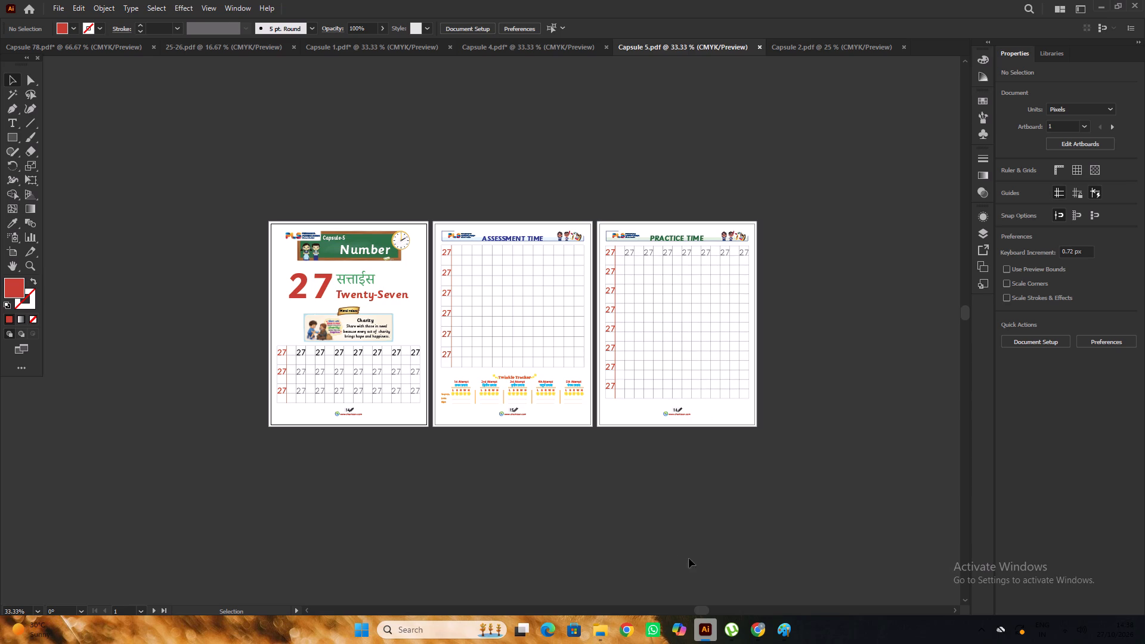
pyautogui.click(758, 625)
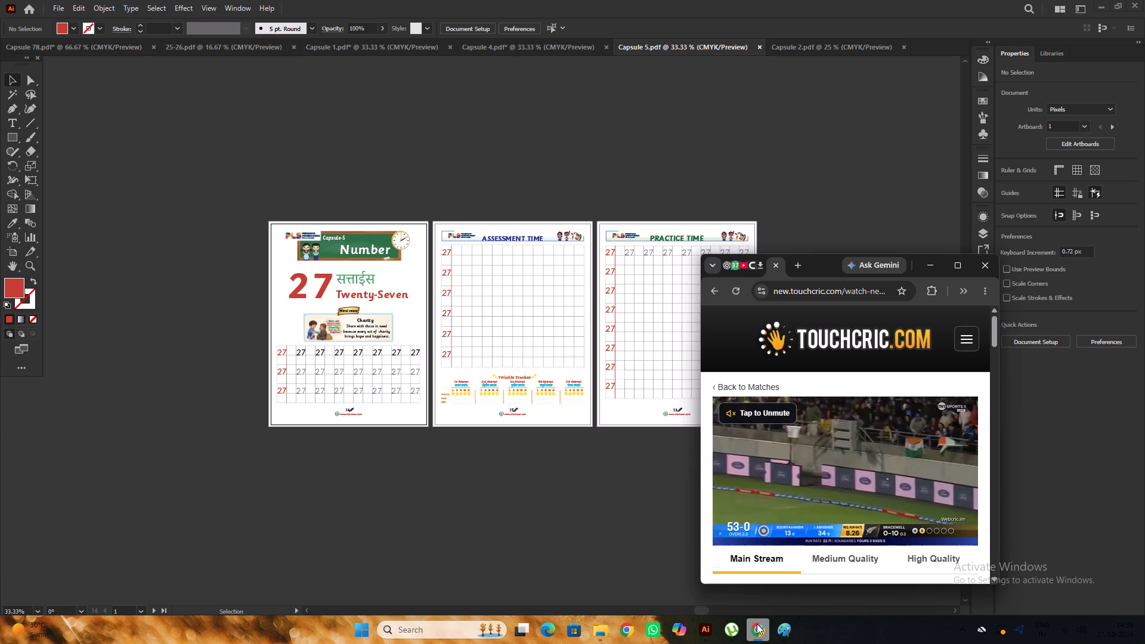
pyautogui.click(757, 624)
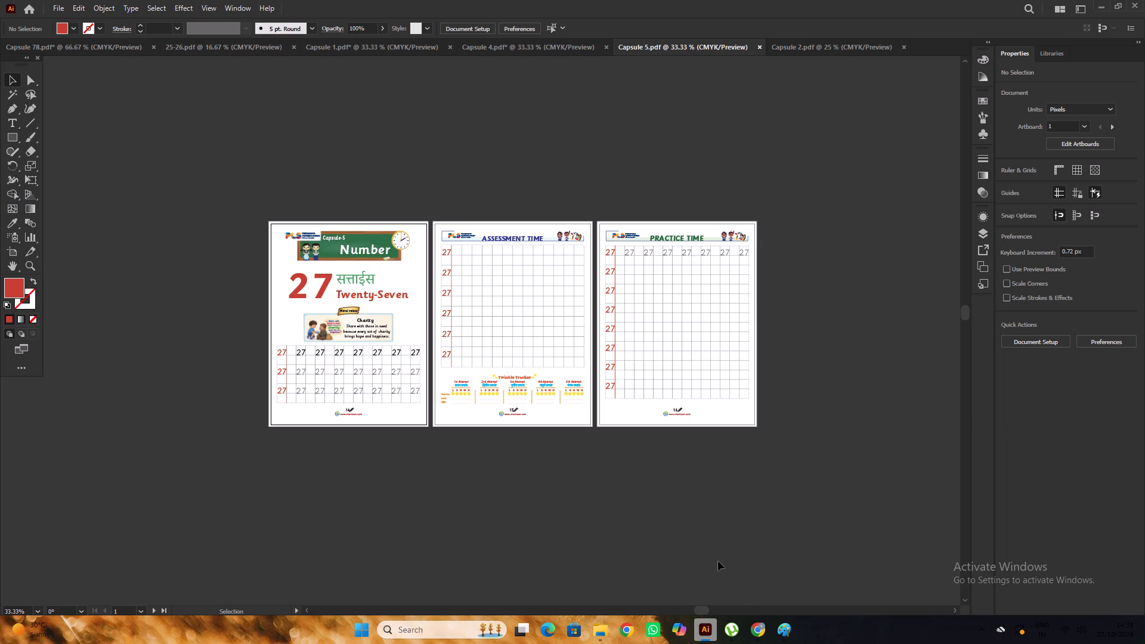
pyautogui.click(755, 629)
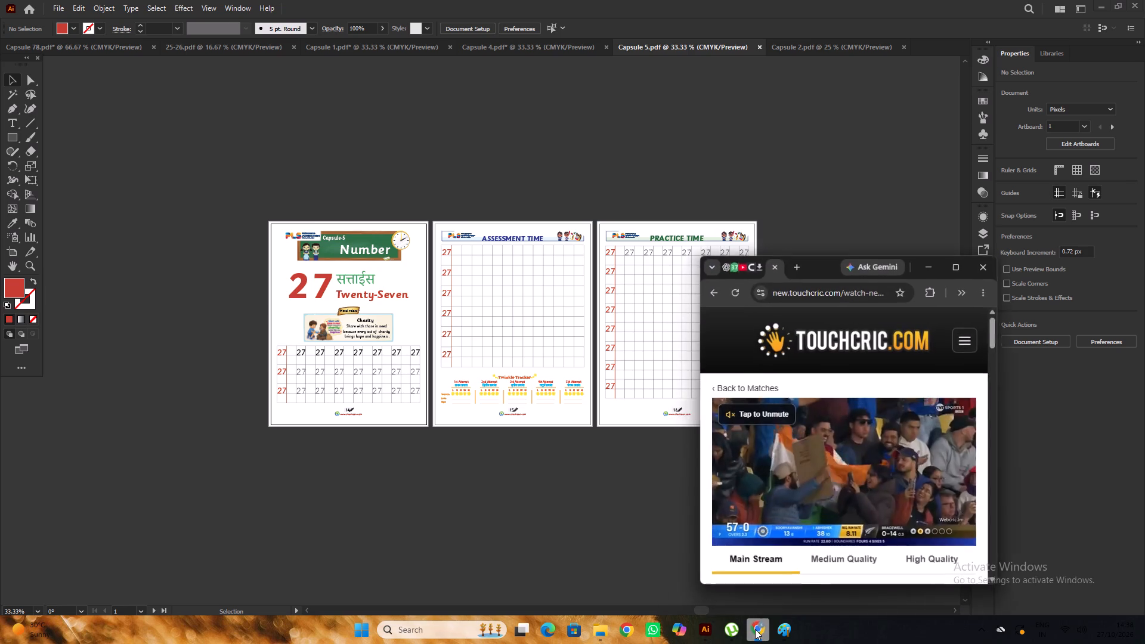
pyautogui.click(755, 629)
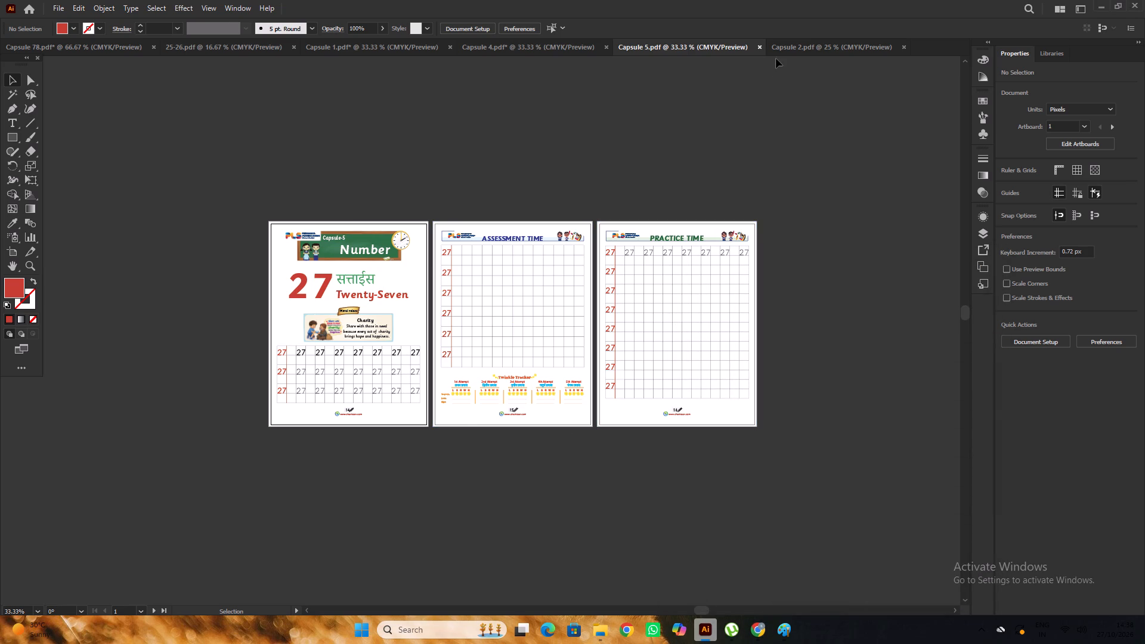
# Close the saved Capsule 2 and Capsule 5 documents.
pyautogui.click(776, 57)
pyautogui.click(795, 45)
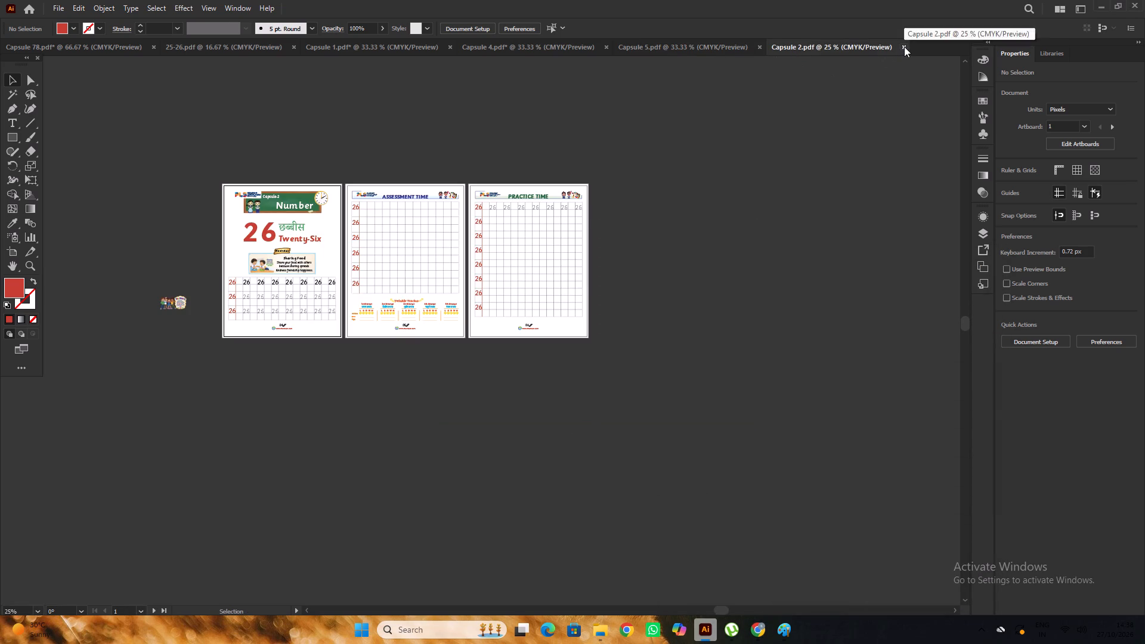
pyautogui.click(904, 47)
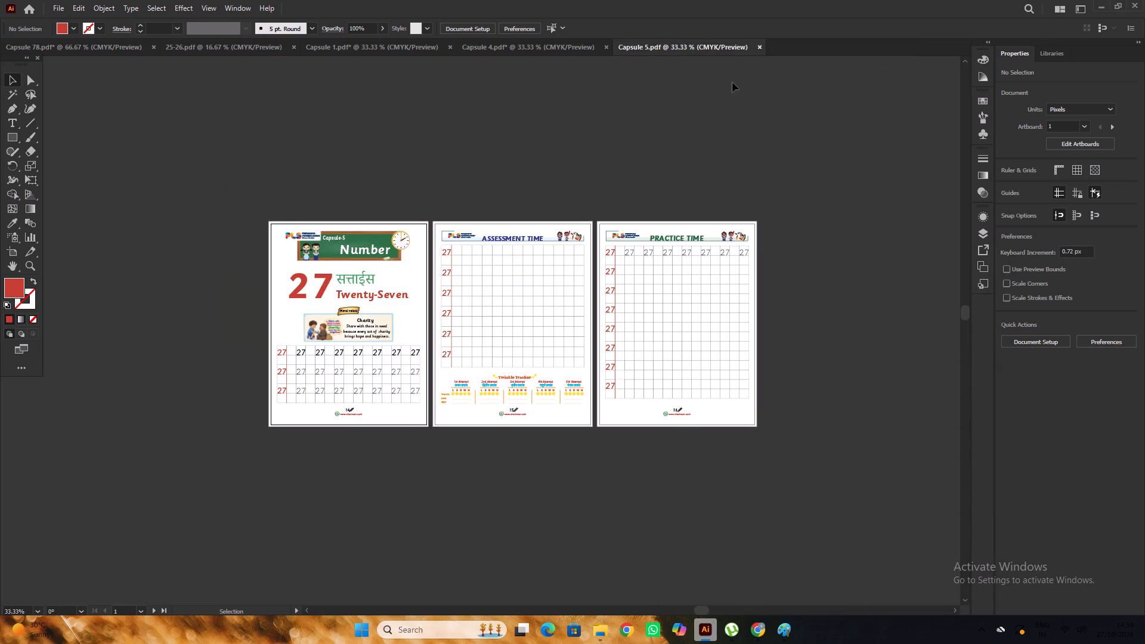
pyautogui.click(725, 51)
pyautogui.click(757, 49)
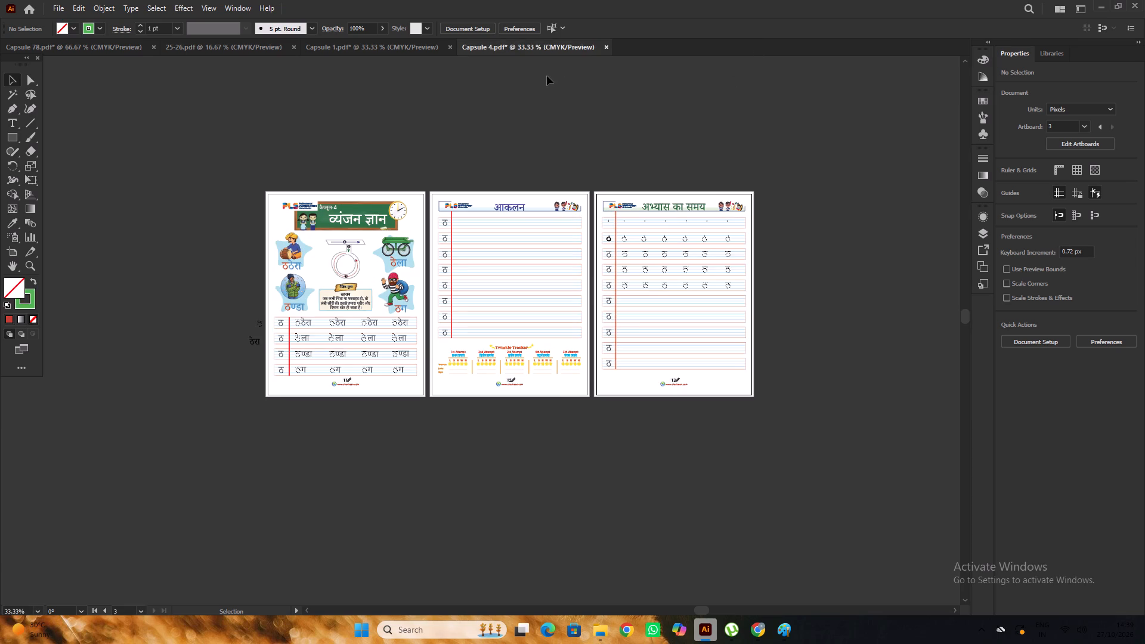
# Switch to File Explorer and open the Capsule 6 PDF from the PRINT FINAL folder in Illustrator.
pyautogui.click(1100, 5)
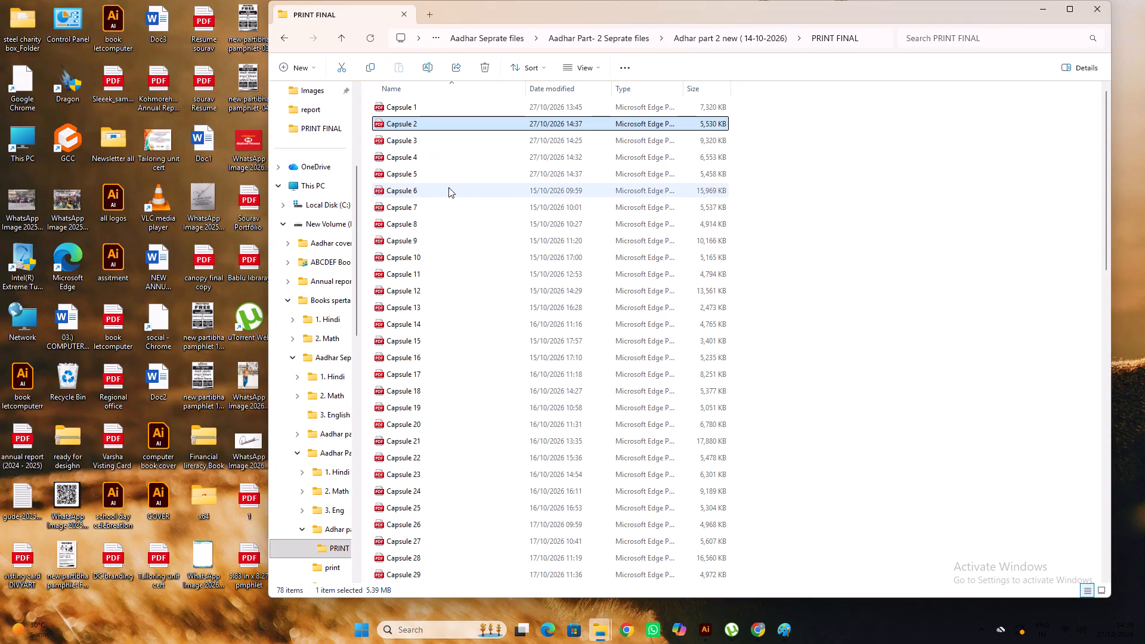
pyautogui.click(448, 187)
pyautogui.rightClick(448, 187)
pyautogui.click(676, 259)
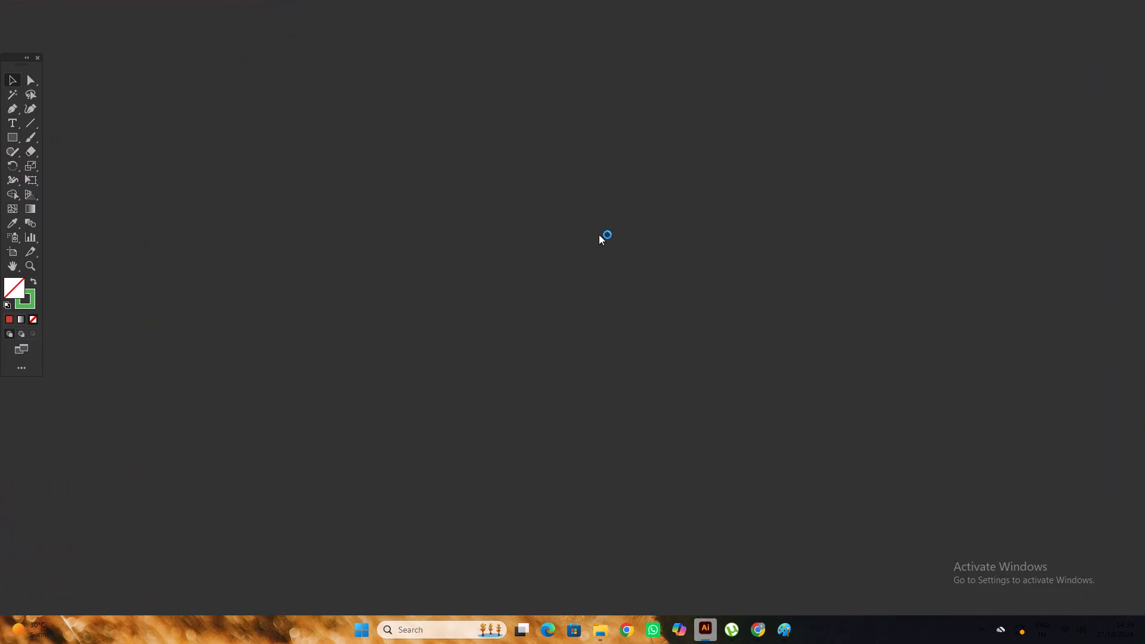
# On page 17, change the font of the blue "b" at the start of the "bat" row to Sassoon Primary.
pyautogui.keyDown('alt'); pyautogui.scroll(3, 190, 260); pyautogui.keyUp('alt')
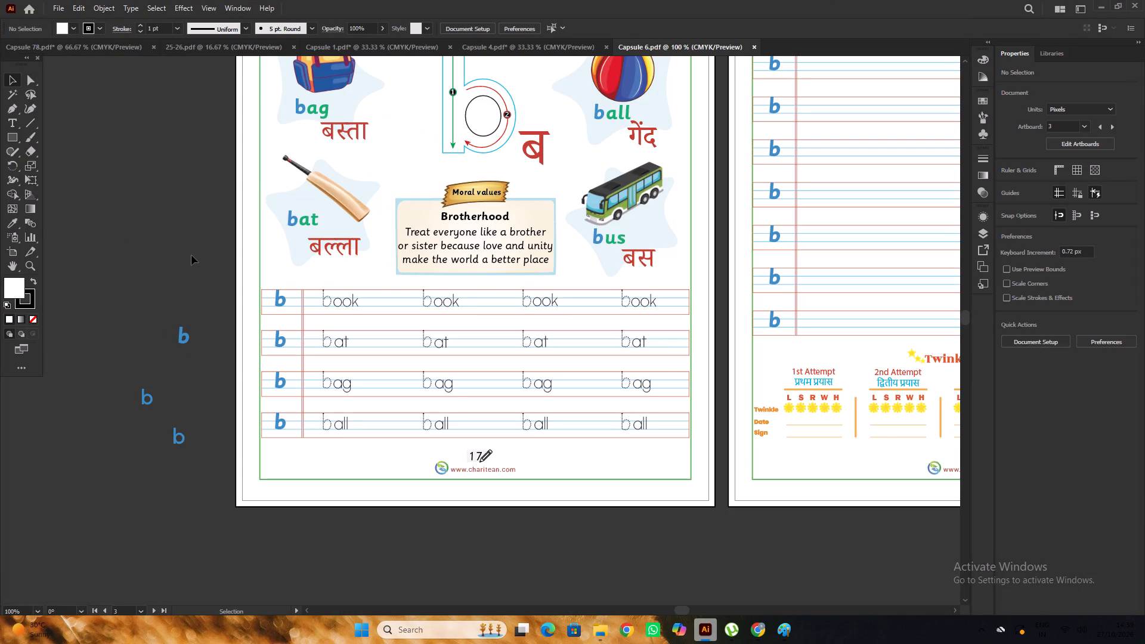
pyautogui.keyDown('alt'); pyautogui.scroll(-1, 437, 249); pyautogui.keyUp('alt')
pyautogui.scroll(2, 438, 248)
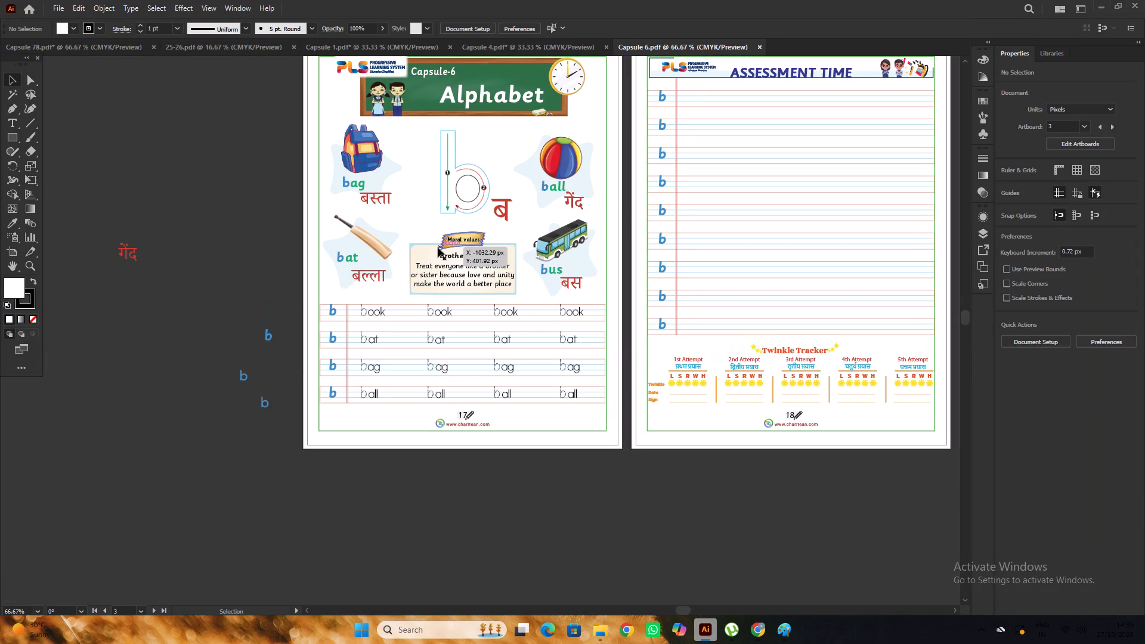
pyautogui.scroll(-4, 437, 248)
pyautogui.keyDown('alt'); pyautogui.scroll(3, 216, 369); pyautogui.keyUp('alt')
pyautogui.keyDown('alt'); pyautogui.scroll(-3, 324, 294); pyautogui.keyUp('alt')
pyautogui.scroll(2, 324, 294)
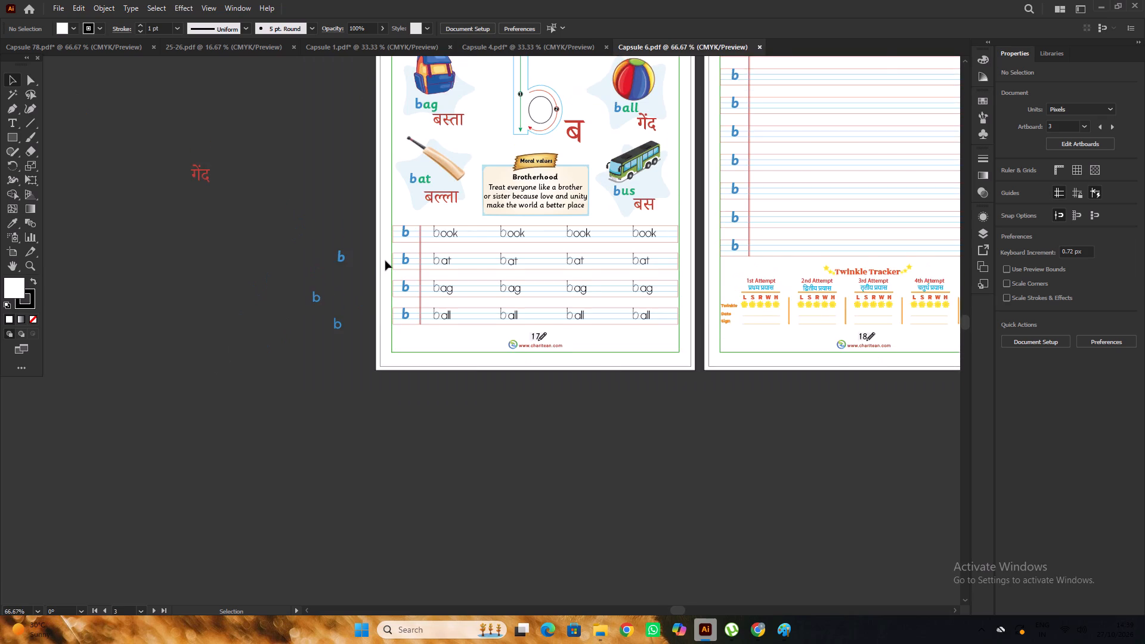
pyautogui.keyDown('alt'); pyautogui.scroll(2, 385, 261); pyautogui.keyUp('alt')
pyautogui.click(428, 256)
pyautogui.keyDown('alt'); pyautogui.scroll(-1, 307, 253); pyautogui.keyUp('alt')
pyautogui.keyDown('alt'); pyautogui.scroll(1, 385, 236); pyautogui.keyUp('alt')
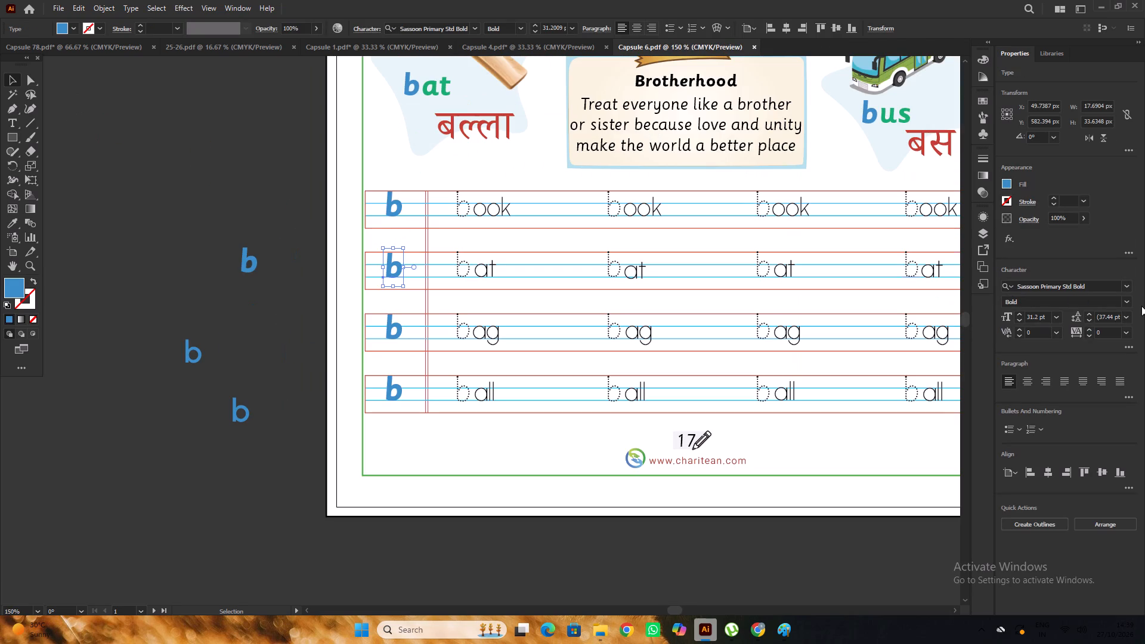
pyautogui.click(1128, 301)
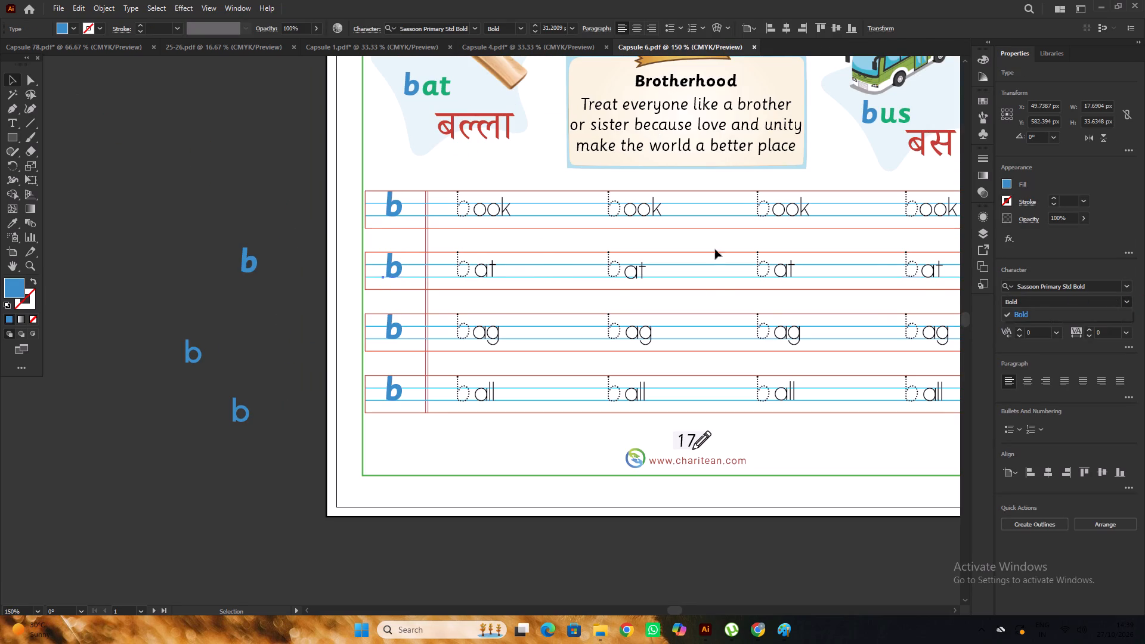
pyautogui.click(1092, 287)
pyautogui.moveTo(1092, 287); pyautogui.dragTo(1091, 287)
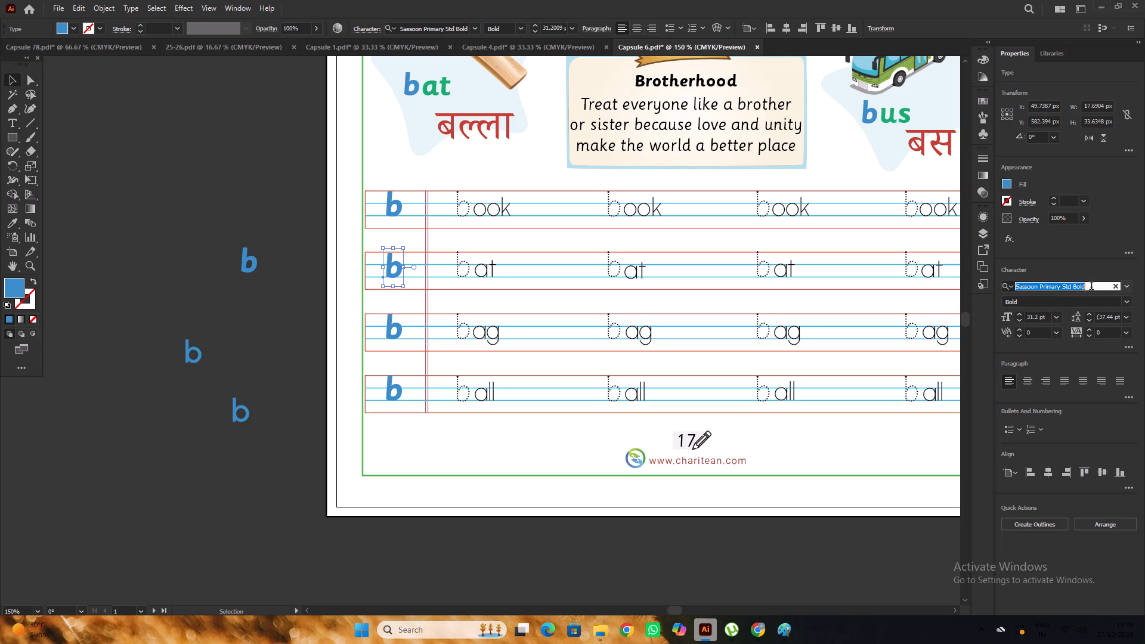
pyautogui.moveTo(1091, 287); pyautogui.dragTo(1035, 293)
pyautogui.write('sass')
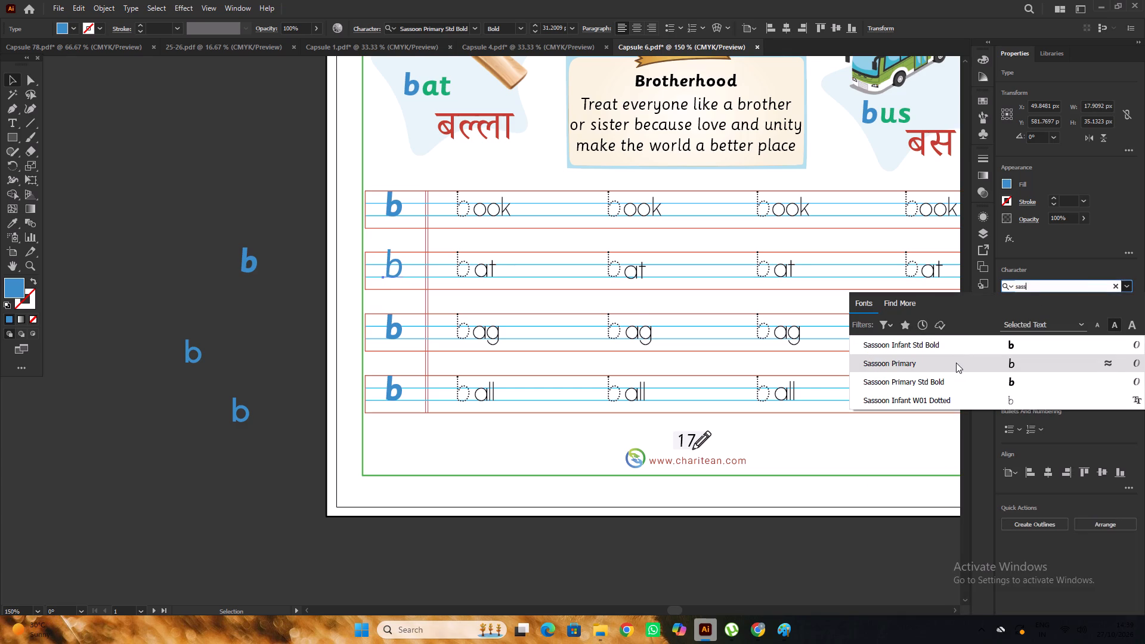
pyautogui.click(956, 363)
# Scale the blue "b" in the "bat" row down slightly to fit the writing lines, and deselect it.
pyautogui.keyDown('alt'); pyautogui.scroll(3, 375, 264); pyautogui.keyUp('alt')
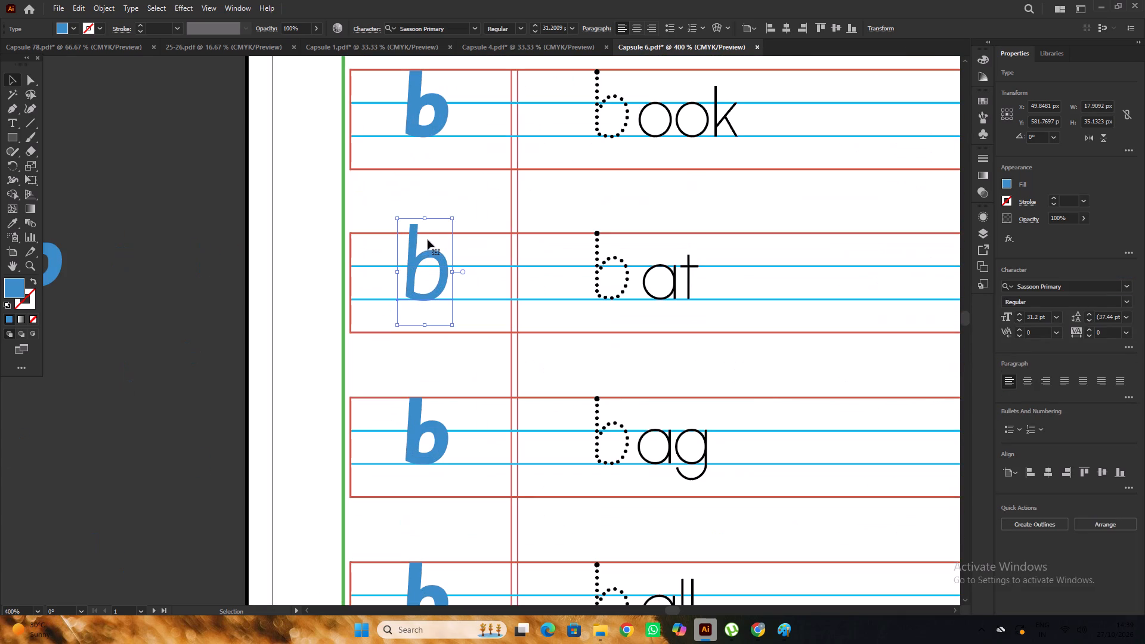
pyautogui.keyDown('shift'); pyautogui.moveTo(450, 219); pyautogui.dragTo(449, 227); pyautogui.keyUp('shift')
pyautogui.keyDown('alt'); pyautogui.scroll(-2, 449, 227); pyautogui.keyUp('alt')
pyautogui.click(265, 219)
# Delete the bold blue "b" at the start of the "book" row on page 17.
pyautogui.scroll(3, 298, 233)
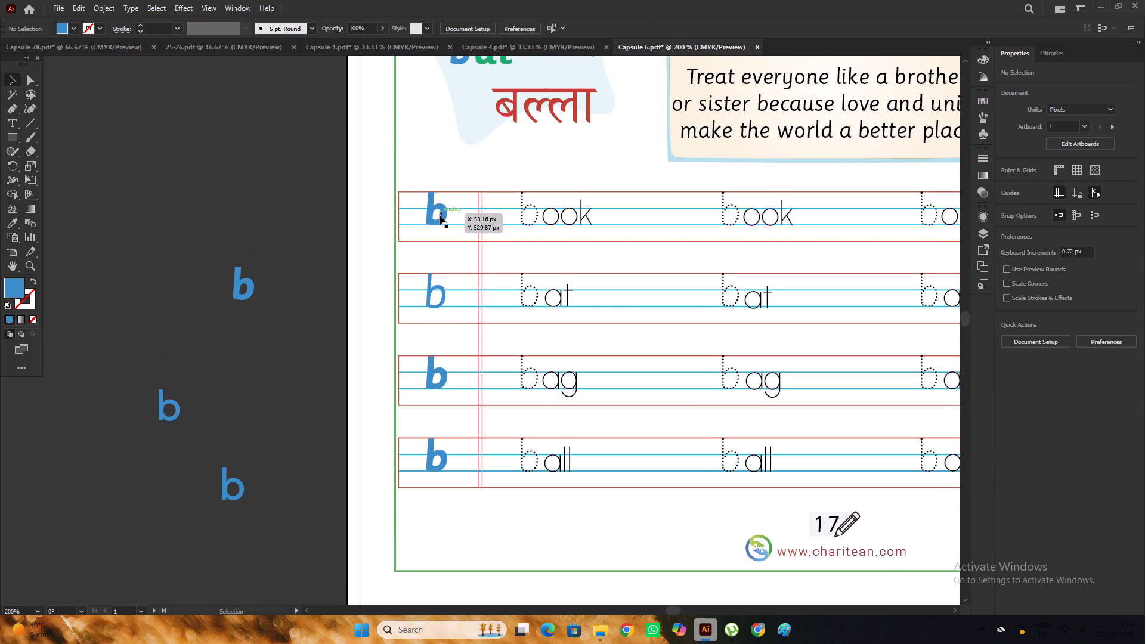
pyautogui.click(440, 215)
pyautogui.press('Delete')
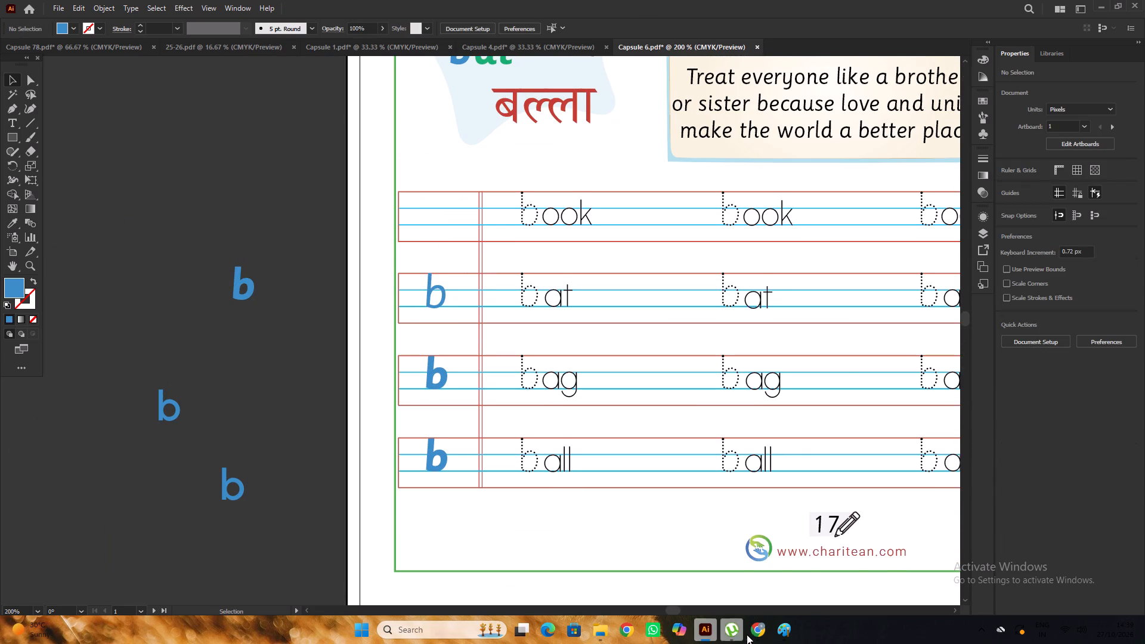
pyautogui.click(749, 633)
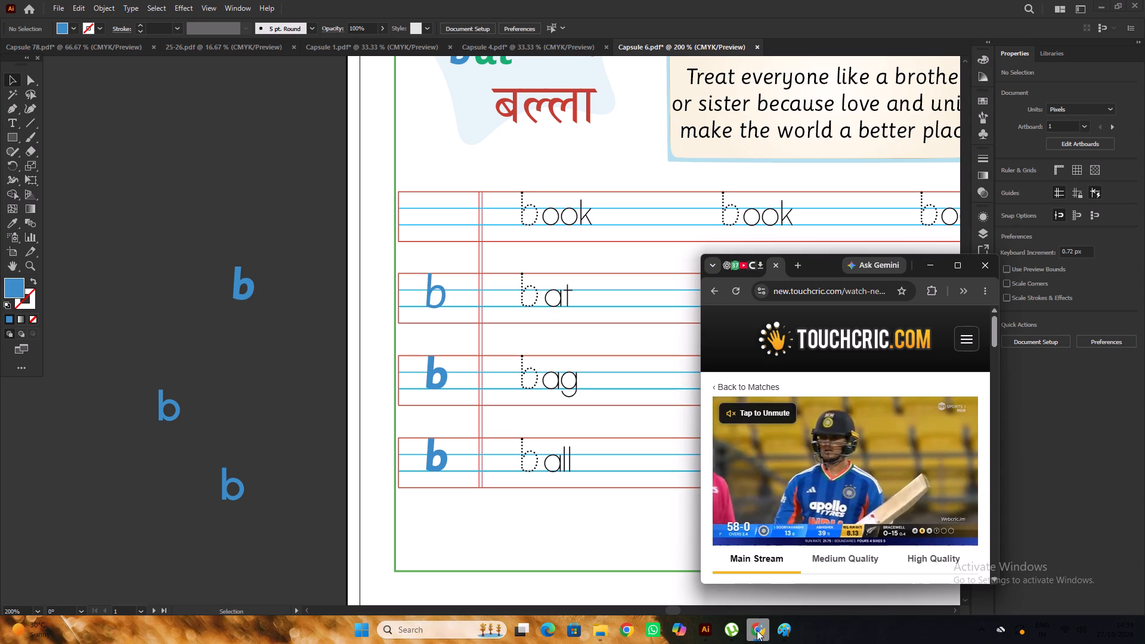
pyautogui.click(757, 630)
# Delete the bold blue "b" at the start of the "bag" row and the "ball" row on page 17.
pyautogui.scroll(-2, 669, 478)
pyautogui.click(450, 349)
pyautogui.click(446, 347)
pyautogui.press('Delete')
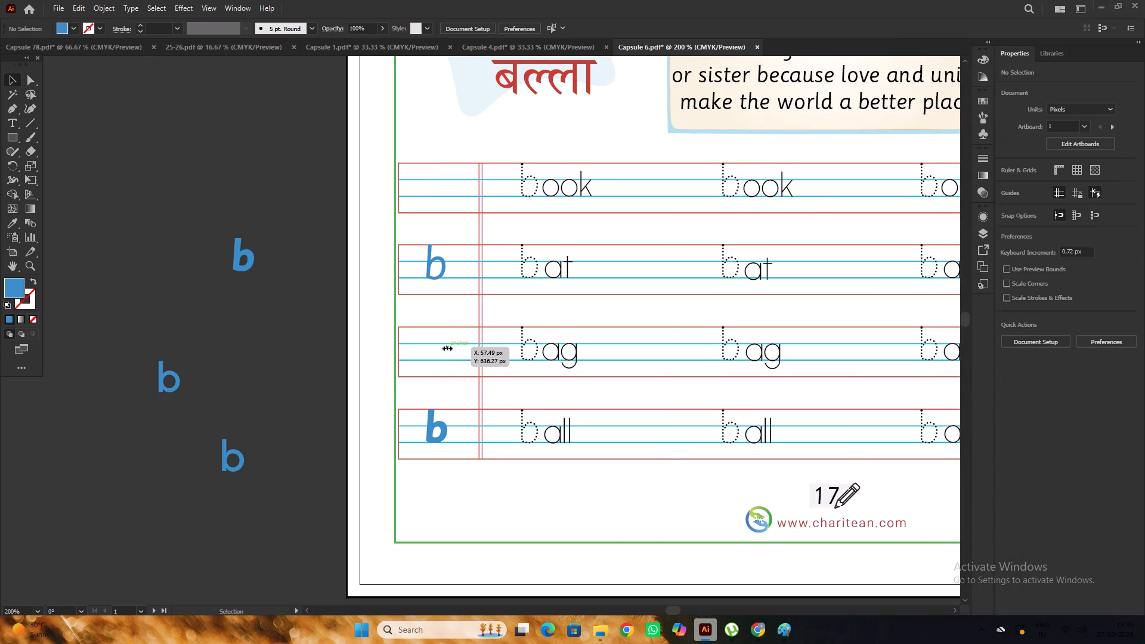
pyautogui.click(440, 432)
pyautogui.press('Delete')
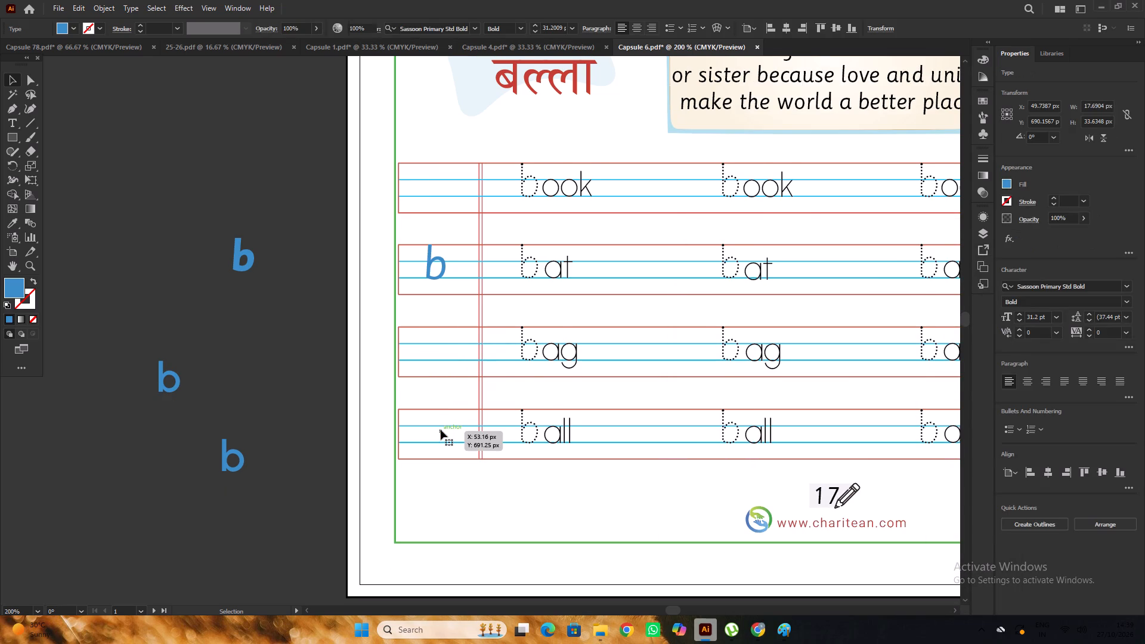
# Duplicate the blue Sassoon Primary "b" from the "bat" row into the start of the "book" row and deselect it.
pyautogui.click(447, 266)
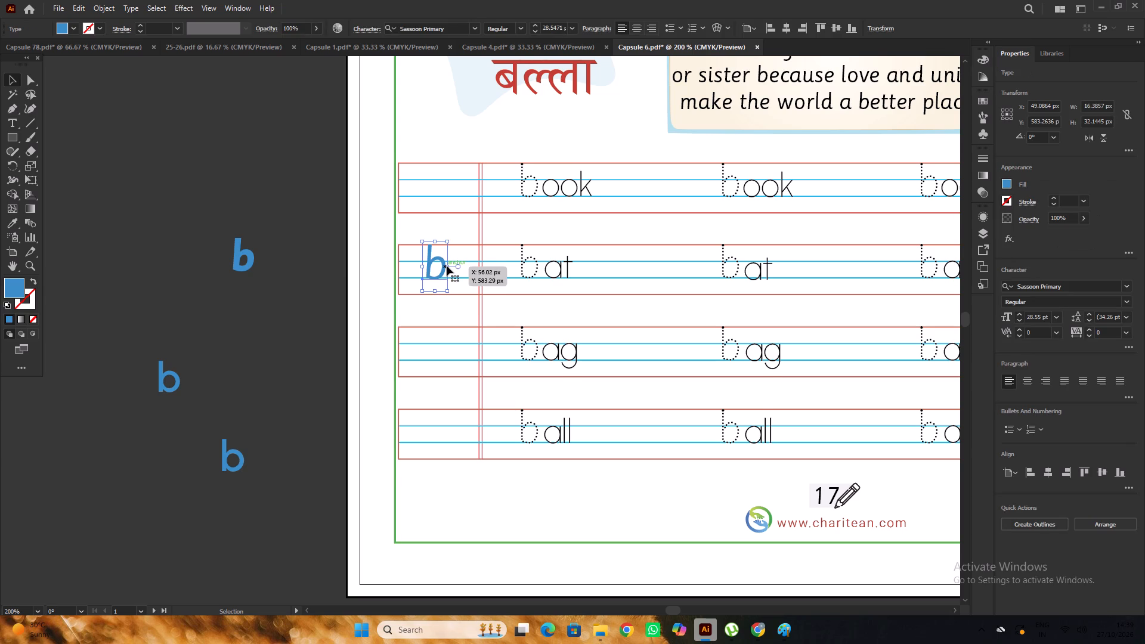
pyautogui.scroll(2, 440, 270)
pyautogui.keyDown('alt'); pyautogui.moveTo(443, 297); pyautogui.dragTo(450, 212); pyautogui.keyUp('alt')
pyautogui.scroll(-2, 450, 212)
pyautogui.click(318, 189)
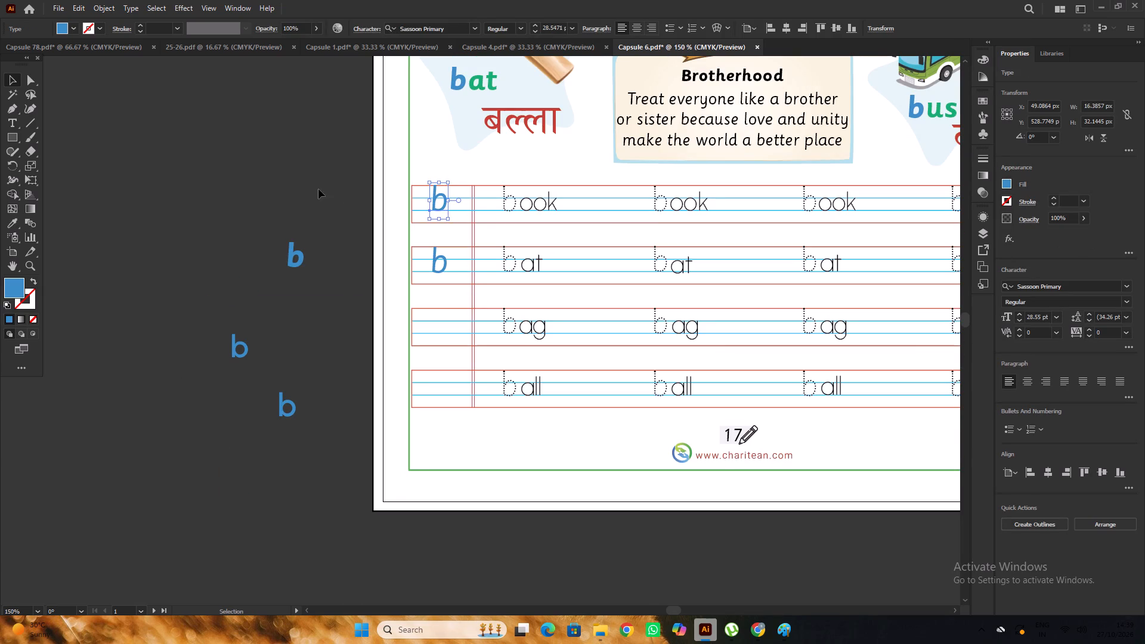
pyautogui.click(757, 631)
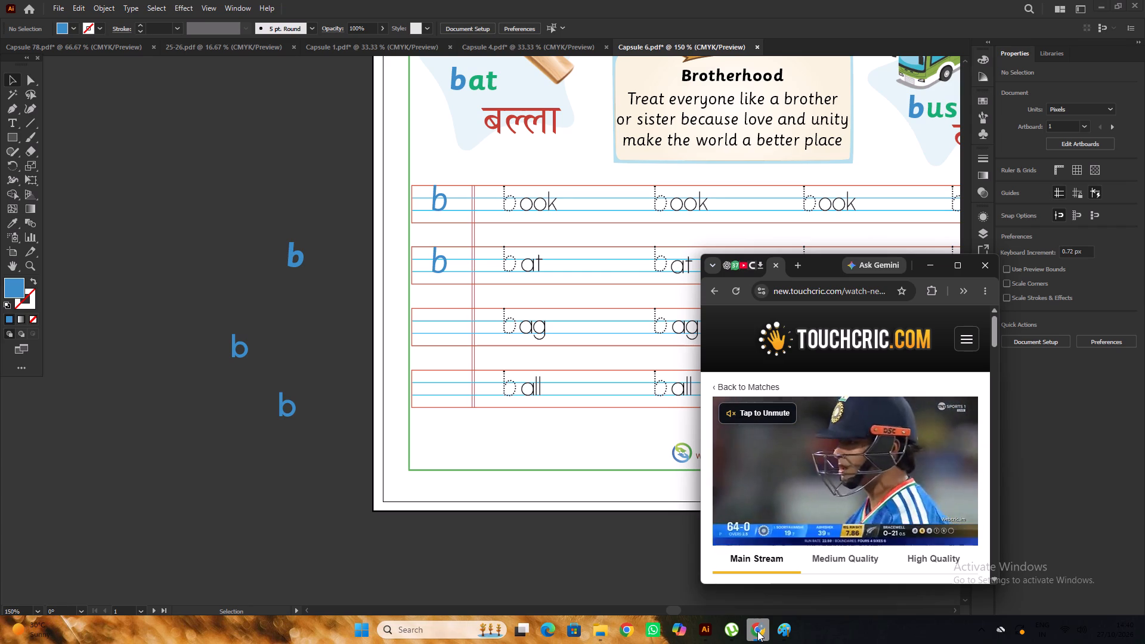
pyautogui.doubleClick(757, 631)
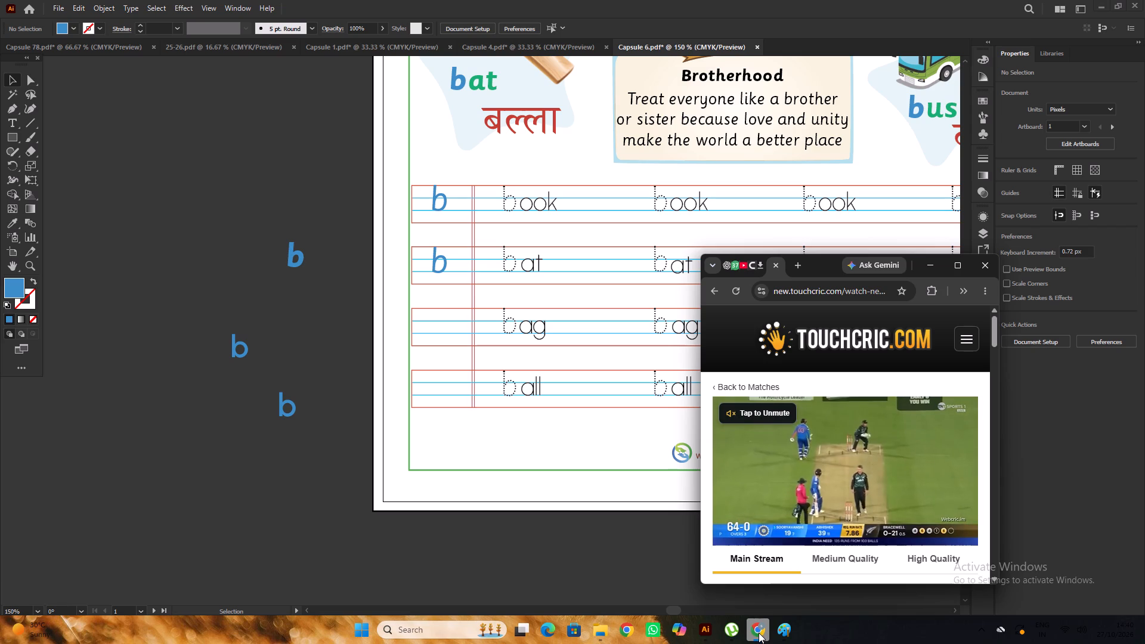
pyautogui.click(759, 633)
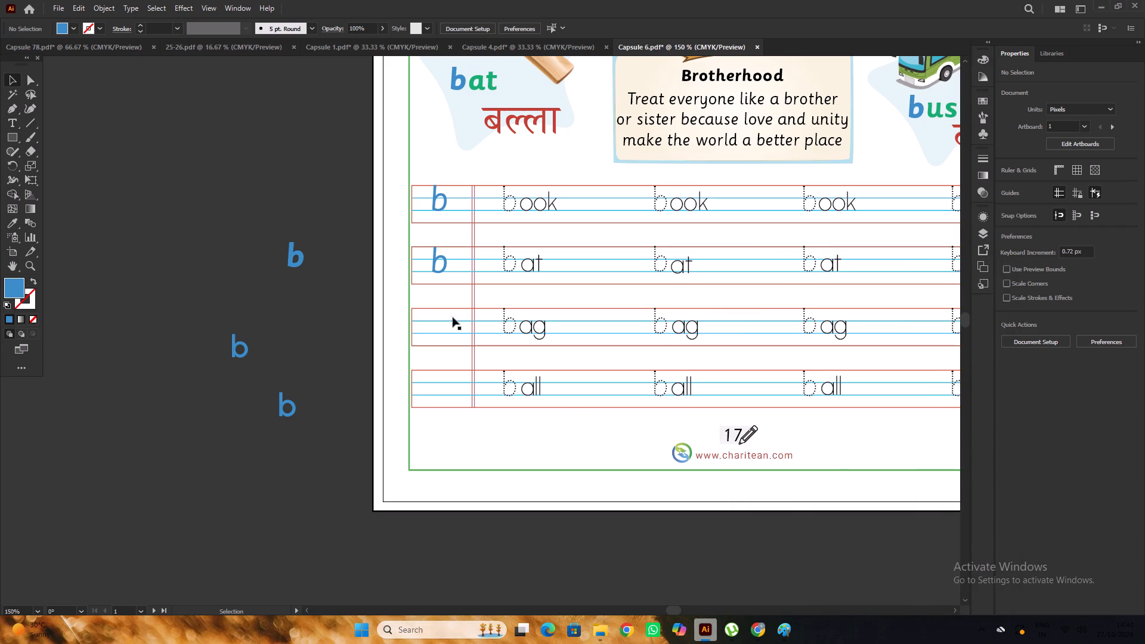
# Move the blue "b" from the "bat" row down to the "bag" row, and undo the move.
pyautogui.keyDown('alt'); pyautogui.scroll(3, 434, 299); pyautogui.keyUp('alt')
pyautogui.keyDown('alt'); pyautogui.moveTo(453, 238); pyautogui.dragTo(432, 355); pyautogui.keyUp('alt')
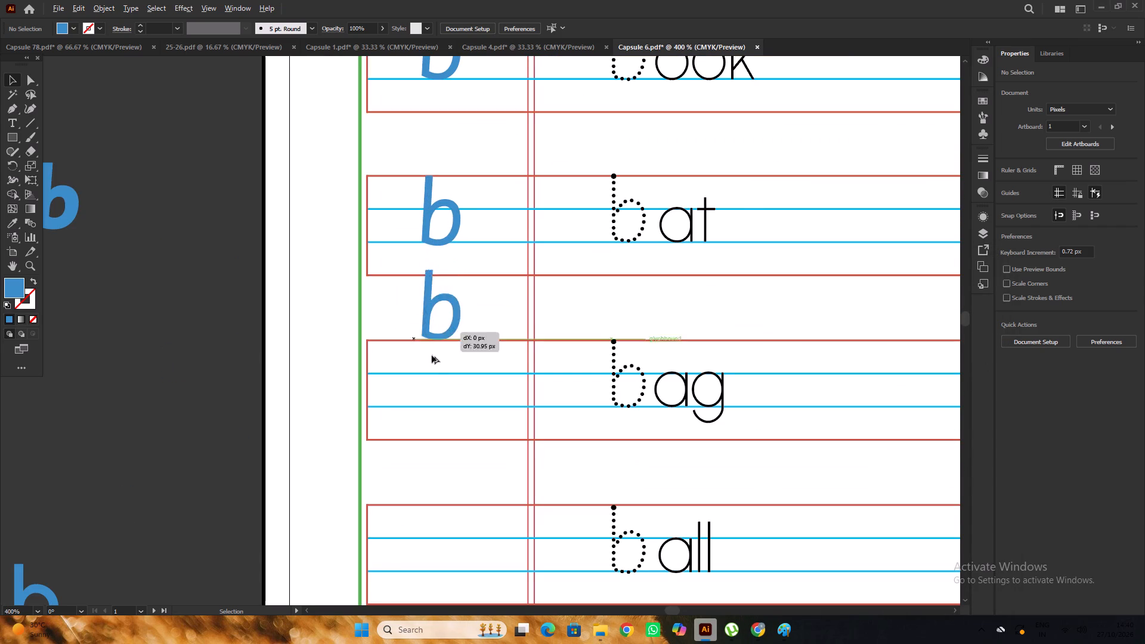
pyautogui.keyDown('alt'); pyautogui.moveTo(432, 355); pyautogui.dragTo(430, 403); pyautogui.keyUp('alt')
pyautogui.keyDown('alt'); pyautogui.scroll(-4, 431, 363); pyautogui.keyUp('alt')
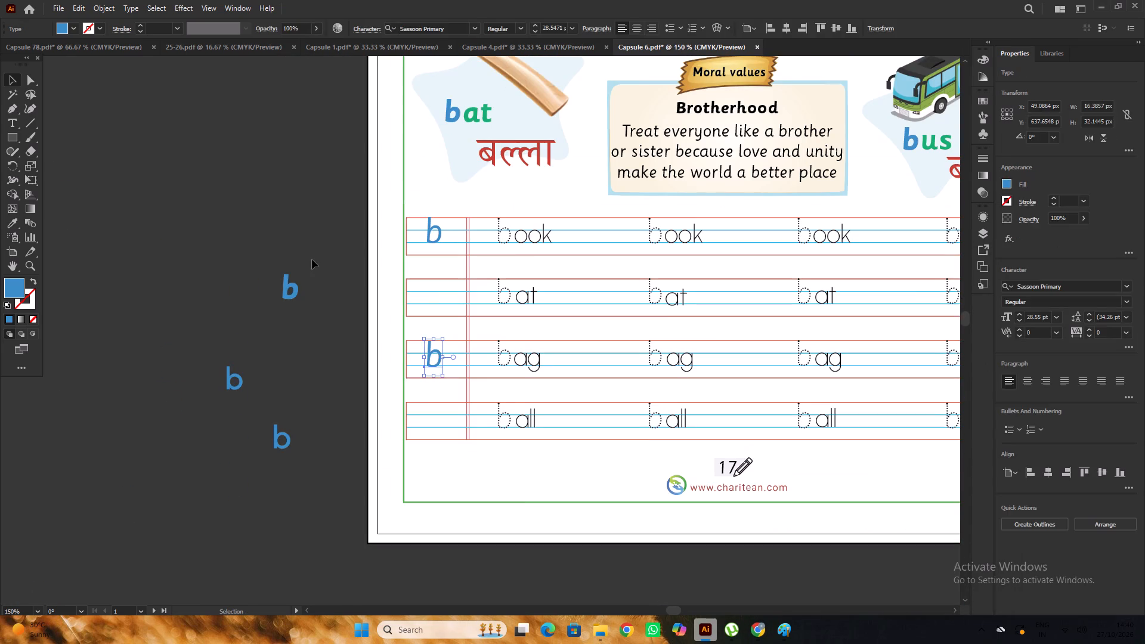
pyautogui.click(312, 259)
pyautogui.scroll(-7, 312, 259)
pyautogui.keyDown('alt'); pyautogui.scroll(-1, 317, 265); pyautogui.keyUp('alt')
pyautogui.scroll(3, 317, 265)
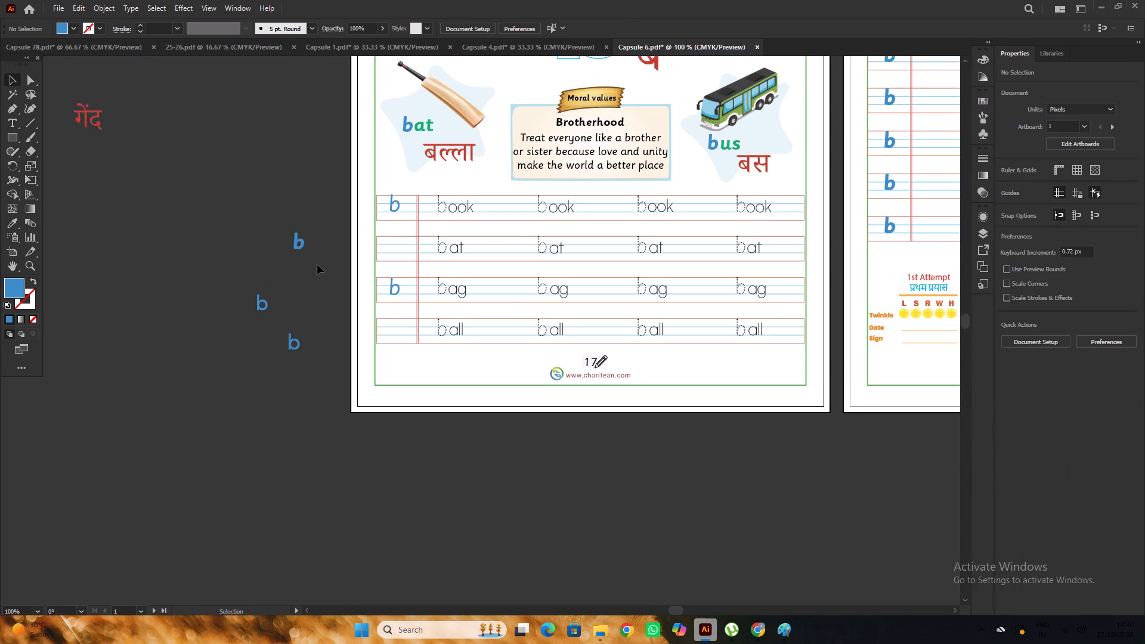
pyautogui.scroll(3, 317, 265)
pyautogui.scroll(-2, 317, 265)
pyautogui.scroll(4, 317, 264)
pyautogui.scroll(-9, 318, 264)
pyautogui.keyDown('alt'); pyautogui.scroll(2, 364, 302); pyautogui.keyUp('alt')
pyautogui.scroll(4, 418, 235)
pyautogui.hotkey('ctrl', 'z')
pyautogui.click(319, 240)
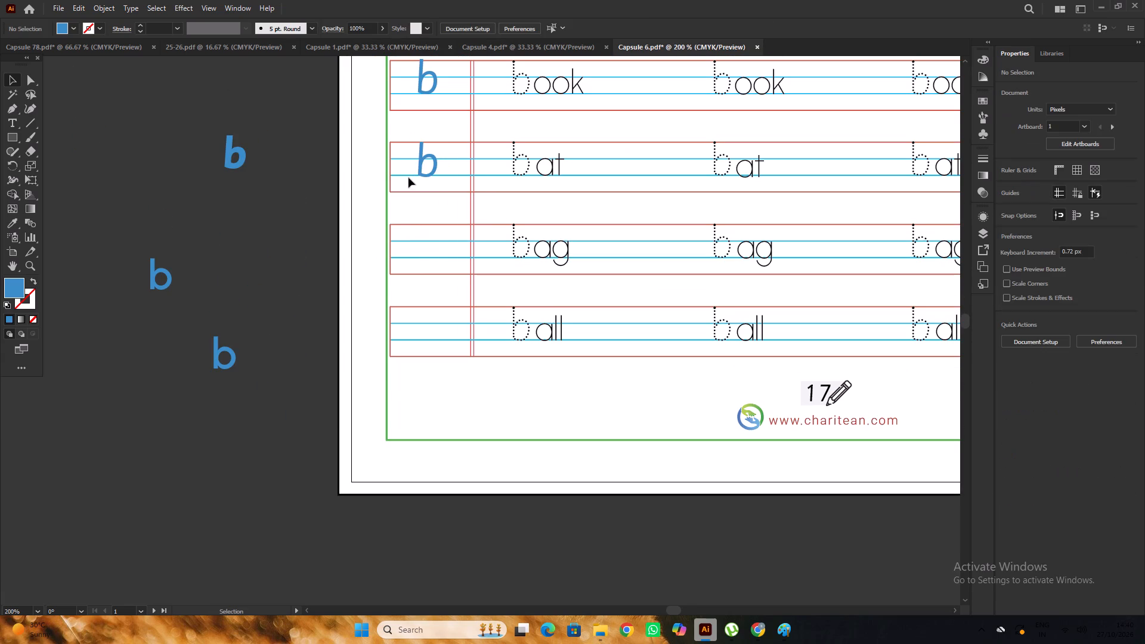
# Place copies of the blue "b" from the "bat" row at the start of the "bag" and "ball" rows.
pyautogui.keyDown('alt'); pyautogui.moveTo(429, 178); pyautogui.dragTo(422, 261); pyautogui.keyUp('alt')
pyautogui.scroll(-3, 422, 261)
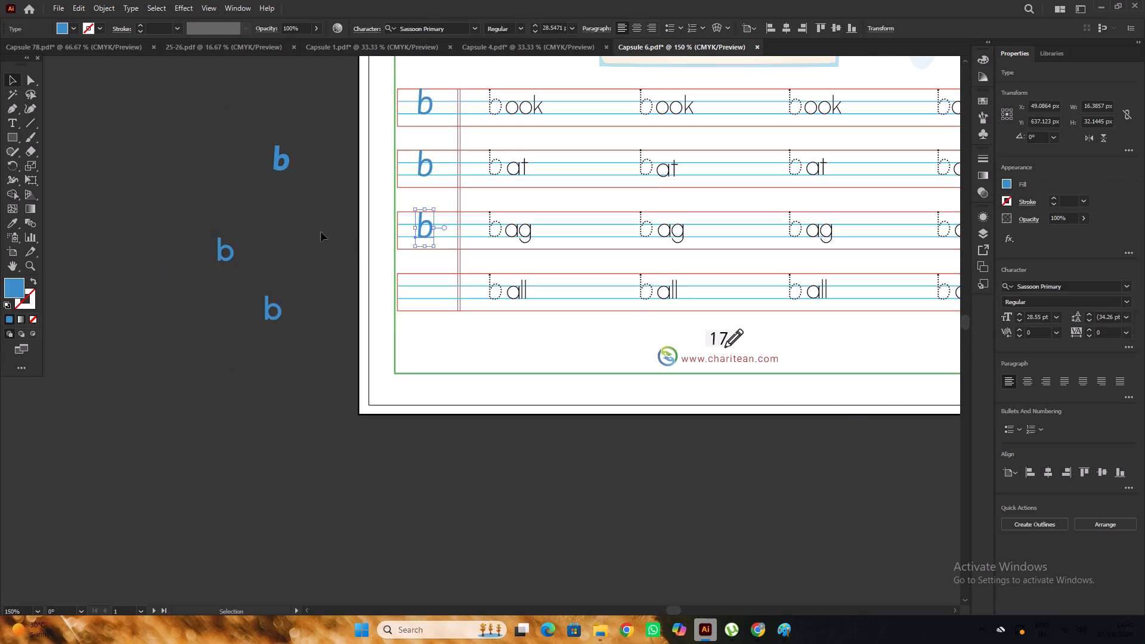
pyautogui.click(315, 228)
pyautogui.scroll(-4, 315, 226)
pyautogui.keyDown('alt'); pyautogui.scroll(2, 420, 190); pyautogui.keyUp('alt')
pyautogui.keyDown('alt'); pyautogui.moveTo(430, 189); pyautogui.dragTo(417, 272); pyautogui.keyUp('alt')
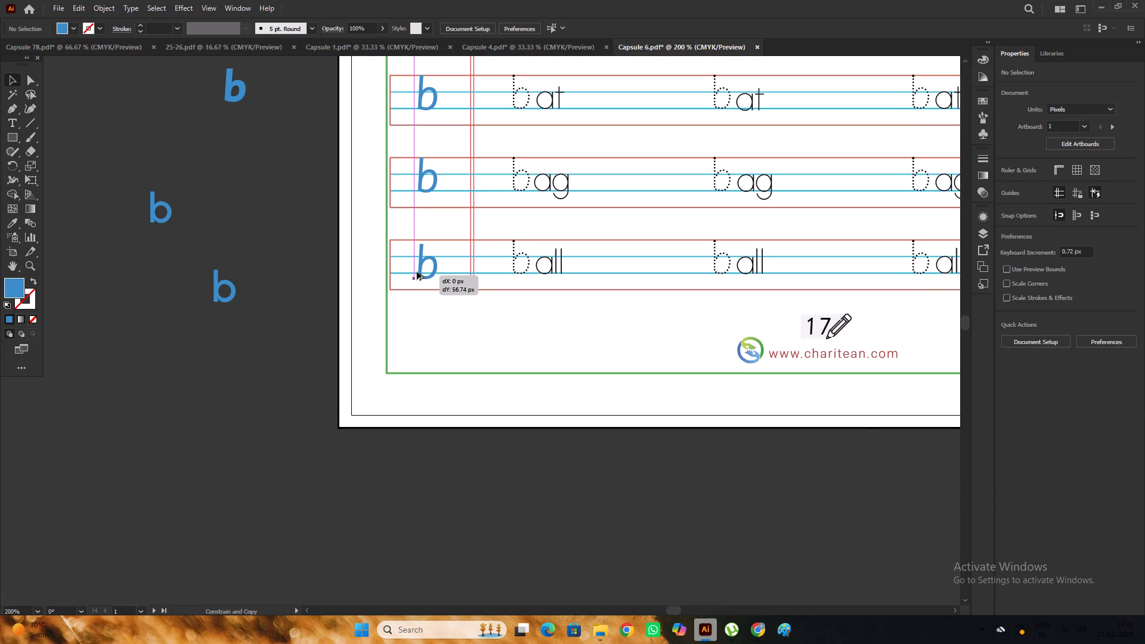
pyautogui.keyDown('alt'); pyautogui.moveTo(417, 272); pyautogui.dragTo(417, 271); pyautogui.keyUp('alt')
pyautogui.keyDown('alt'); pyautogui.scroll(-2, 413, 265); pyautogui.keyUp('alt')
pyautogui.click(345, 234)
pyautogui.scroll(3, 455, 304)
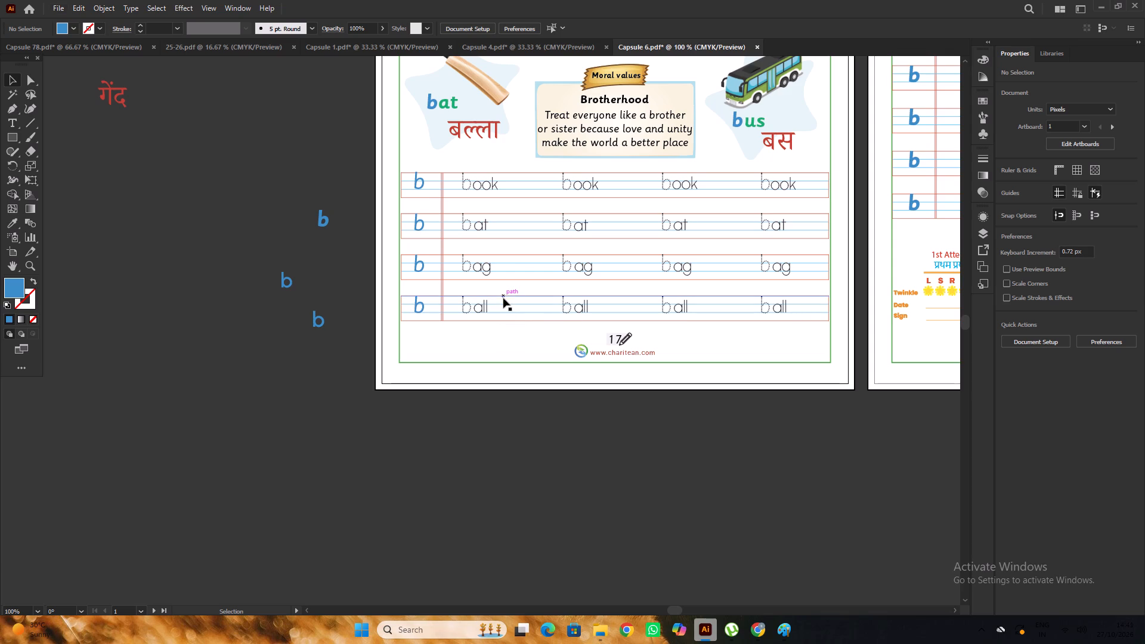
# Check the font of the "ook" letters in the second "book" on page 17.
pyautogui.press('space')
pyautogui.moveTo(640, 408); pyautogui.dragTo(549, 447)
pyautogui.click(497, 225)
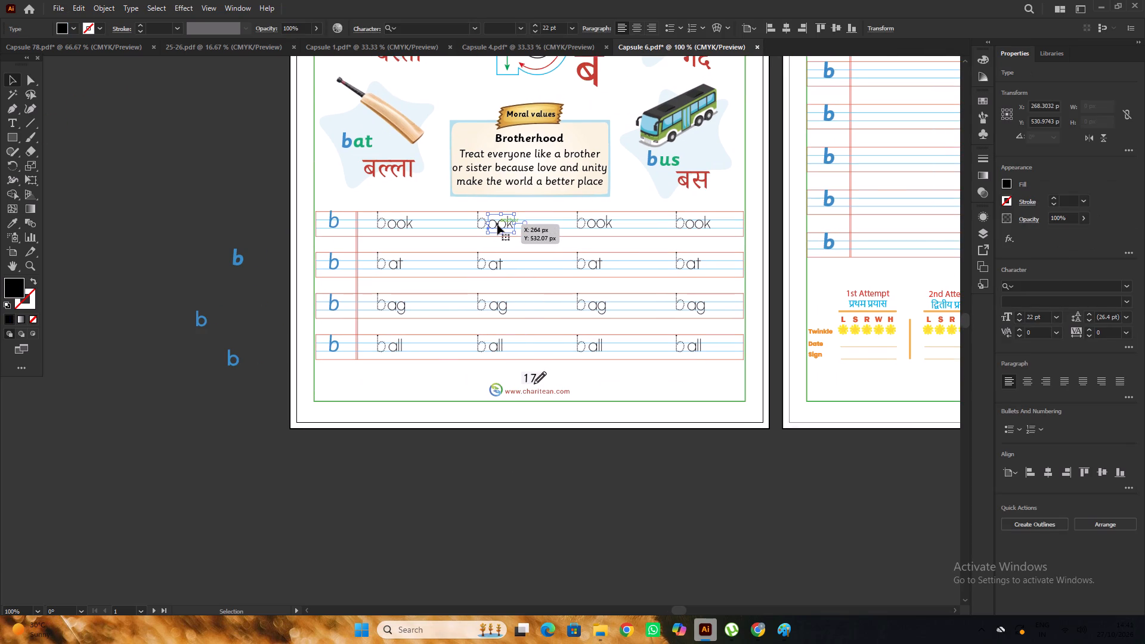
pyautogui.scroll(3, 432, 241)
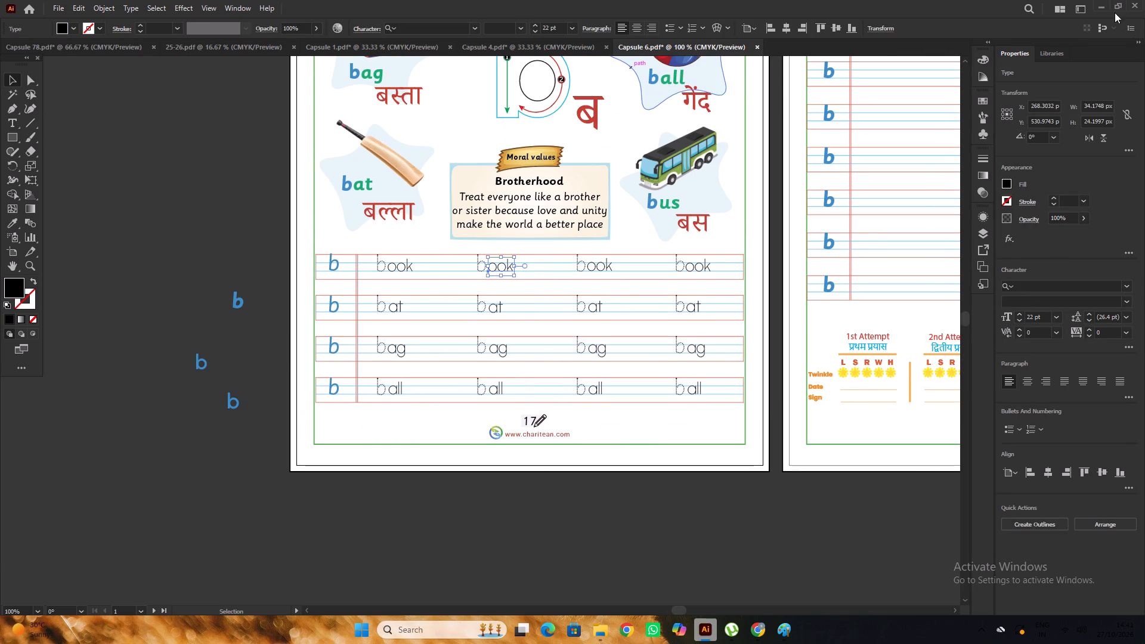
# Switch to File Explorer and open the Capsule 3 PDF from the PRINT FINAL folder in Illustrator.
pyautogui.click(1098, 2)
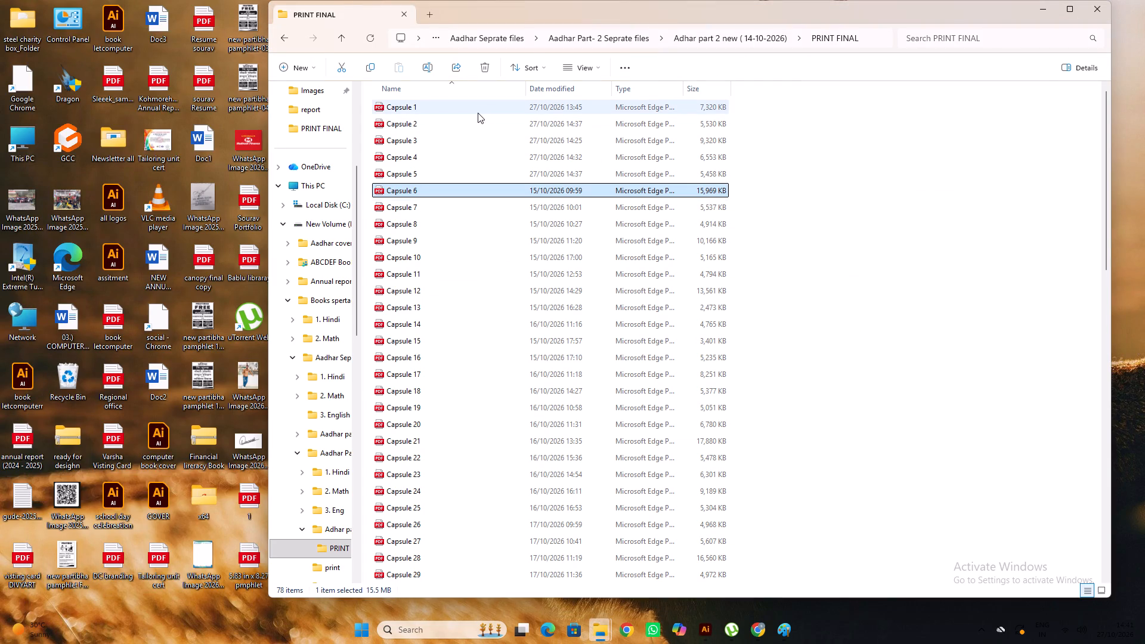
pyautogui.click(472, 123)
pyautogui.click(468, 138)
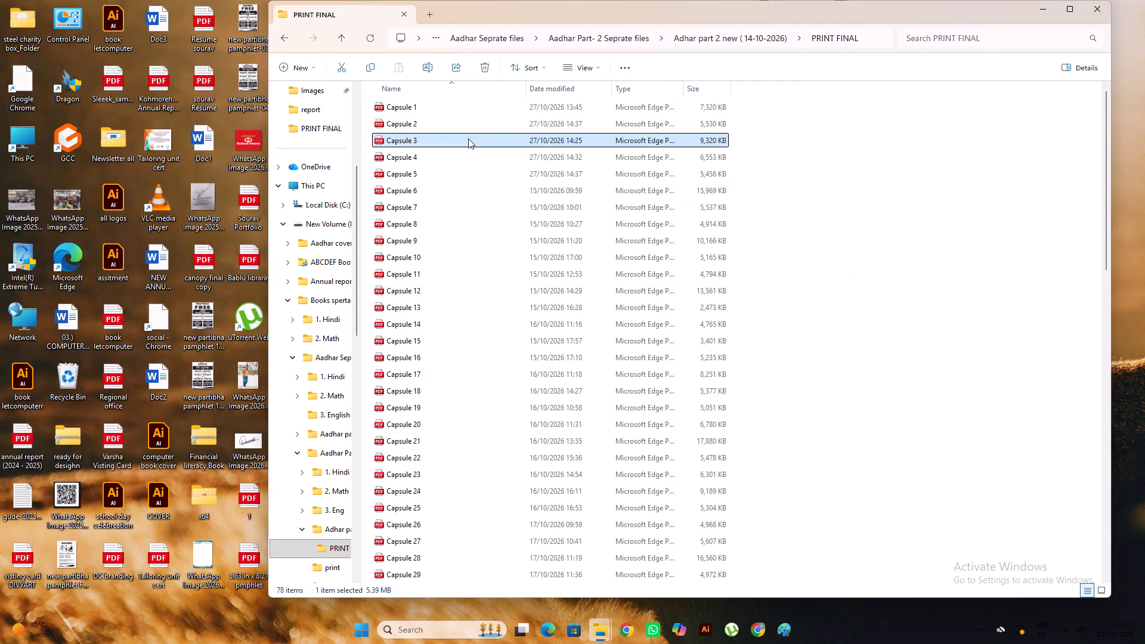
pyautogui.rightClick(468, 138)
pyautogui.click(692, 207)
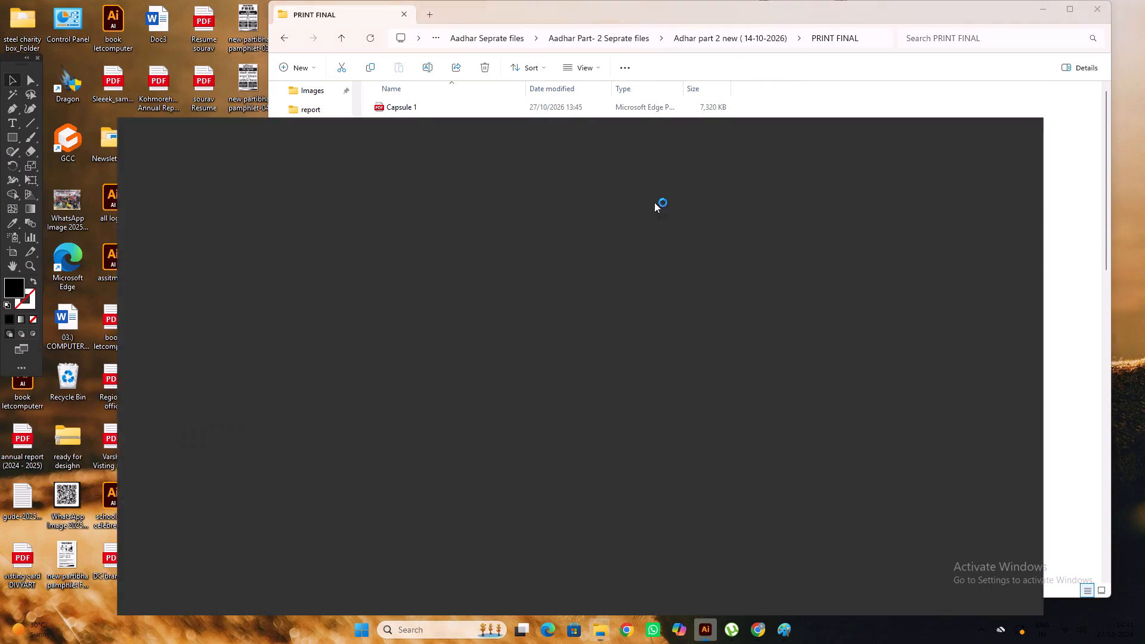
# Inspect the font of the first "xe" in the "axe" row on page 07, searching the fonts for "sass".
pyautogui.scroll(-4, 586, 219)
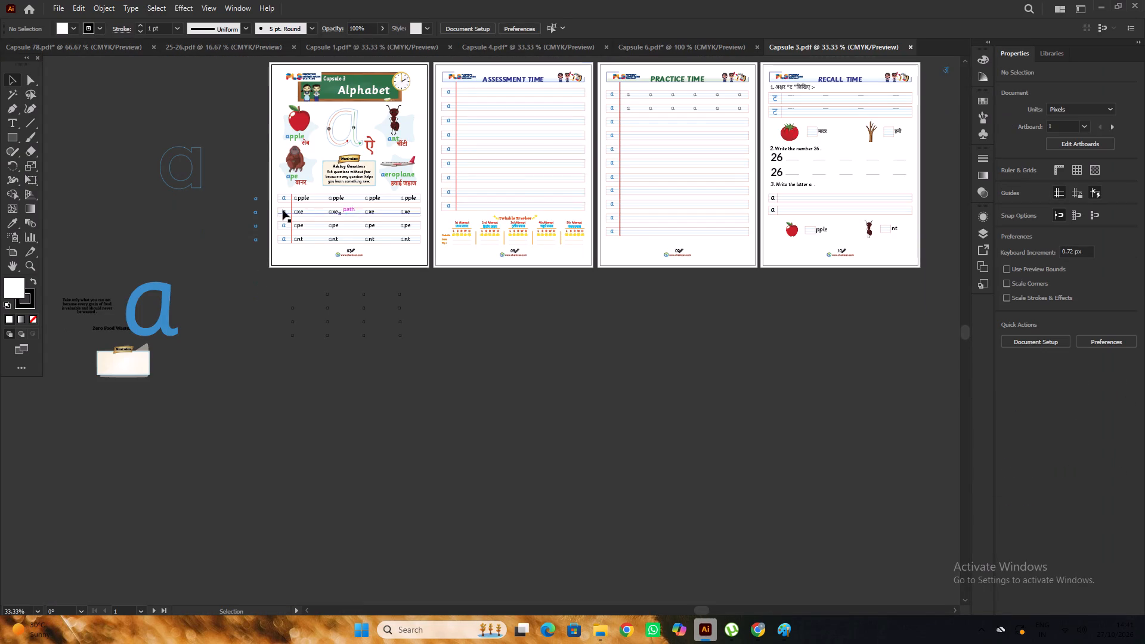
pyautogui.keyDown('alt'); pyautogui.scroll(4, 273, 210); pyautogui.keyUp('alt')
pyautogui.click(439, 228)
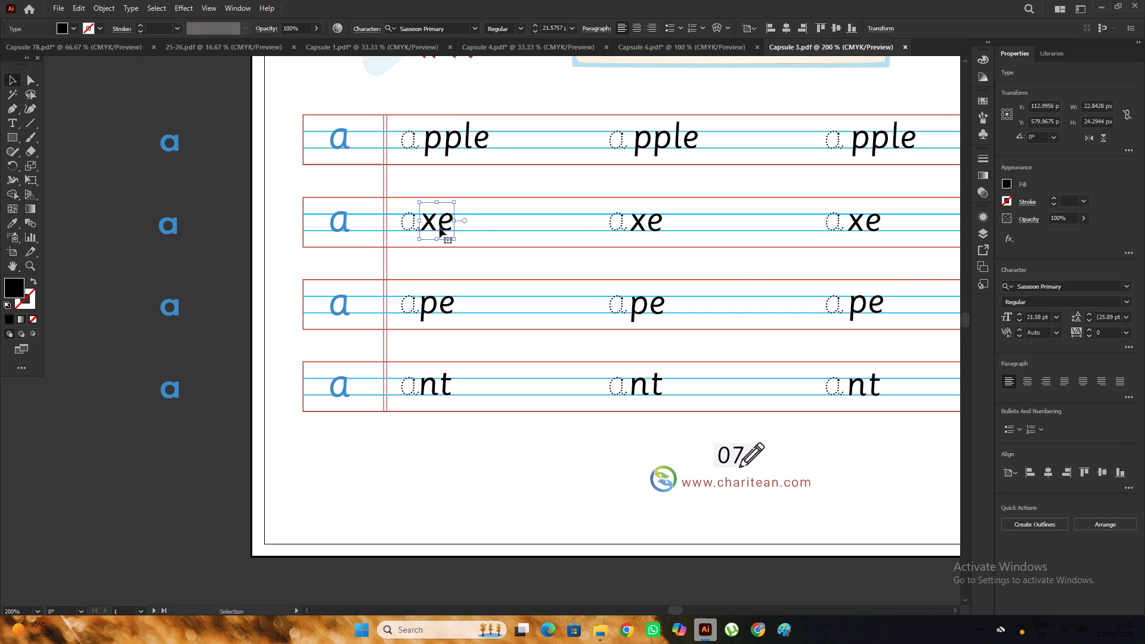
pyautogui.keyDown('alt'); pyautogui.scroll(-1, 440, 227); pyautogui.keyUp('alt')
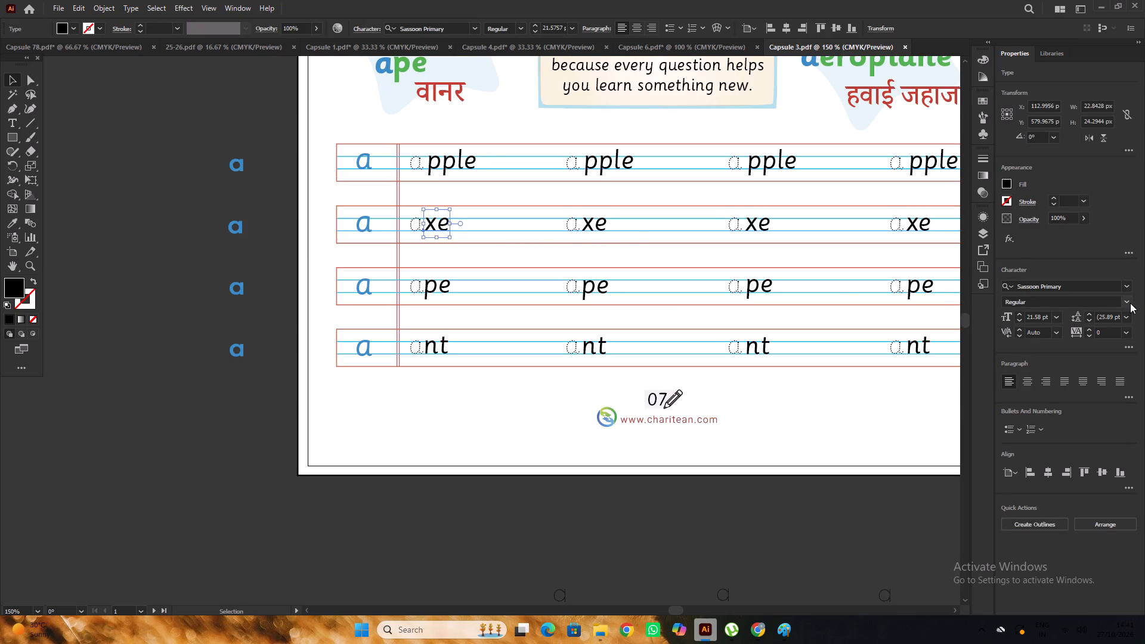
pyautogui.click(1130, 303)
pyautogui.click(1126, 301)
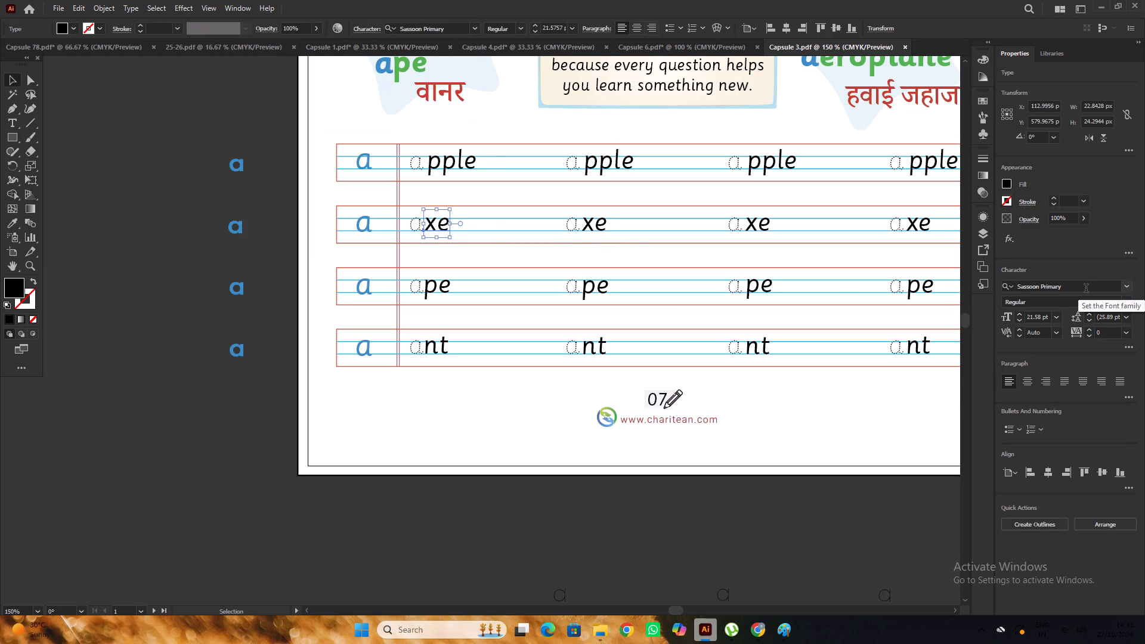
pyautogui.click(1086, 289)
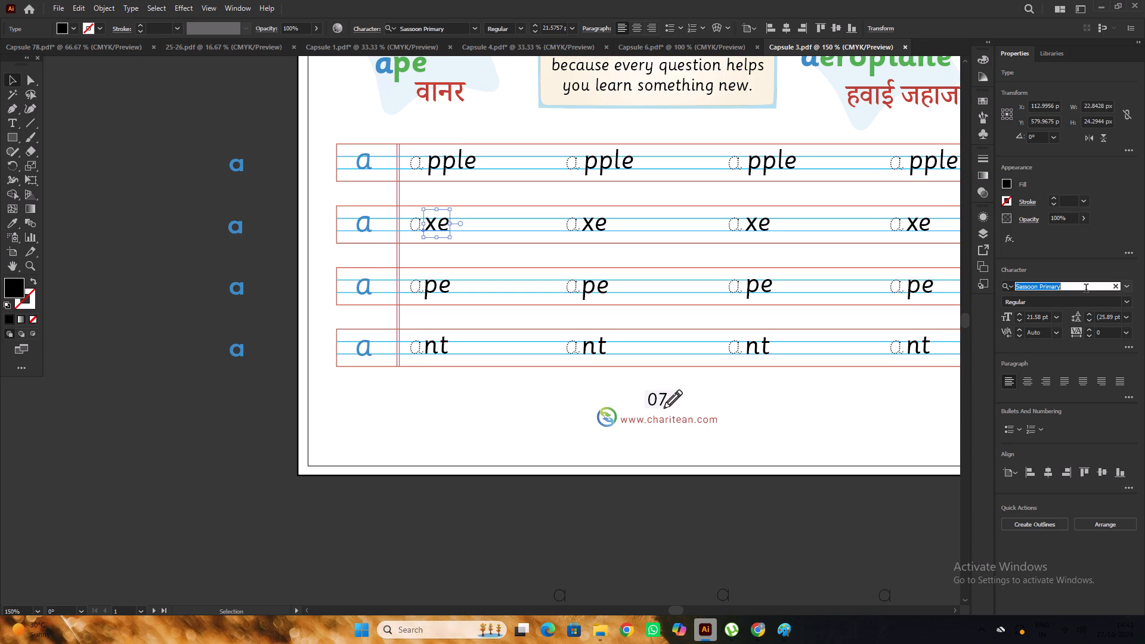
pyautogui.write('sa')
pyautogui.write('ss')
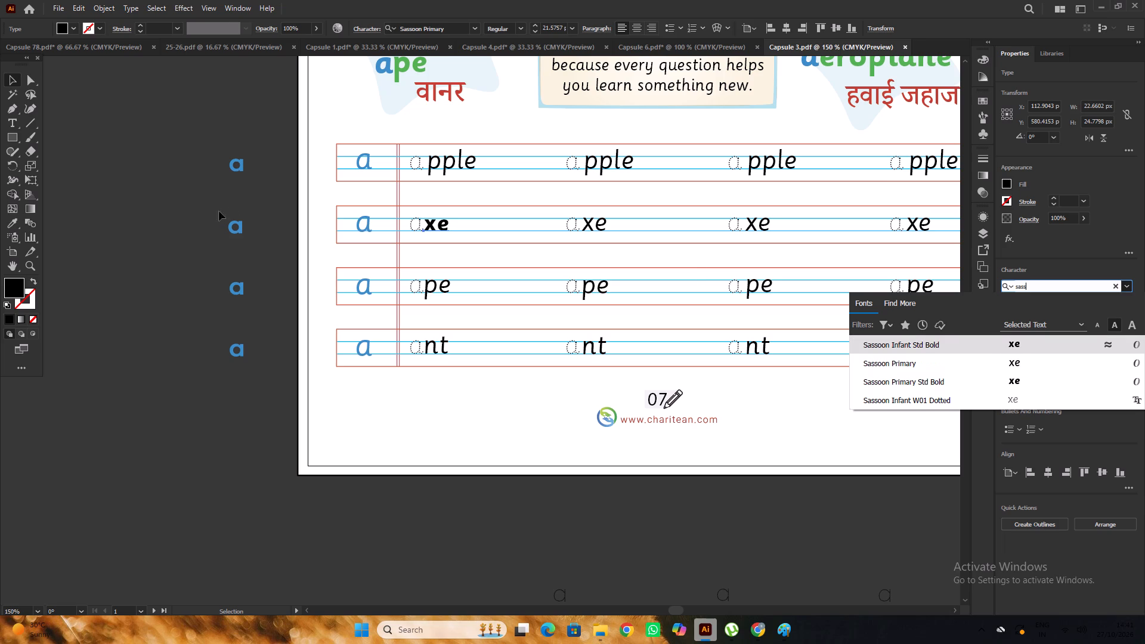
pyautogui.click(184, 201)
pyautogui.scroll(-2, 184, 201)
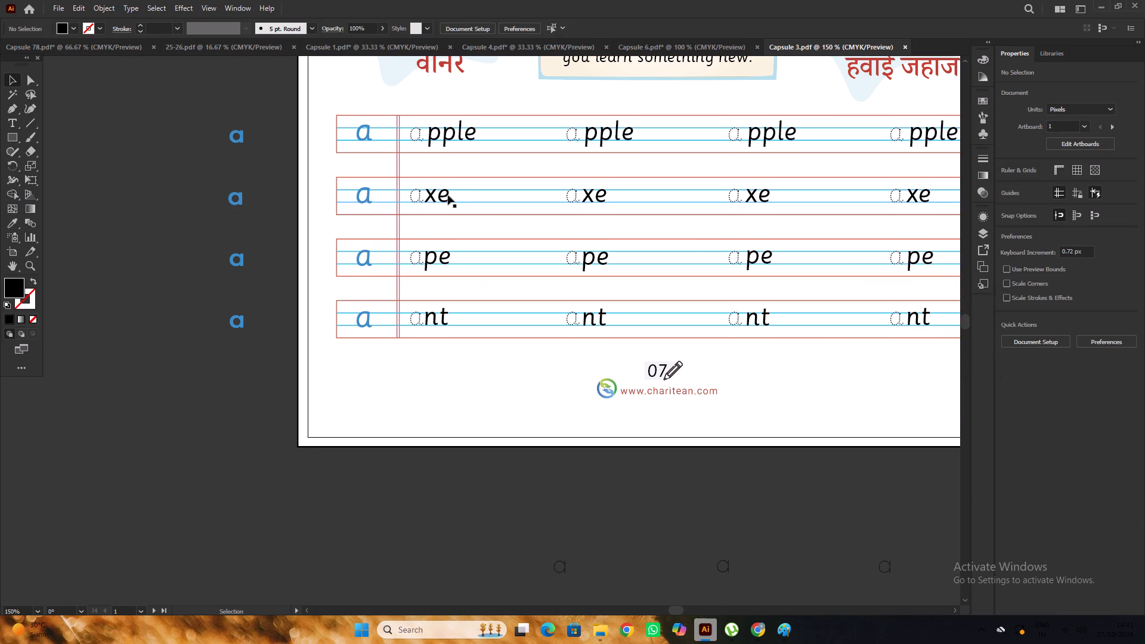
# Search the fonts for "sass" again, choose Sassoon Primary for the first "xe" on page 07, and deselect it.
pyautogui.click(447, 195)
pyautogui.click(1073, 290)
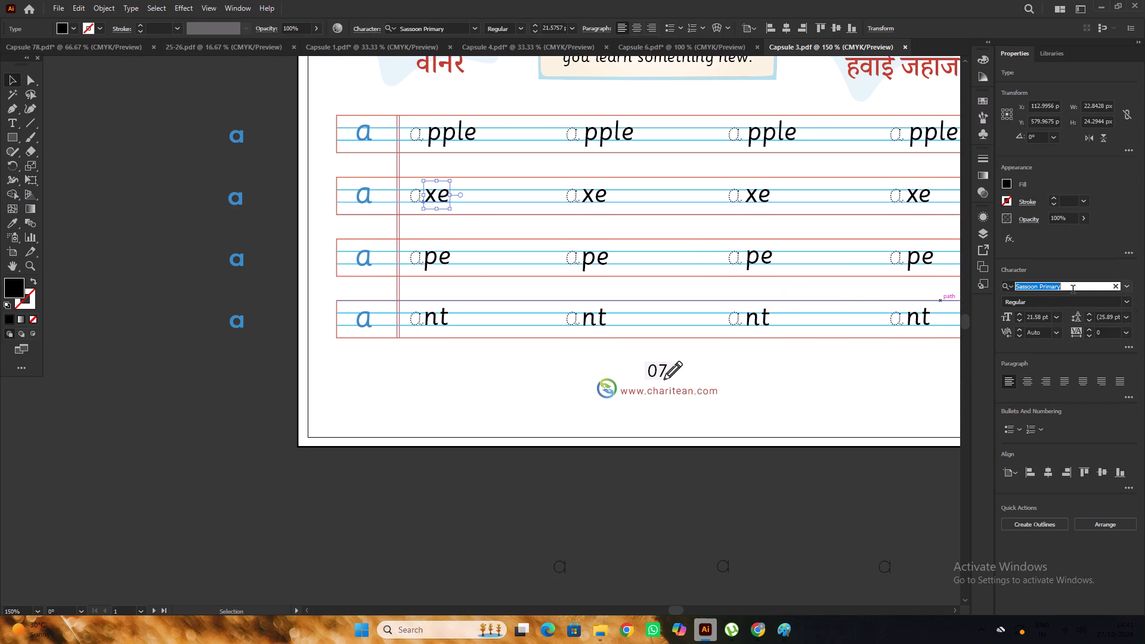
pyautogui.write('sass')
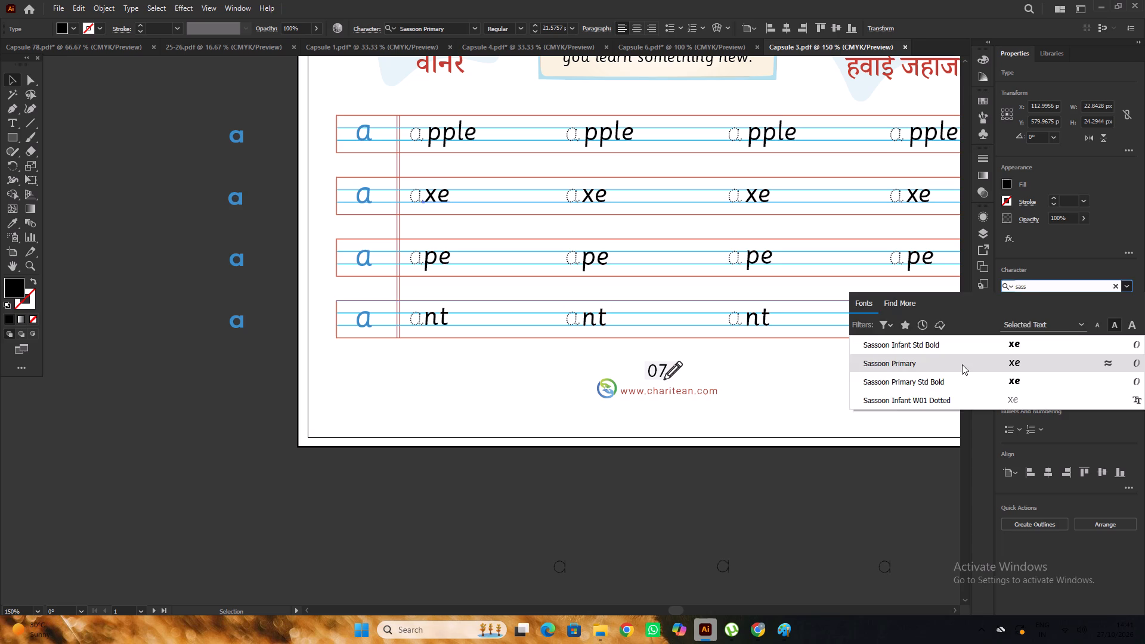
pyautogui.click(962, 364)
pyautogui.keyDown('alt'); pyautogui.scroll(3, 465, 196); pyautogui.keyUp('alt')
pyautogui.keyDown('alt'); pyautogui.scroll(-2, 450, 201); pyautogui.keyUp('alt')
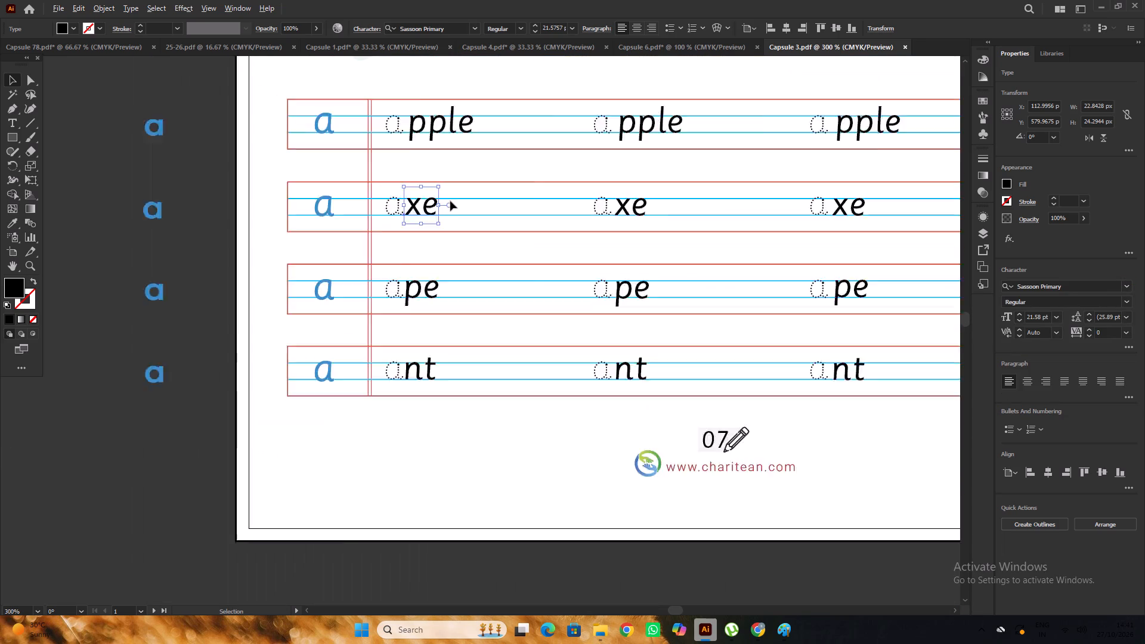
pyautogui.keyDown('alt'); pyautogui.scroll(-2, 450, 201); pyautogui.keyUp('alt')
pyautogui.click(225, 202)
pyautogui.scroll(2, 225, 203)
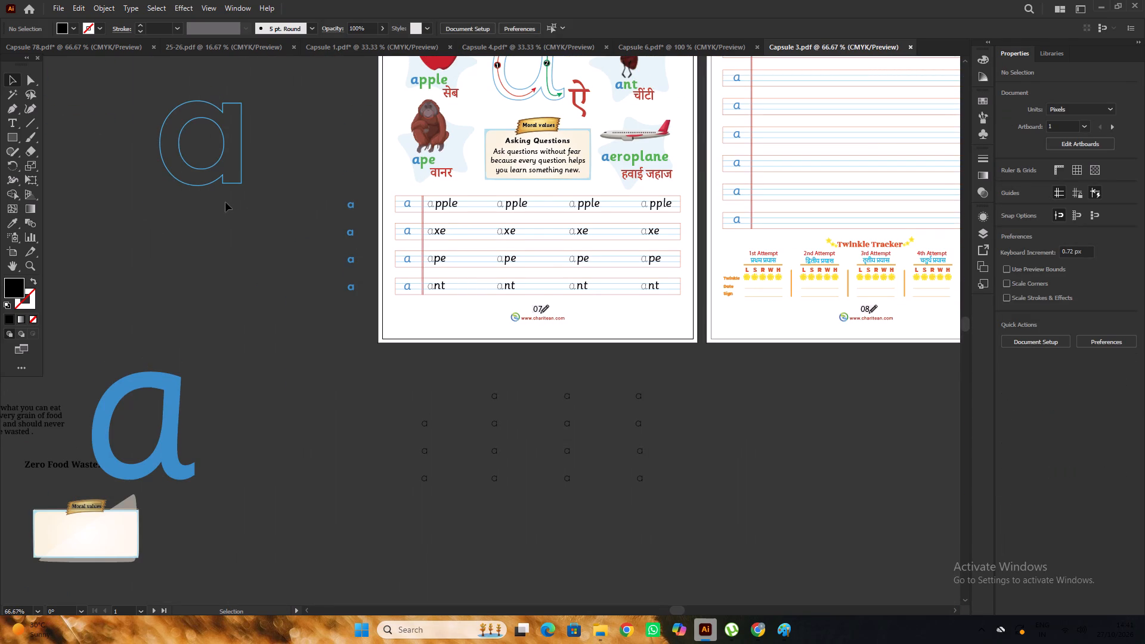
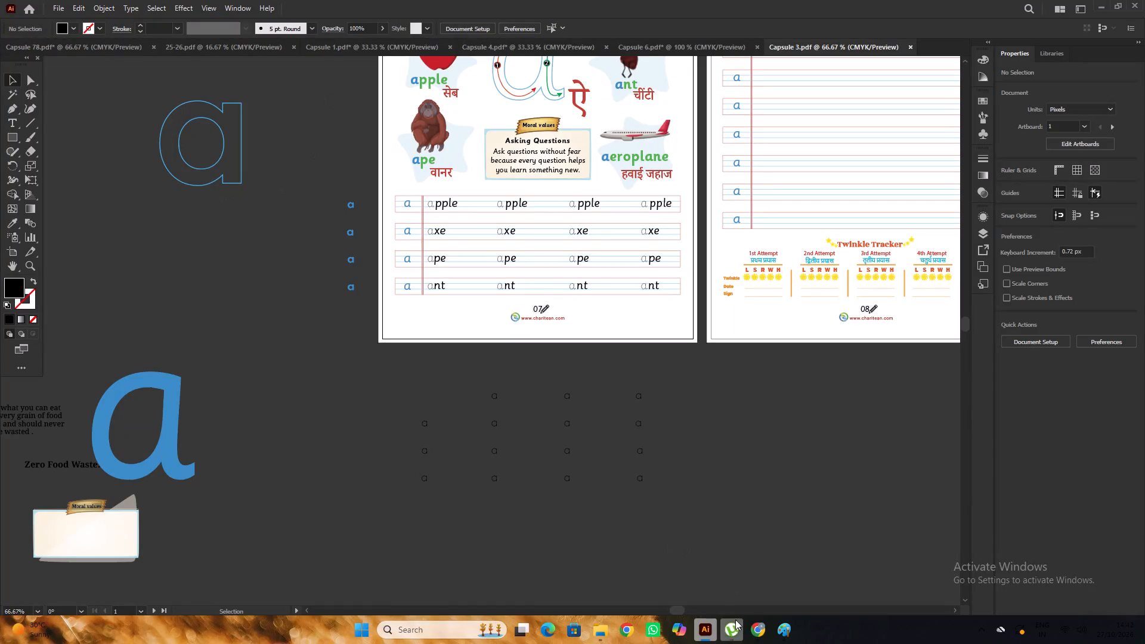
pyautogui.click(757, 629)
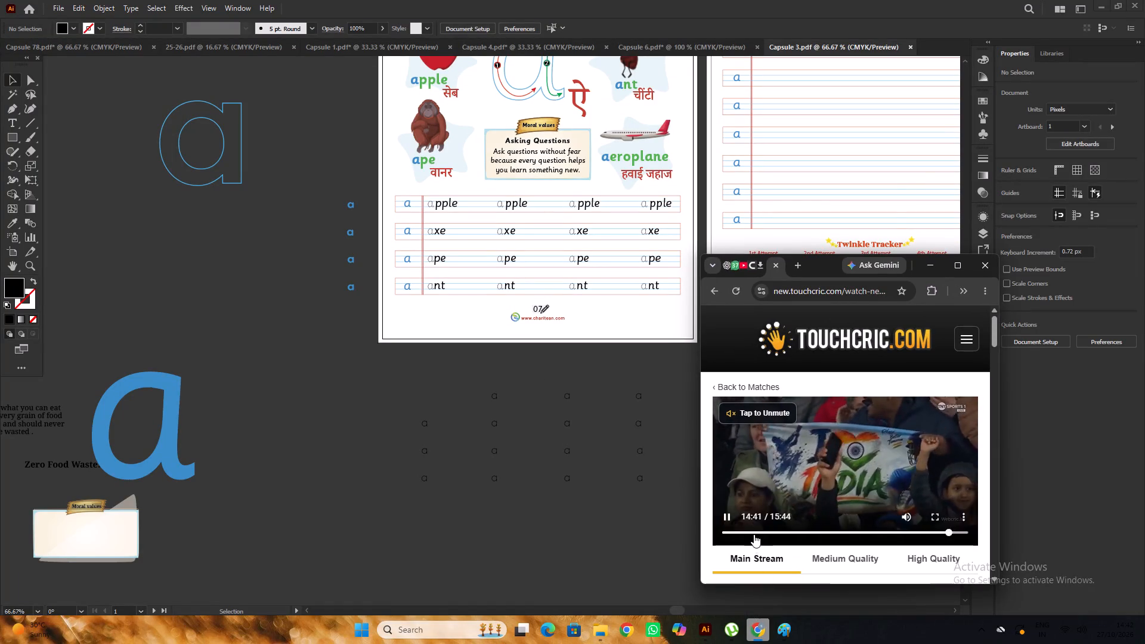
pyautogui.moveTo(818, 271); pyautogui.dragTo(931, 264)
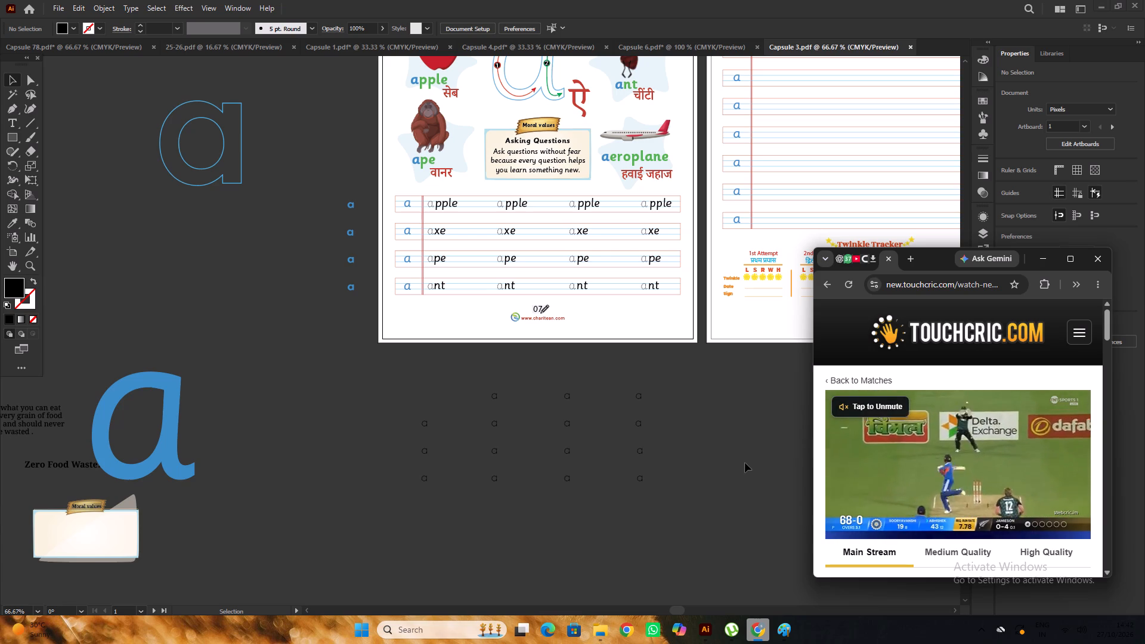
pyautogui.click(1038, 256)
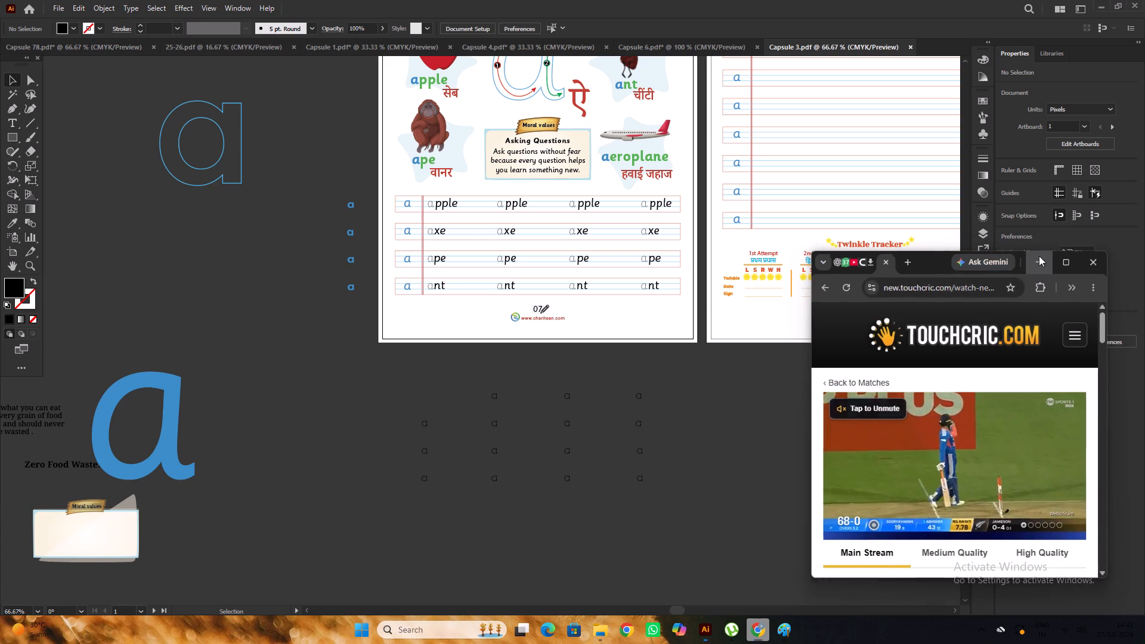
# Inspect the font of the third "pple" in the "apple" row on page 07, searching the fonts for "sass", and deselect it.
pyautogui.keyDown('alt'); pyautogui.scroll(3, 487, 260); pyautogui.keyUp('alt')
pyautogui.keyDown('alt'); pyautogui.scroll(-4, 487, 259); pyautogui.keyUp('alt')
pyautogui.scroll(-6, 637, 333)
pyautogui.scroll(1, 636, 315)
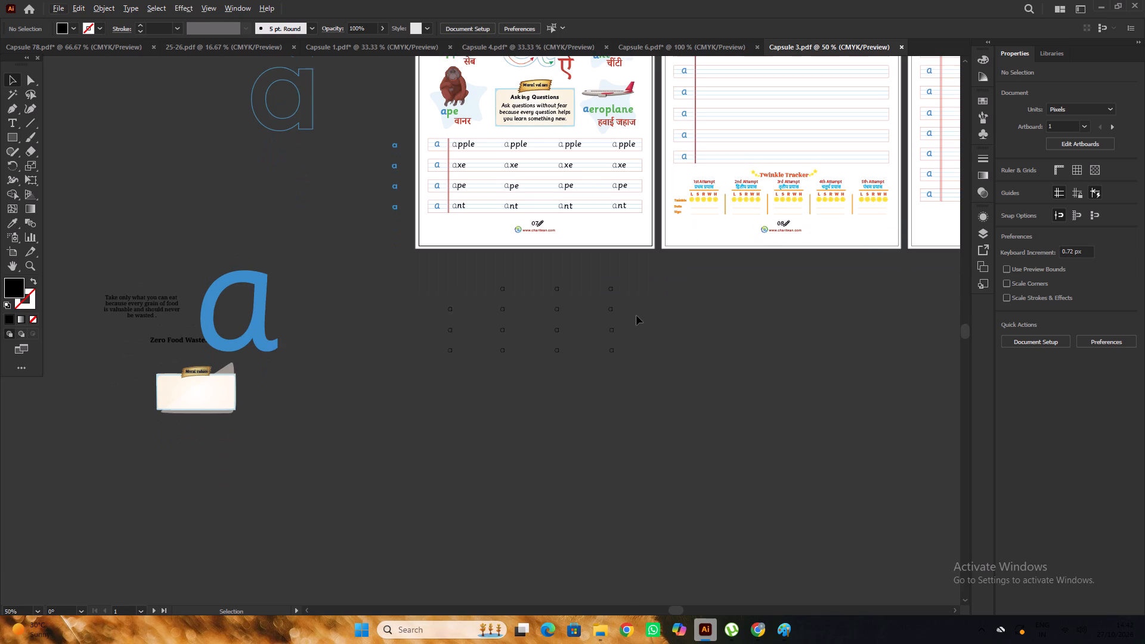
pyautogui.scroll(1, 636, 315)
pyautogui.press('space')
pyautogui.press('space')
pyautogui.press('space')
pyautogui.press('space')
pyautogui.moveTo(759, 332); pyautogui.dragTo(624, 346)
pyautogui.keyDown('alt'); pyautogui.scroll(5, 468, 236); pyautogui.keyUp('alt')
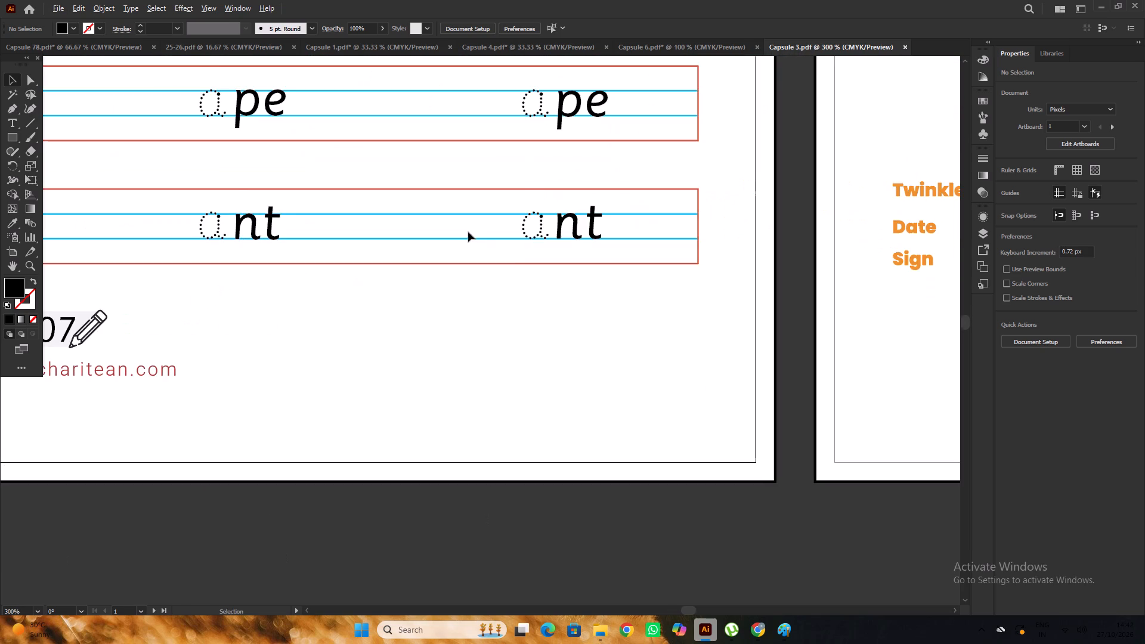
pyautogui.scroll(11, 510, 253)
pyautogui.keyDown('alt'); pyautogui.scroll(-5, 514, 254); pyautogui.keyUp('alt')
pyautogui.keyDown('alt'); pyautogui.scroll(3, 458, 208); pyautogui.keyUp('alt')
pyautogui.click(472, 170)
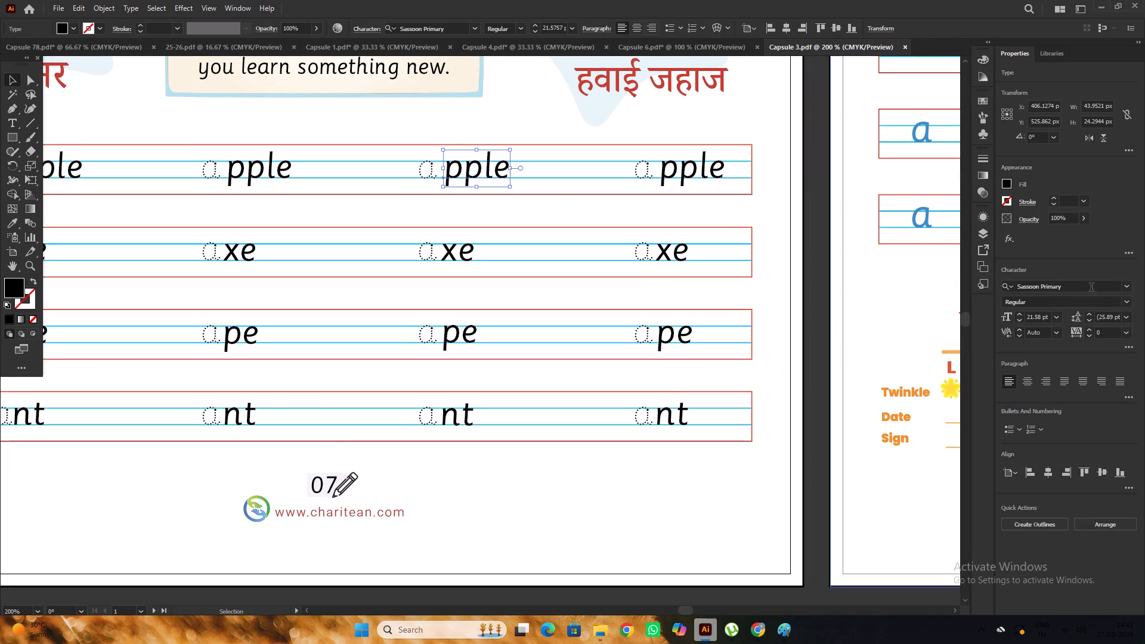
pyautogui.click(1091, 287)
pyautogui.write('sass')
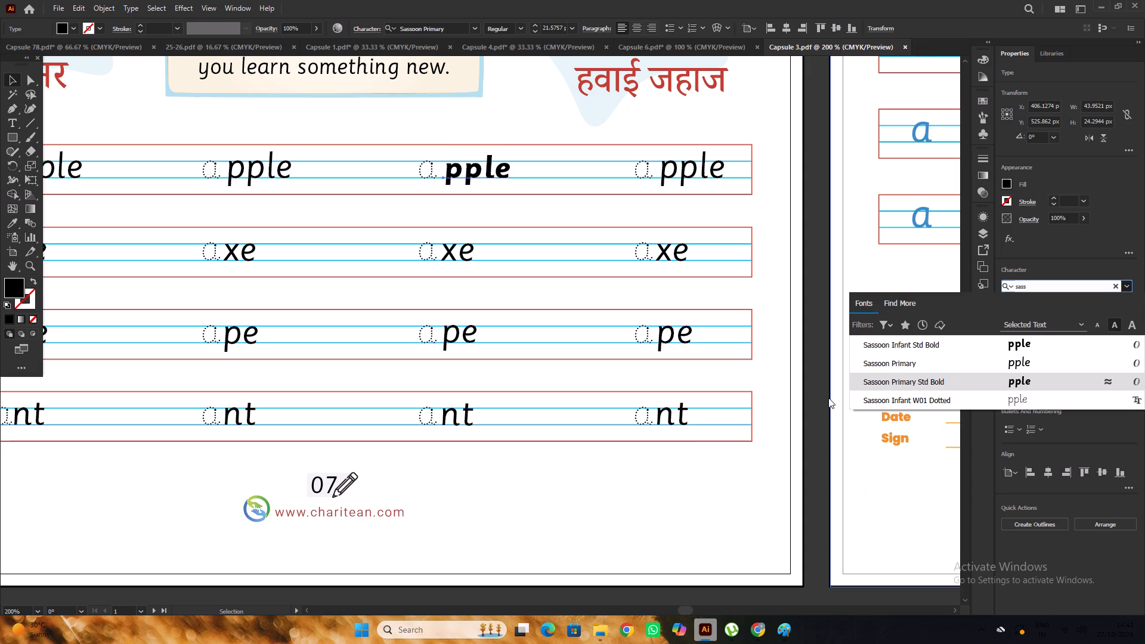
pyautogui.click(701, 474)
pyautogui.keyDown('alt'); pyautogui.scroll(-8, 655, 354); pyautogui.keyUp('alt')
pyautogui.click(739, 467)
# Check the font of the blue "a" at the start of the "apple" row on page 07.
pyautogui.press('space')
pyautogui.moveTo(768, 425); pyautogui.dragTo(701, 438)
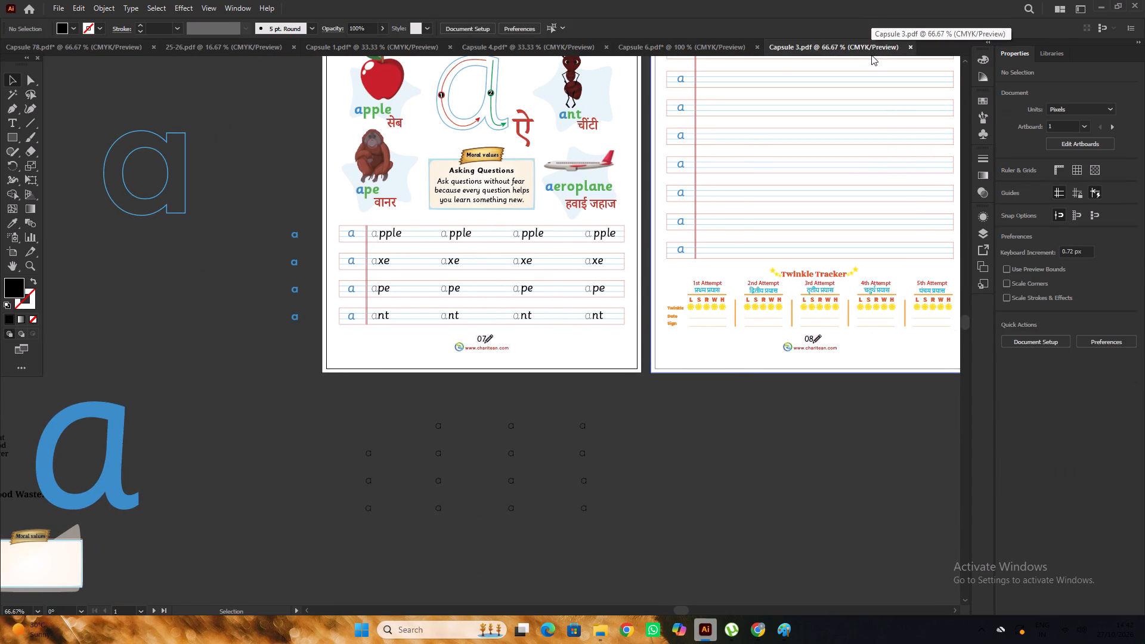
pyautogui.keyDown('alt'); pyautogui.scroll(3, 343, 252); pyautogui.keyUp('alt')
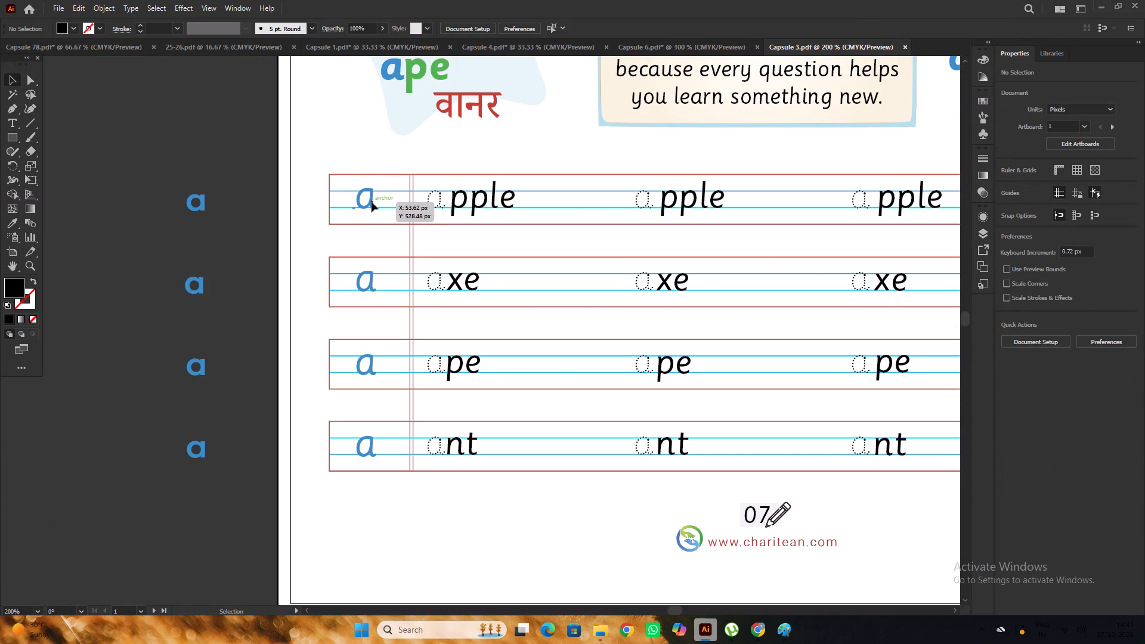
pyautogui.click(372, 202)
pyautogui.keyDown('alt'); pyautogui.scroll(-1, 753, 249); pyautogui.keyUp('alt')
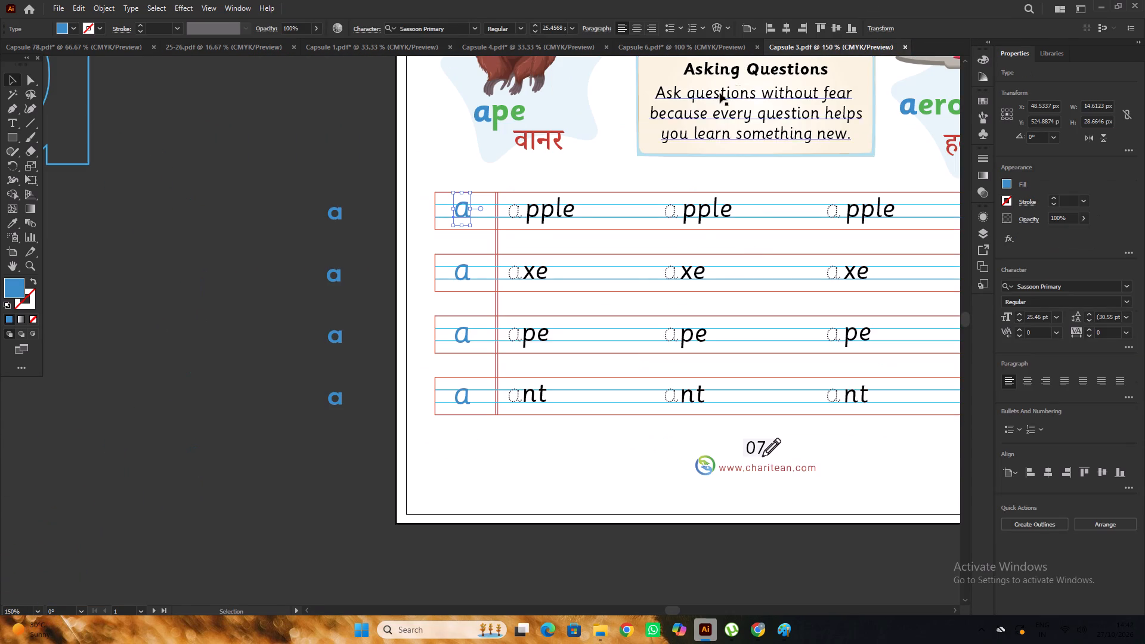
# Switch to the Capsule 6 document and check the font of the blue "b" in the "bat" row on page 17.
pyautogui.click(692, 44)
pyautogui.keyDown('alt'); pyautogui.scroll(4, 361, 295); pyautogui.keyUp('alt')
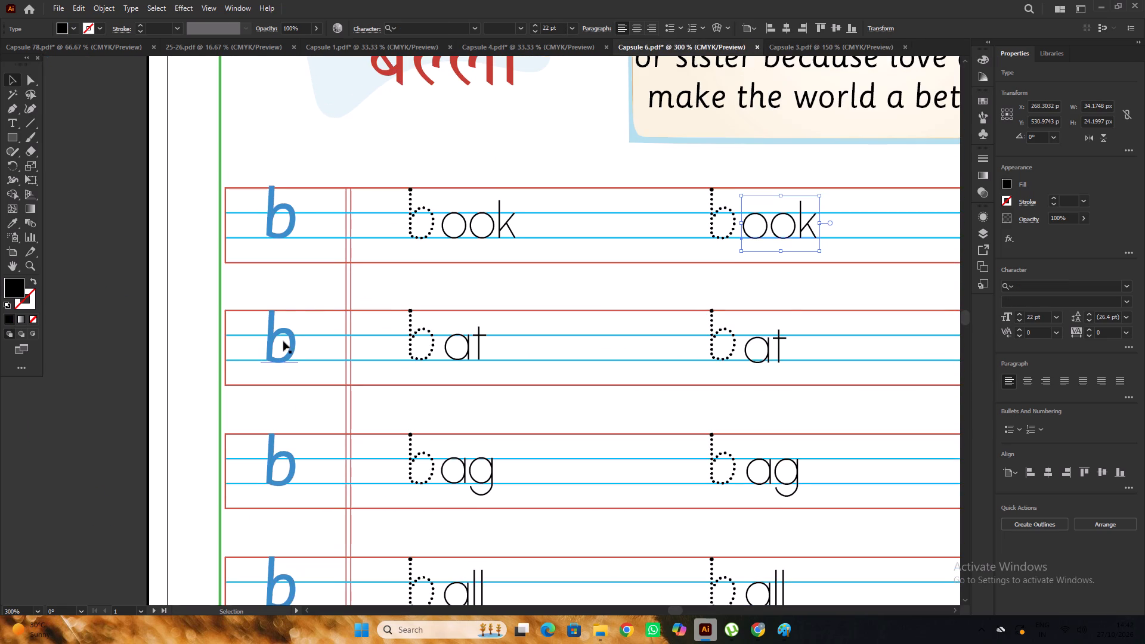
pyautogui.click(289, 334)
pyautogui.keyDown('alt'); pyautogui.scroll(-2, 635, 251); pyautogui.keyUp('alt')
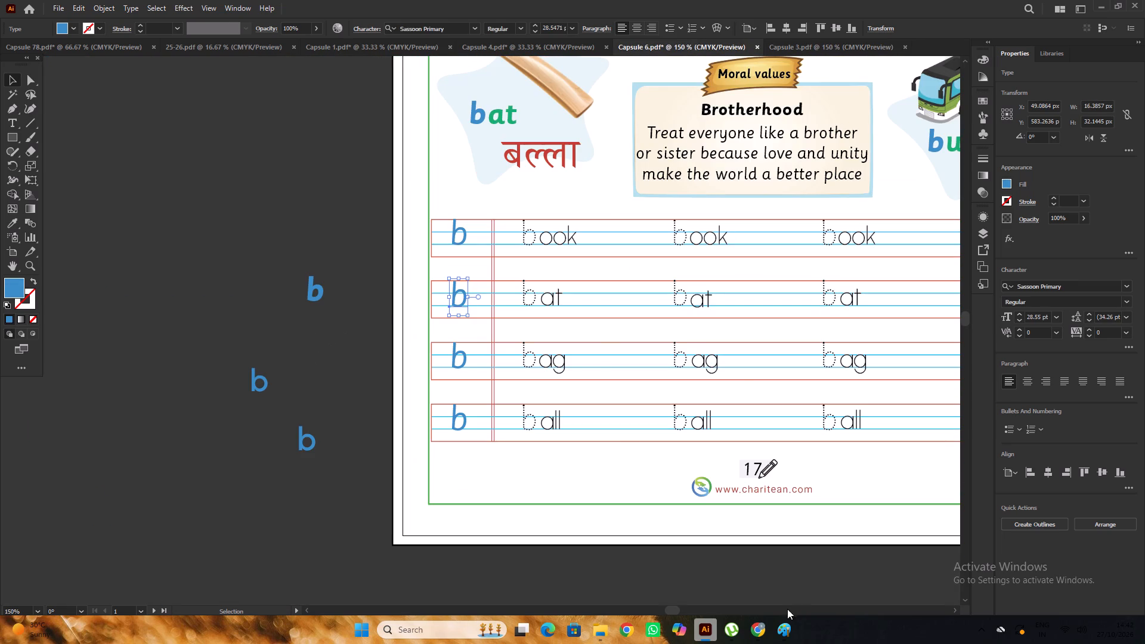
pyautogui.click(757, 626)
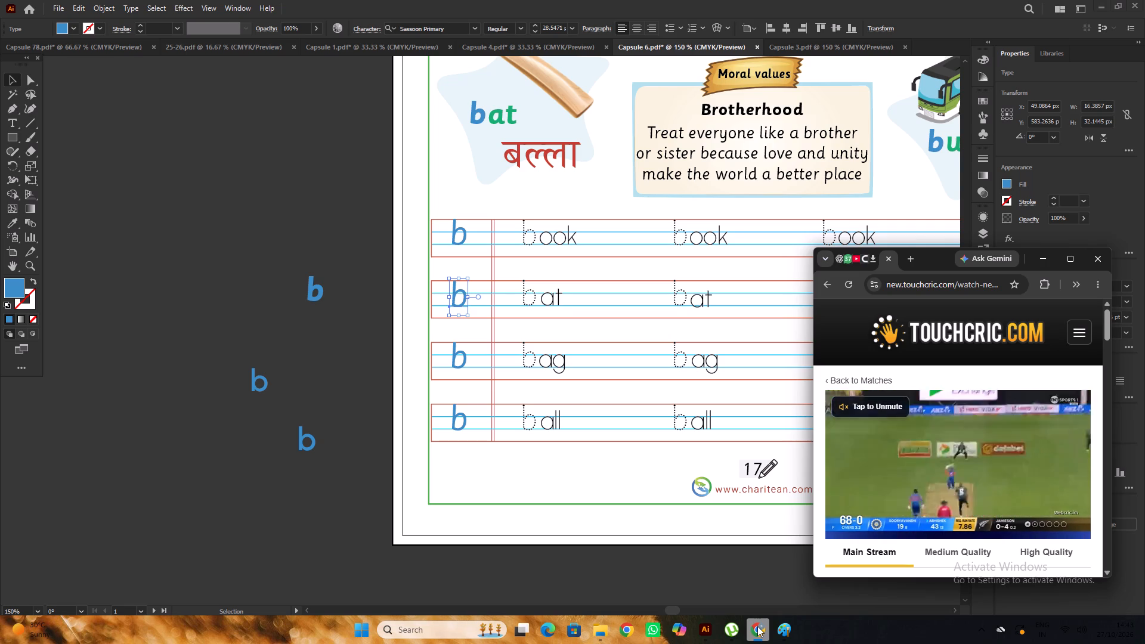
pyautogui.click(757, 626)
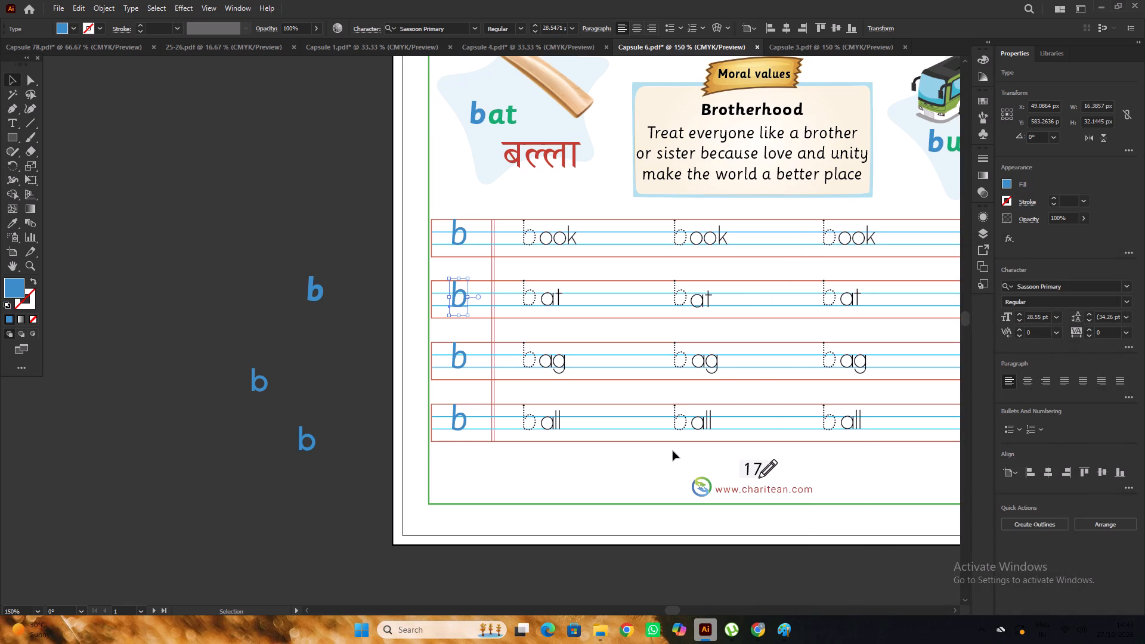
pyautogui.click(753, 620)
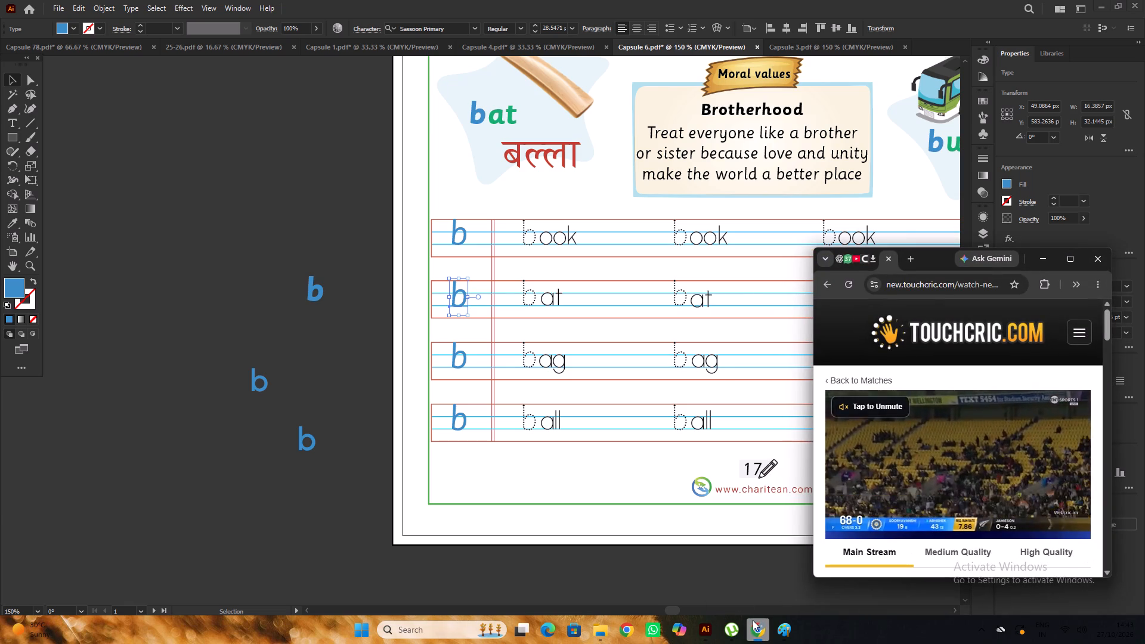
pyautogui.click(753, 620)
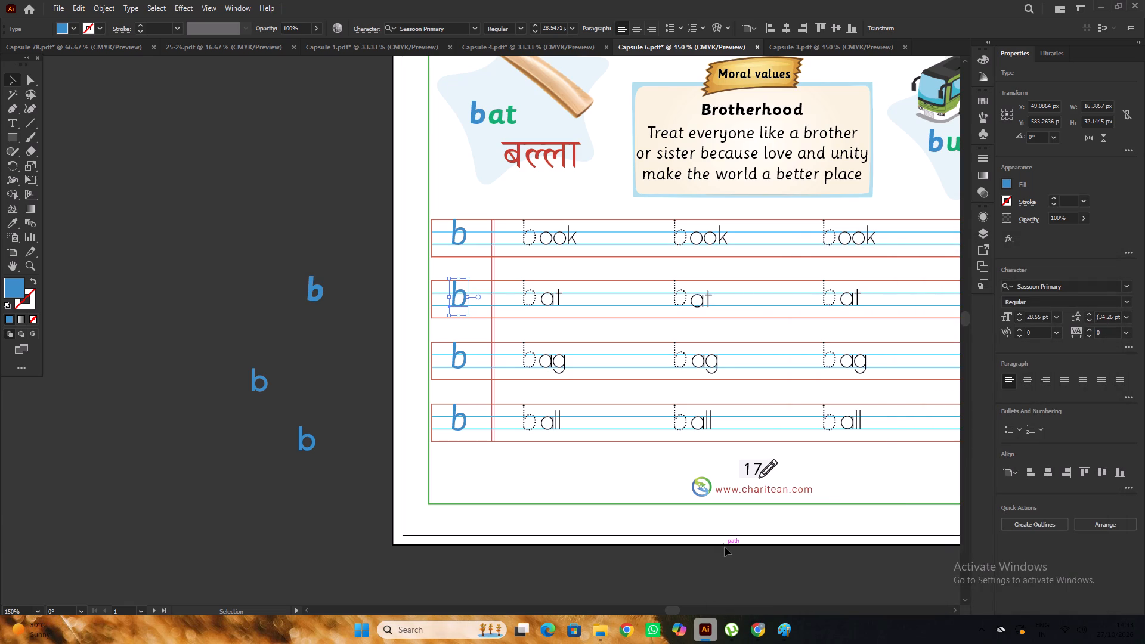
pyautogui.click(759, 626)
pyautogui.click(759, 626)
# Deselect the "b", return to the Capsule 3 document and examine the lettering on pages 07 and 08.
pyautogui.click(289, 216)
pyautogui.keyDown('alt'); pyautogui.scroll(-2, 289, 215); pyautogui.keyUp('alt')
pyautogui.click(815, 43)
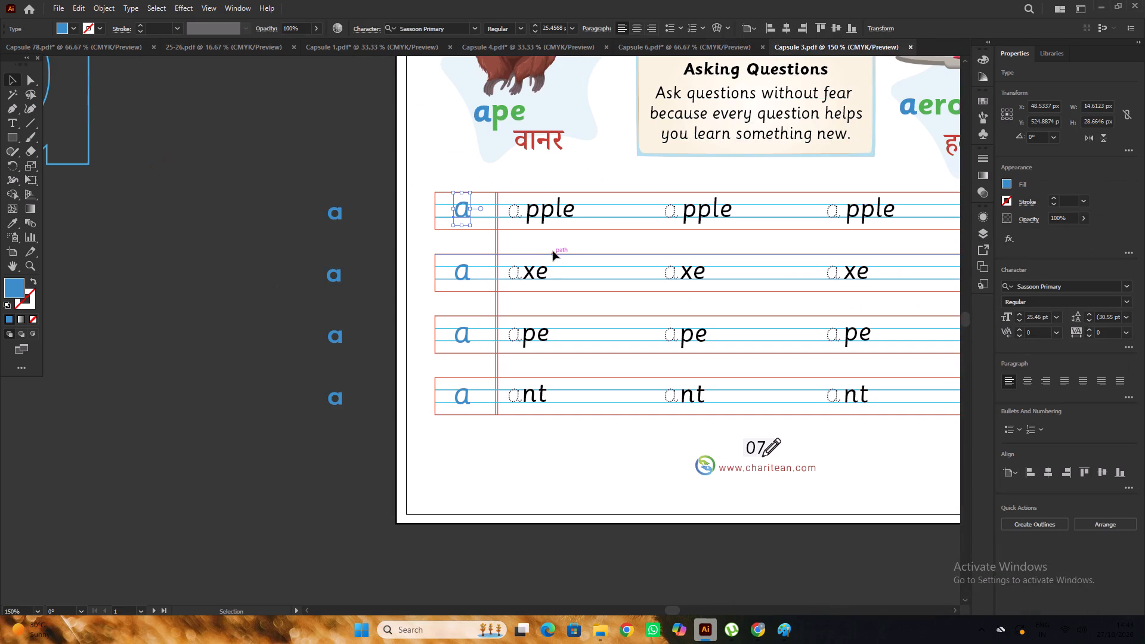
pyautogui.click(334, 166)
pyautogui.keyDown('alt'); pyautogui.scroll(-1, 333, 163); pyautogui.keyUp('alt')
pyautogui.keyDown('alt'); pyautogui.scroll(2, 412, 234); pyautogui.keyUp('alt')
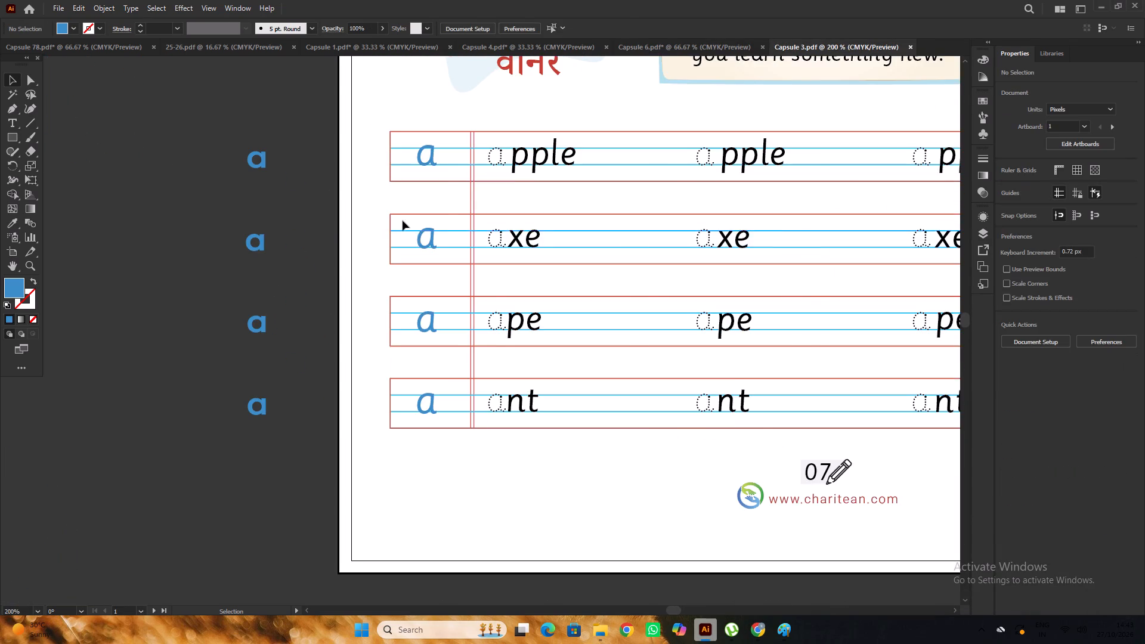
pyautogui.keyDown('alt'); pyautogui.scroll(-3, 400, 218); pyautogui.keyUp('alt')
pyautogui.keyDown('alt'); pyautogui.scroll(-1, 649, 440); pyautogui.keyUp('alt')
pyautogui.press('space')
pyautogui.moveTo(740, 445); pyautogui.dragTo(608, 422)
pyautogui.press('space')
pyautogui.press('space')
pyautogui.press('space')
pyautogui.press('space')
pyautogui.press('space')
pyautogui.press('space')
pyautogui.press('space')
pyautogui.press('space')
pyautogui.press('space')
pyautogui.press('space')
pyautogui.press('space')
pyautogui.press('space')
pyautogui.press('space')
pyautogui.press('space')
pyautogui.moveTo(812, 434); pyautogui.dragTo(689, 439)
pyautogui.scroll(2, 634, 442)
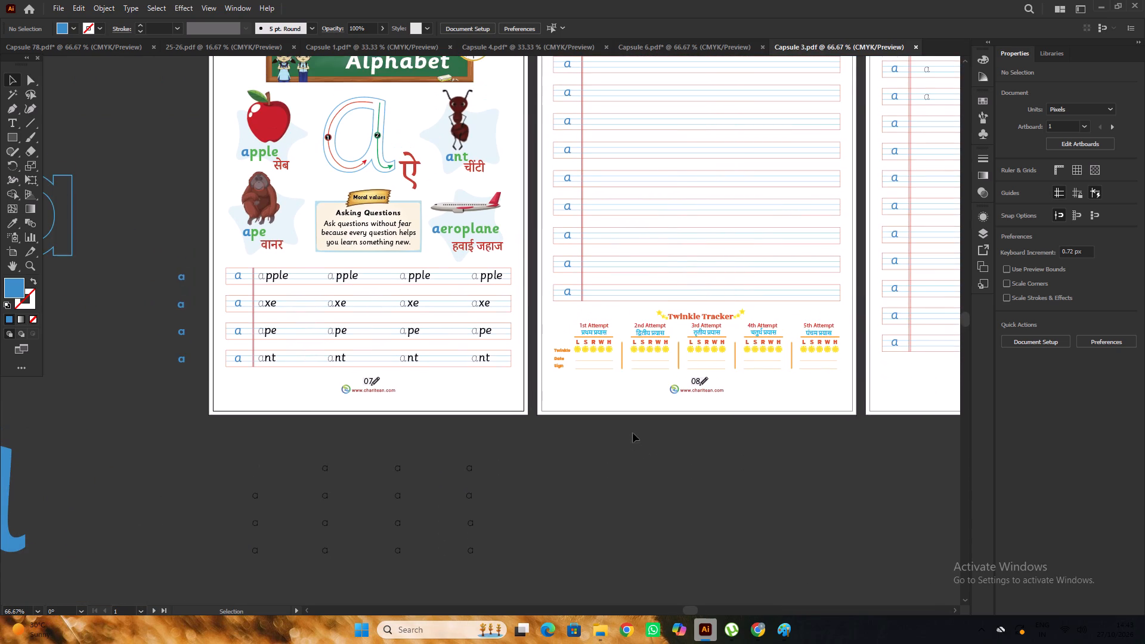
pyautogui.scroll(-4, 601, 329)
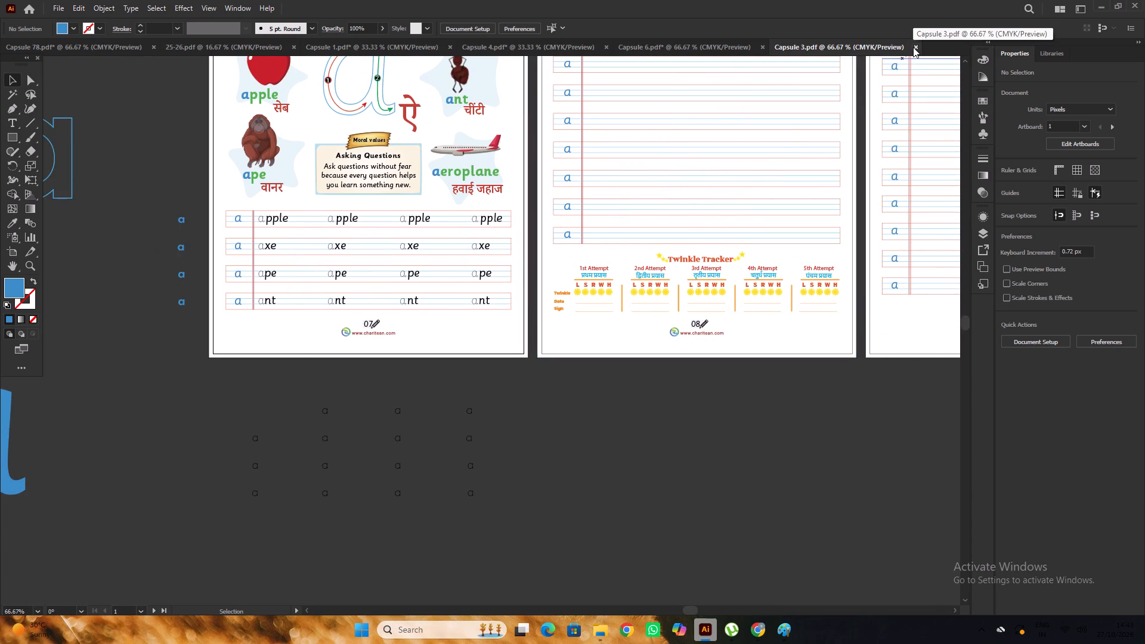
# Save the Capsule 3 document.
pyautogui.hotkey('ctrl', 's')
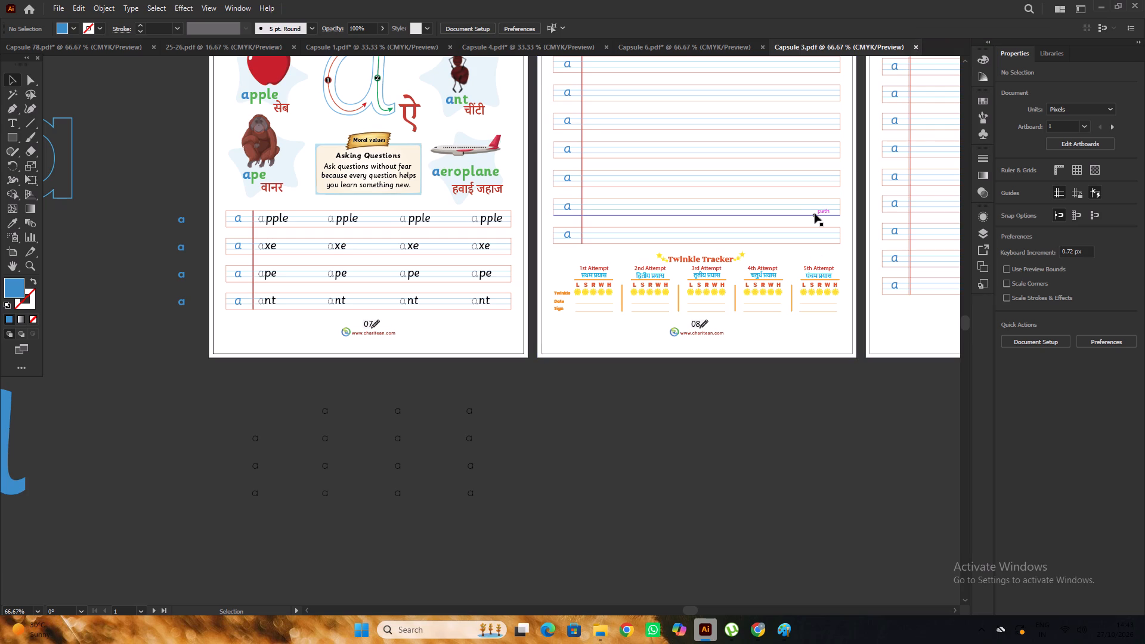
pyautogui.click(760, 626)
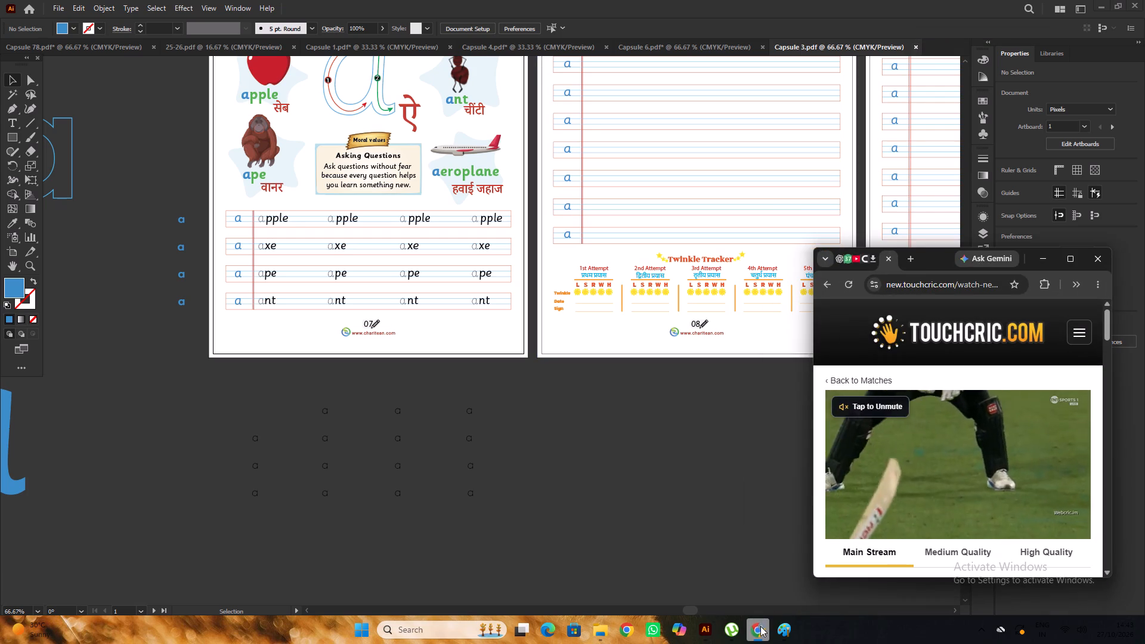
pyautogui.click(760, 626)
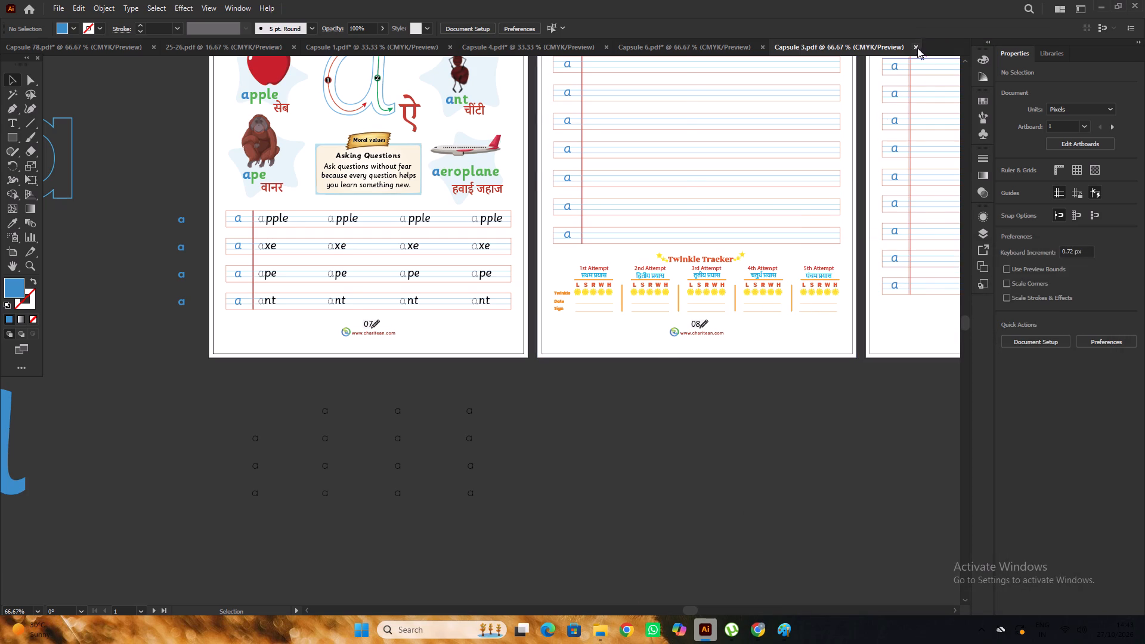
# Close the Capsule 3 document.
pyautogui.click(916, 45)
# Delete the blue "b" letters from the first three rows of the Assessment Time page 18 in Capsule 6.
pyautogui.press('space')
pyautogui.press('space')
pyautogui.press('space')
pyautogui.press('space')
pyautogui.press('space')
pyautogui.press('space')
pyautogui.press('space')
pyautogui.press('space')
pyautogui.press('space')
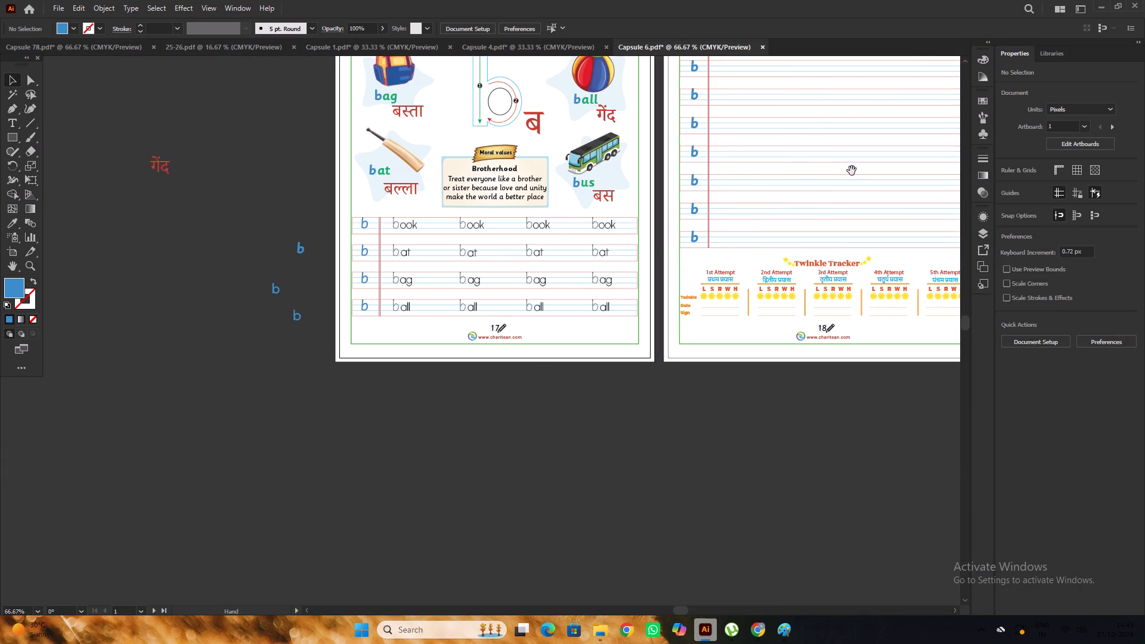
pyautogui.moveTo(839, 174); pyautogui.dragTo(694, 280)
pyautogui.click(549, 119)
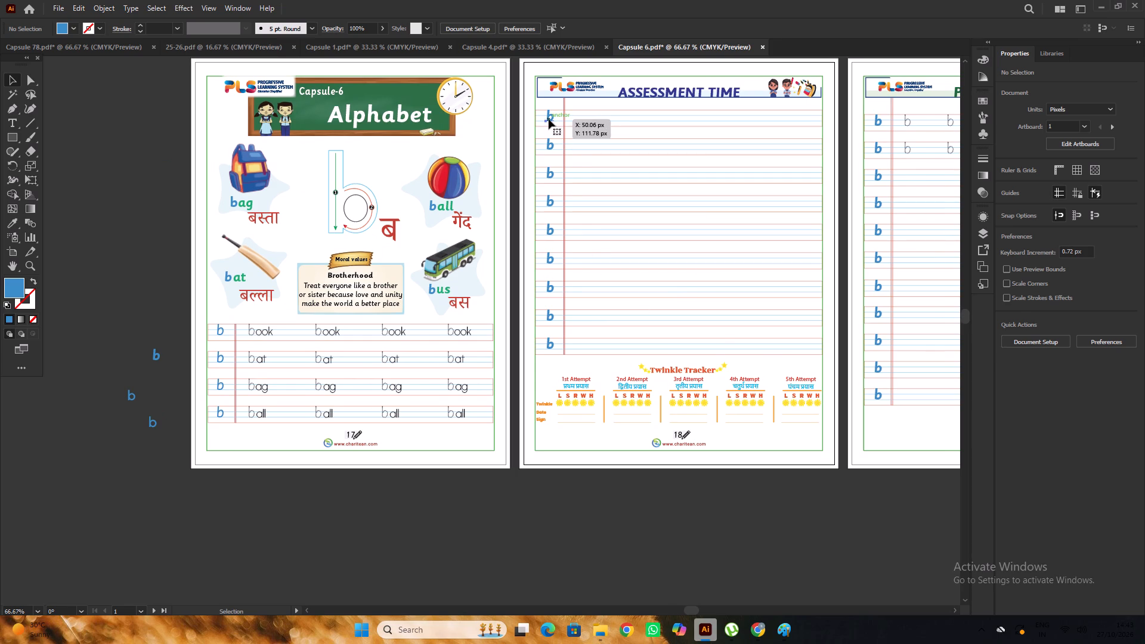
pyautogui.press('Delete')
pyautogui.click(555, 172)
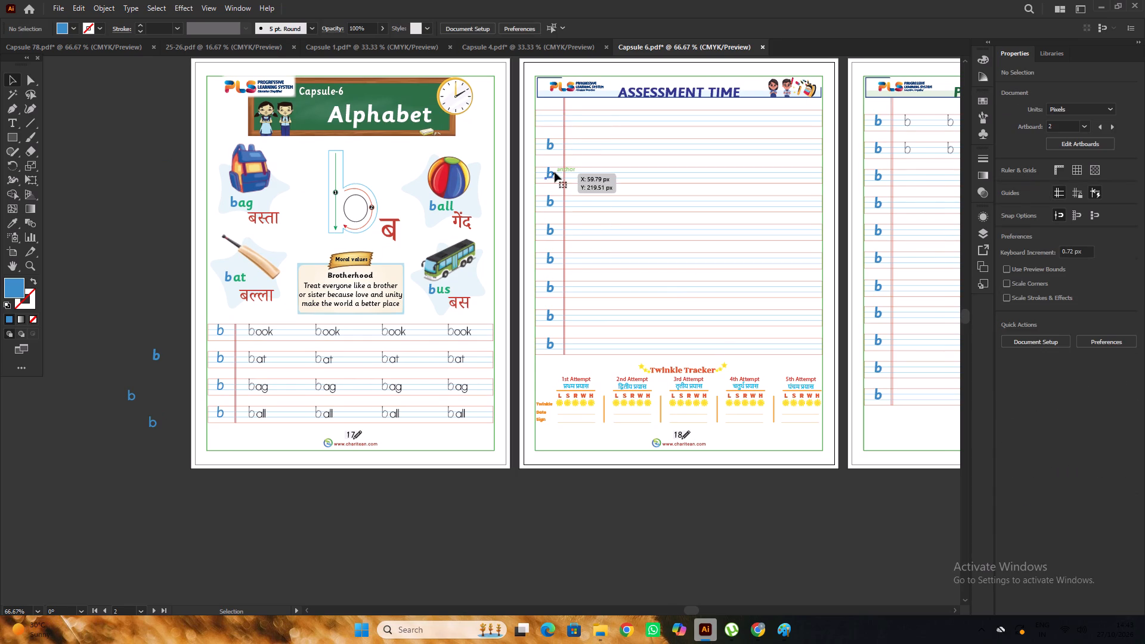
pyautogui.press('Delete')
pyautogui.click(551, 148)
pyautogui.press('Delete')
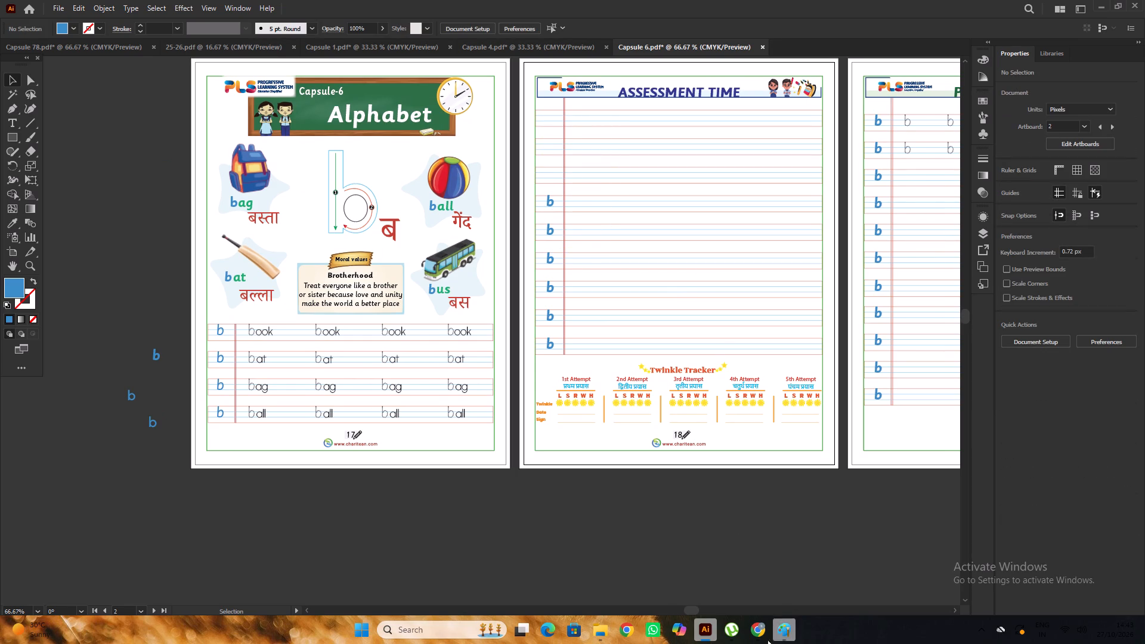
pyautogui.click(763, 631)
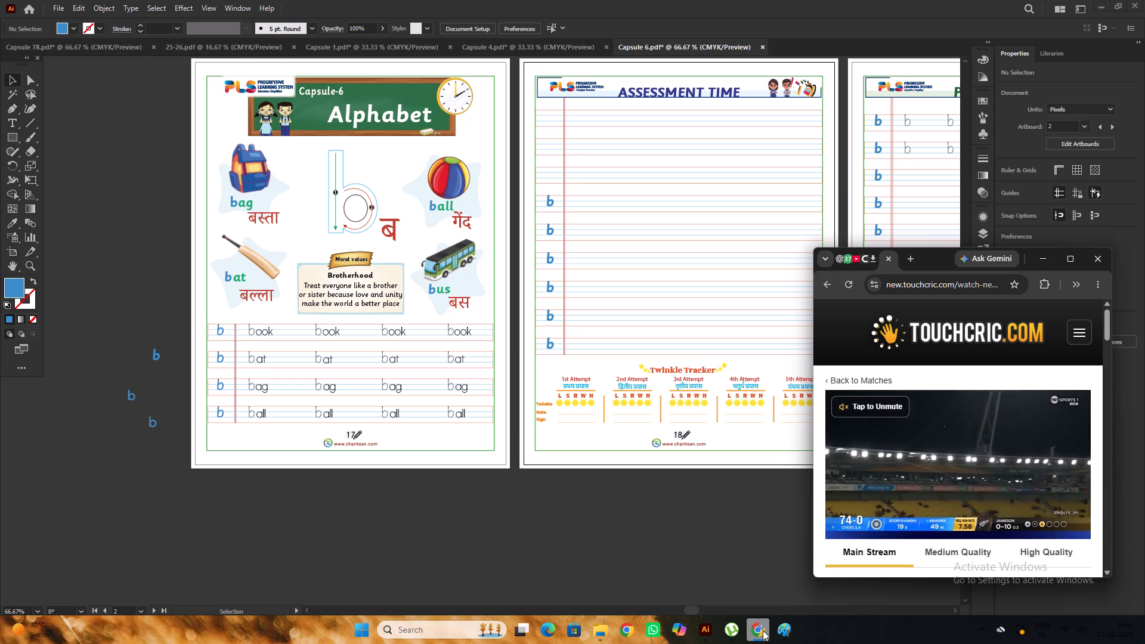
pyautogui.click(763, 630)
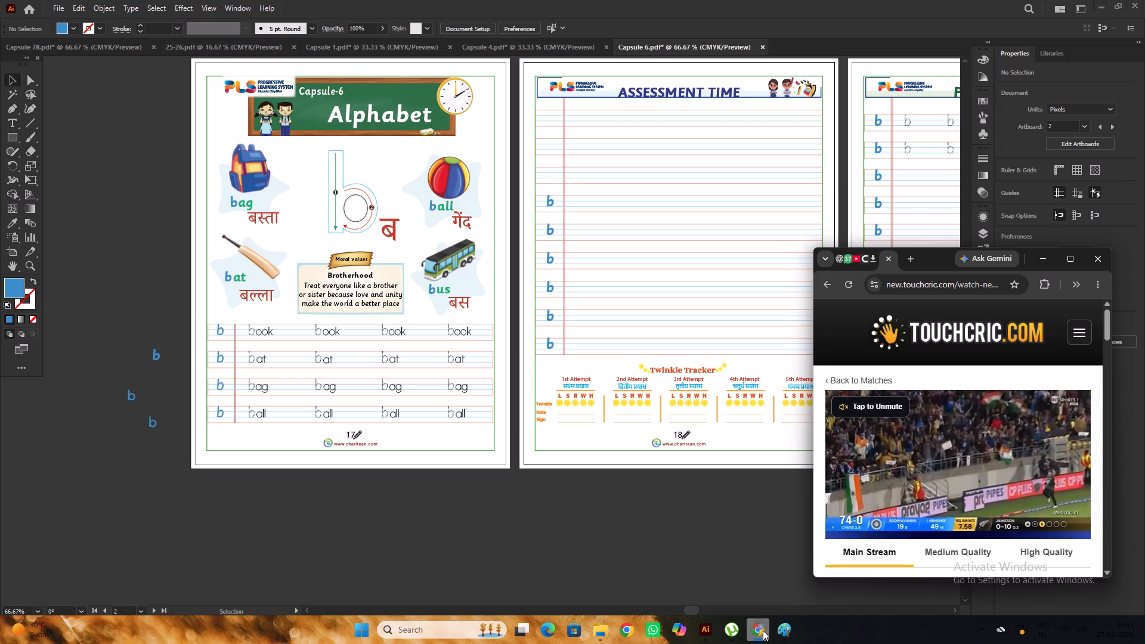
# Delete the blue "b" letters from the fourth and fifth rows of the Assessment Time page 18.
pyautogui.click(553, 204)
pyautogui.press('Delete')
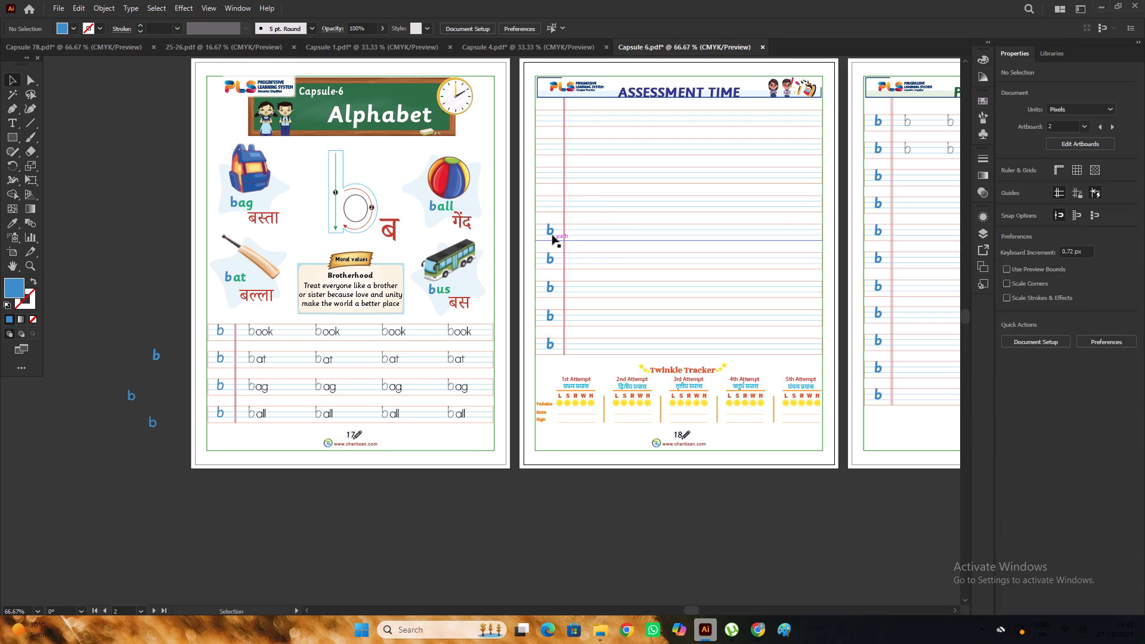
pyautogui.click(552, 233)
pyautogui.press('Delete')
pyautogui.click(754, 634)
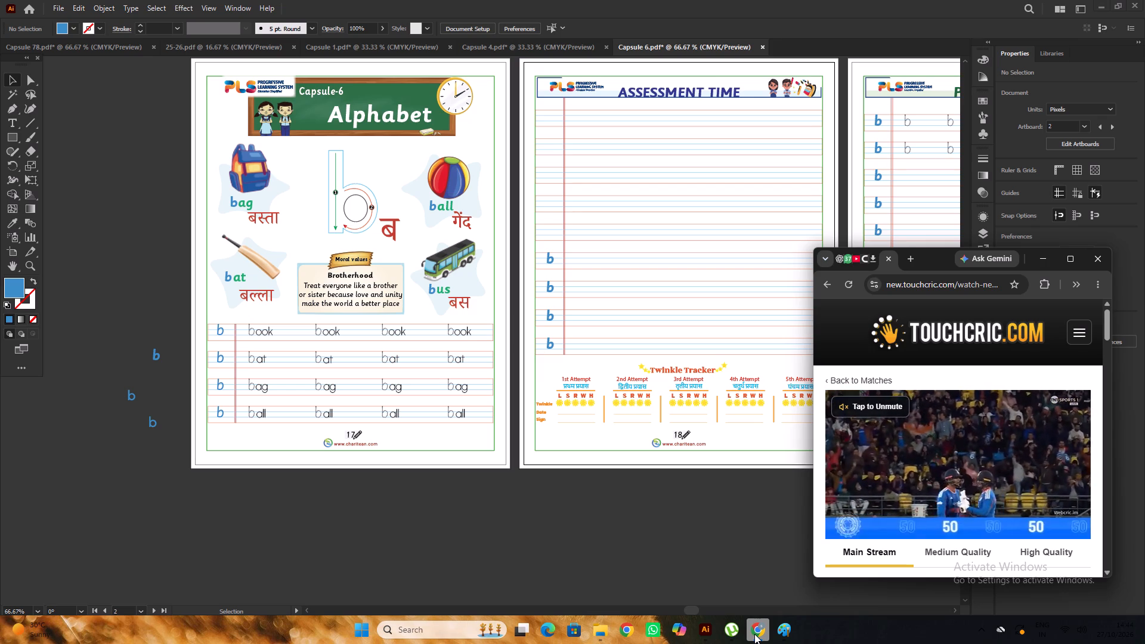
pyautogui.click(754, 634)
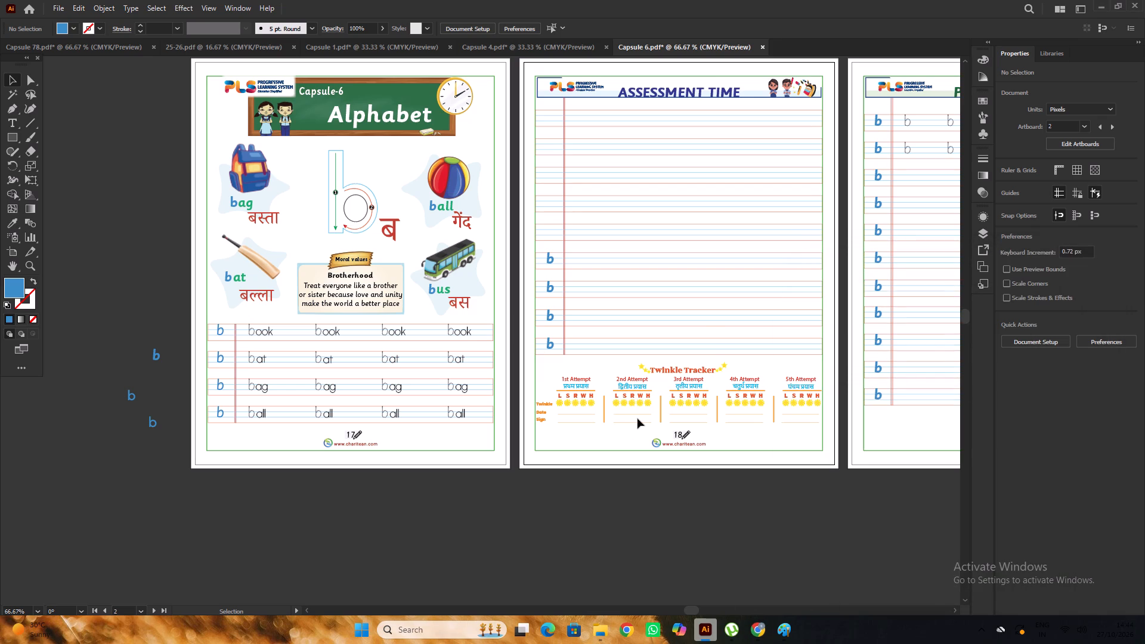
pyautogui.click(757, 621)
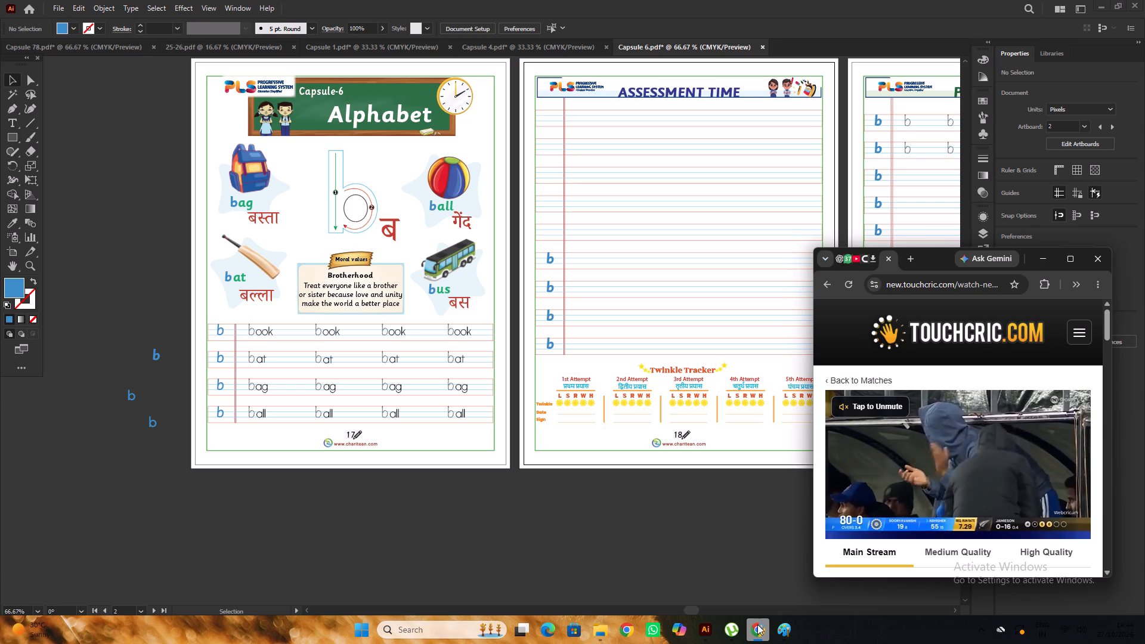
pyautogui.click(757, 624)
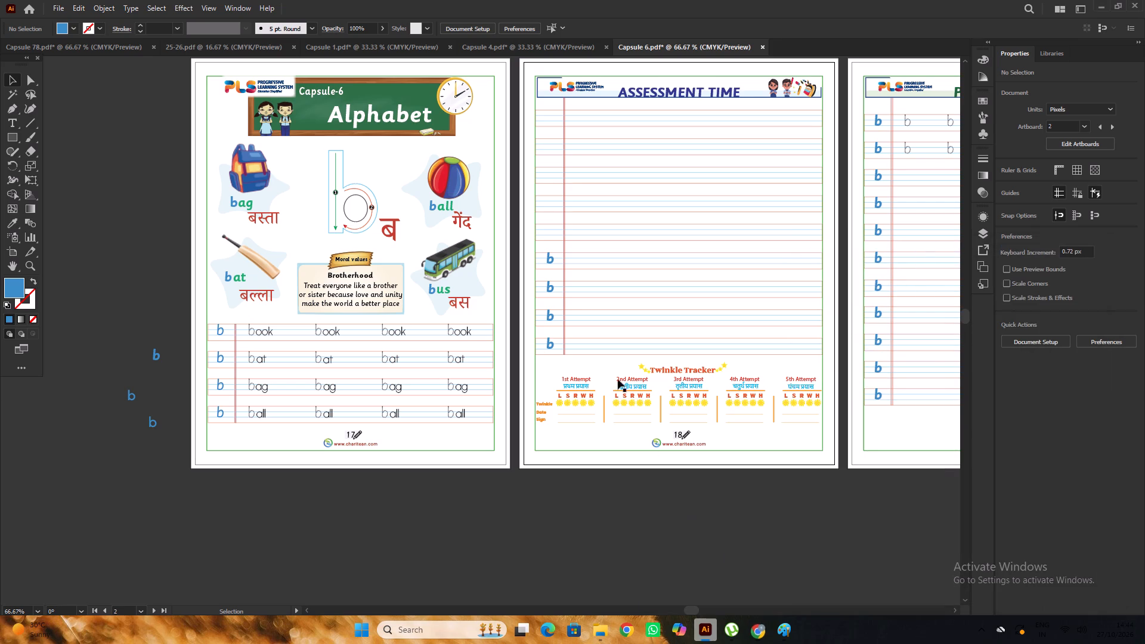
# Delete the remaining blue "b" letters from the last four rows of the Assessment Time page 18.
pyautogui.click(552, 262)
pyautogui.press('Delete')
pyautogui.click(552, 287)
pyautogui.press('Delete')
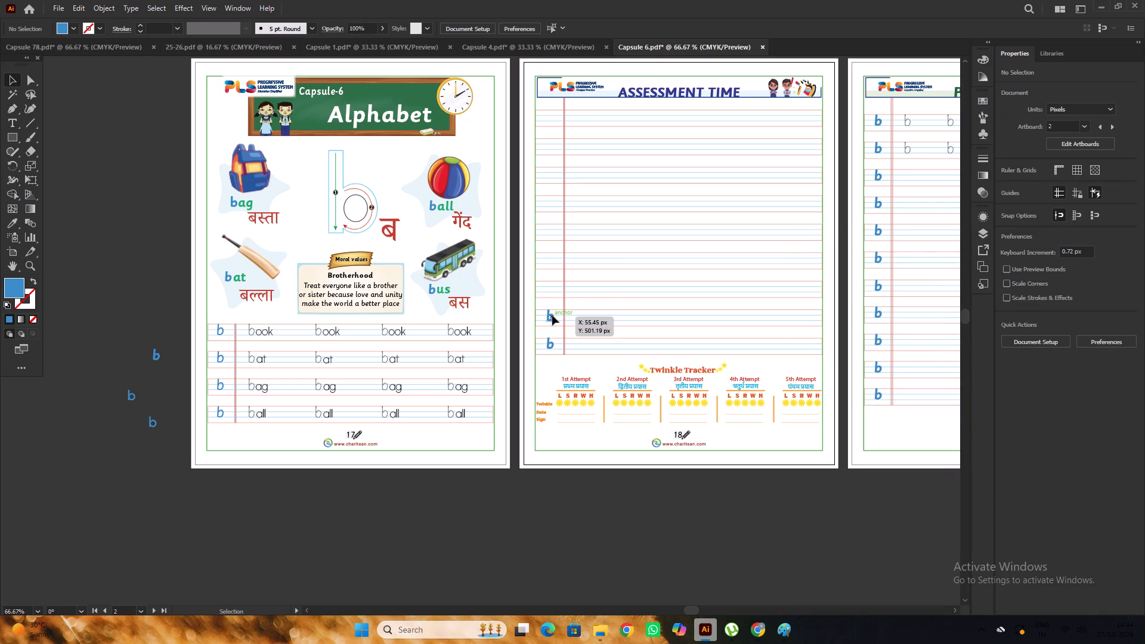
pyautogui.click(552, 315)
pyautogui.press('Delete')
pyautogui.click(549, 348)
pyautogui.press('Delete')
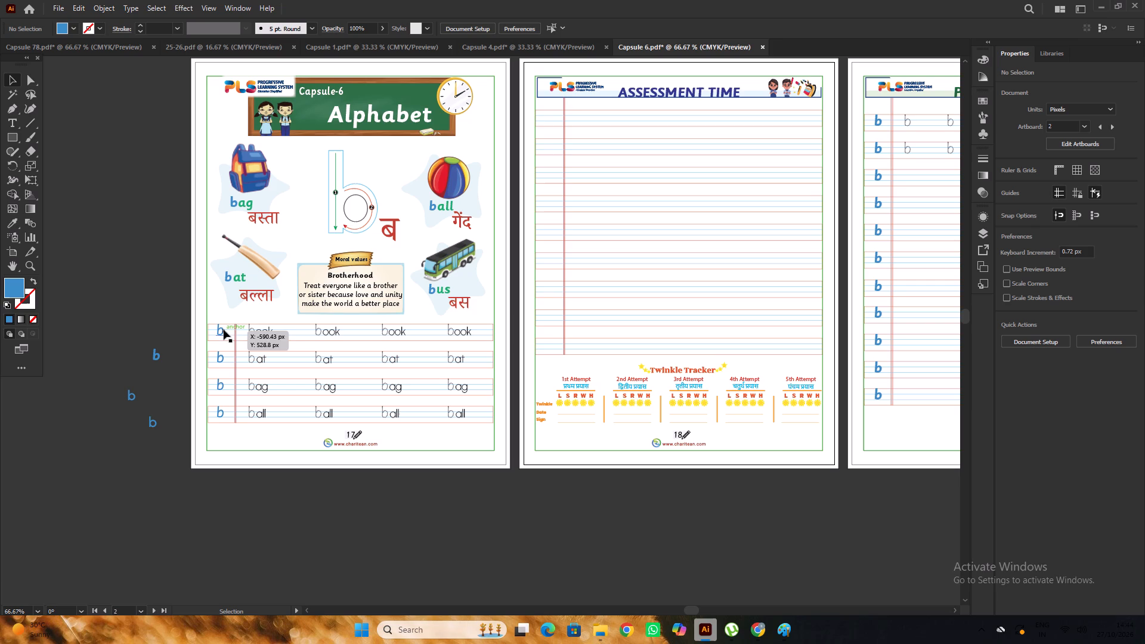
# Copy the blue "b" from page 17's first practice row into page 18's first row and seat it on the writing lines.
pyautogui.moveTo(223, 330); pyautogui.dragTo(557, 119)
pyautogui.keyDown('alt'); pyautogui.scroll(3, 557, 119); pyautogui.keyUp('alt')
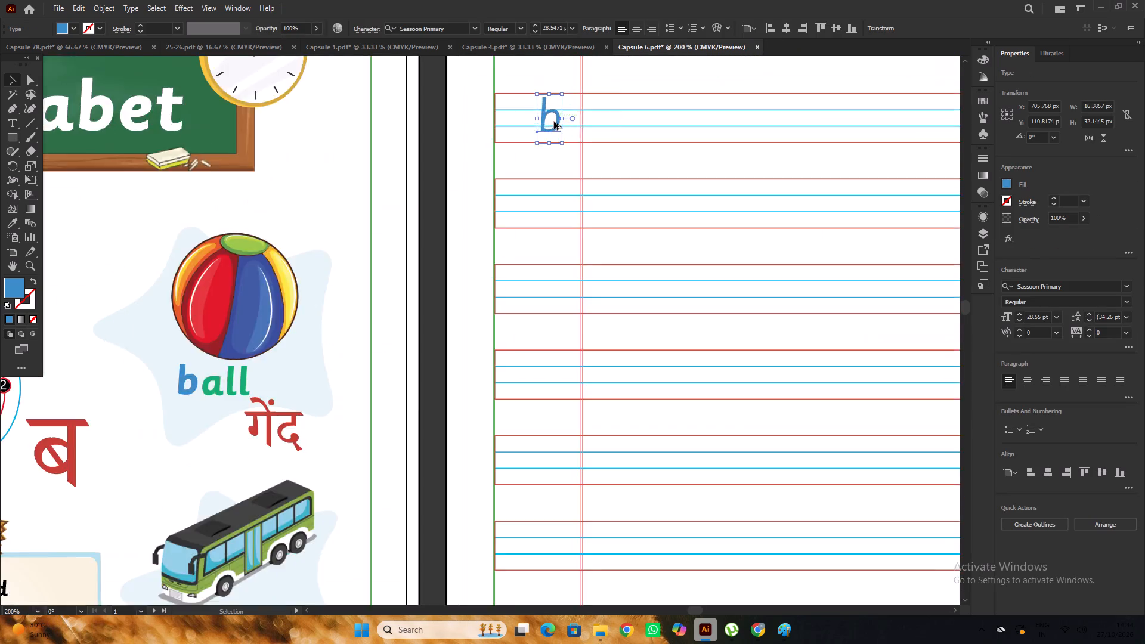
pyautogui.keyDown('alt'); pyautogui.scroll(2, 554, 122); pyautogui.keyUp('alt')
pyautogui.moveTo(535, 140); pyautogui.dragTo(516, 132)
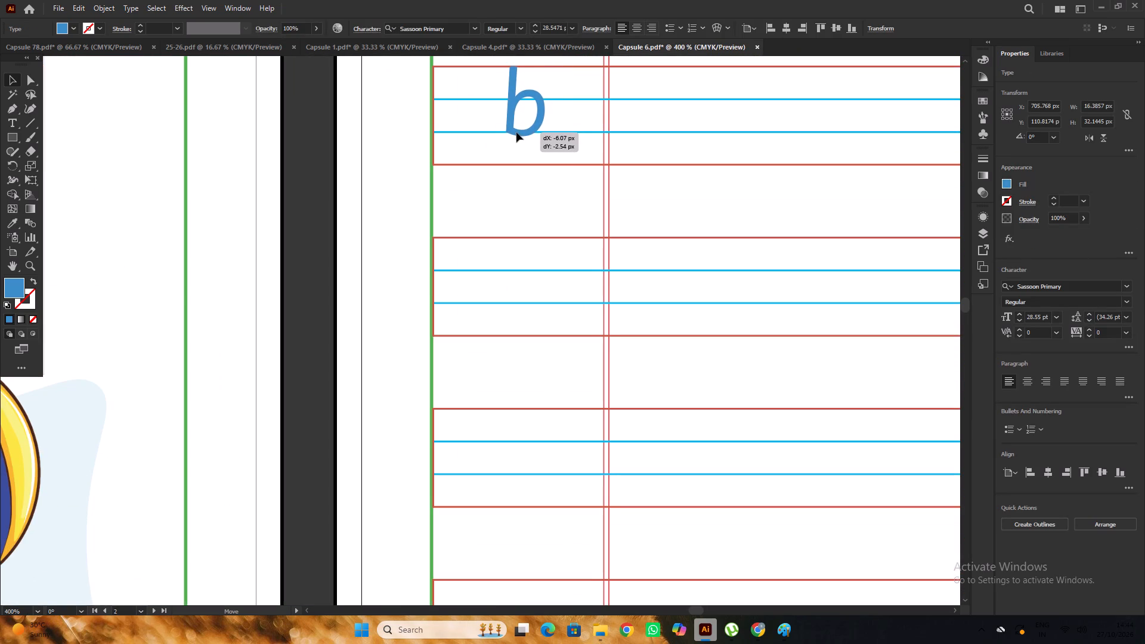
pyautogui.moveTo(516, 132); pyautogui.dragTo(515, 132)
pyautogui.keyDown('alt'); pyautogui.scroll(9, 515, 132); pyautogui.keyUp('alt')
pyautogui.click(514, 135)
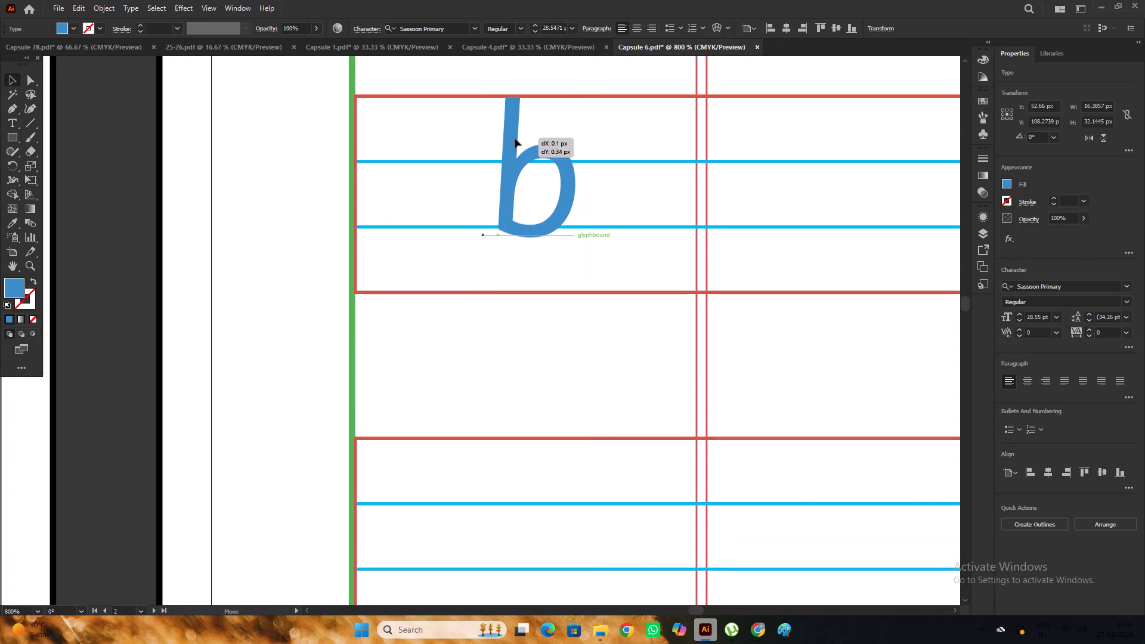
# Scale the first-row "b" on page 18 down to about 26.86 pt to fit between the writing lines.
pyautogui.keyDown('alt'); pyautogui.scroll(-1, 515, 137); pyautogui.keyUp('alt')
pyautogui.keyDown('shift'); pyautogui.moveTo(565, 247); pyautogui.dragTo(564, 238); pyautogui.keyUp('shift')
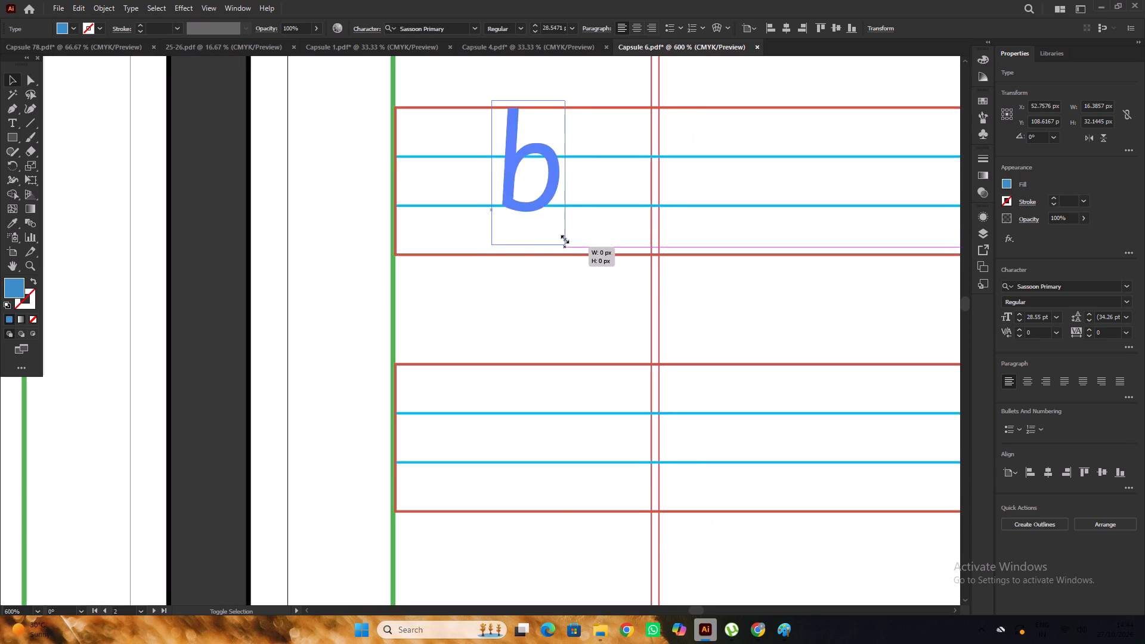
pyautogui.keyDown('shift'); pyautogui.moveTo(564, 238); pyautogui.dragTo(564, 237); pyautogui.keyUp('shift')
# Copy the resized "b" straight down into the second and third rows of page 18.
pyautogui.keyDown('alt'); pyautogui.scroll(-2, 515, 163); pyautogui.keyUp('alt')
pyautogui.keyDown('alt'); pyautogui.moveTo(507, 162); pyautogui.dragTo(510, 291); pyautogui.keyUp('alt')
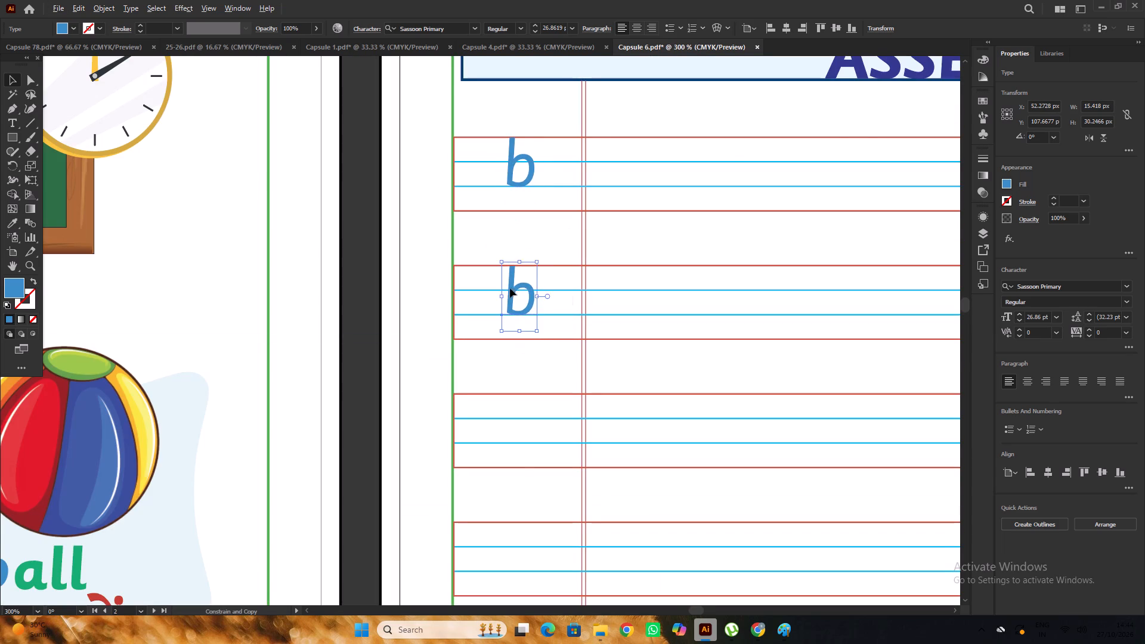
pyautogui.keyDown('alt'); pyautogui.scroll(-10, 507, 253); pyautogui.keyUp('alt')
pyautogui.keyDown('alt'); pyautogui.scroll(2, 510, 186); pyautogui.keyUp('alt')
pyautogui.keyDown('alt'); pyautogui.moveTo(515, 156); pyautogui.dragTo(503, 230); pyautogui.keyUp('alt')
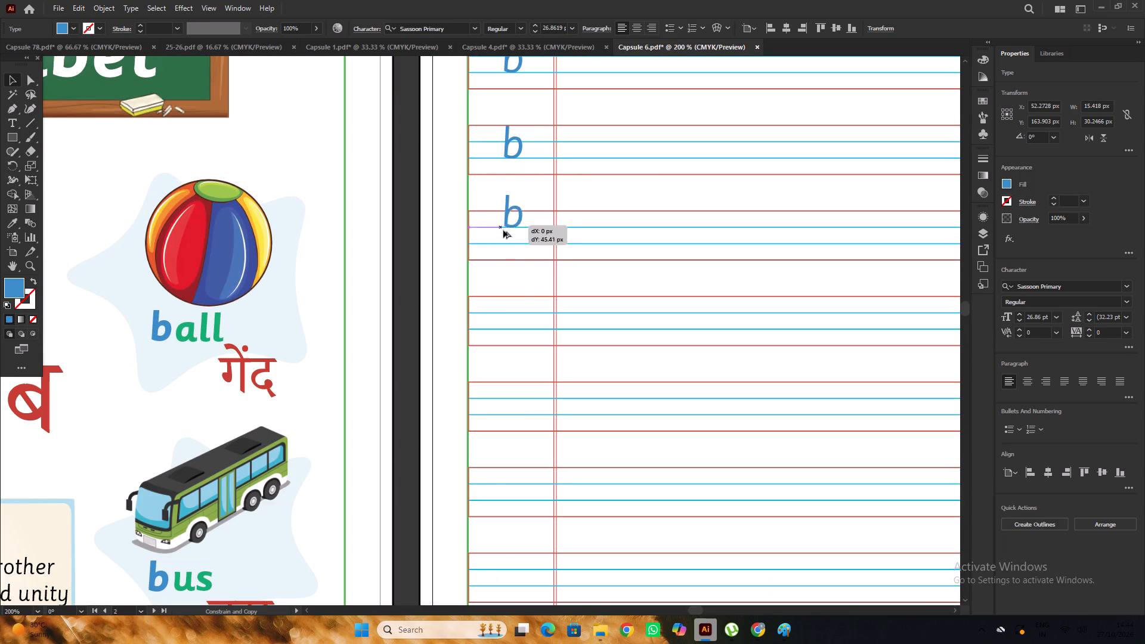
pyautogui.keyDown('alt'); pyautogui.moveTo(503, 230); pyautogui.dragTo(500, 241); pyautogui.keyUp('alt')
pyautogui.scroll(-5, 500, 231)
pyautogui.keyDown('alt'); pyautogui.scroll(4, 509, 153); pyautogui.keyUp('alt')
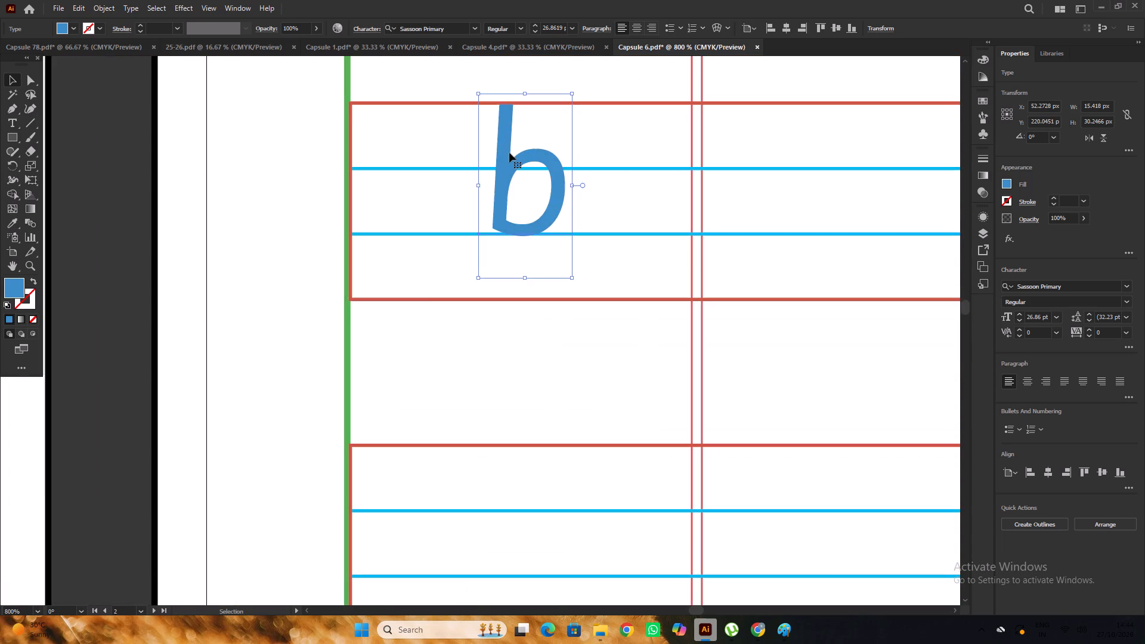
pyautogui.keyDown('alt'); pyautogui.scroll(-2, 509, 153); pyautogui.keyUp('alt')
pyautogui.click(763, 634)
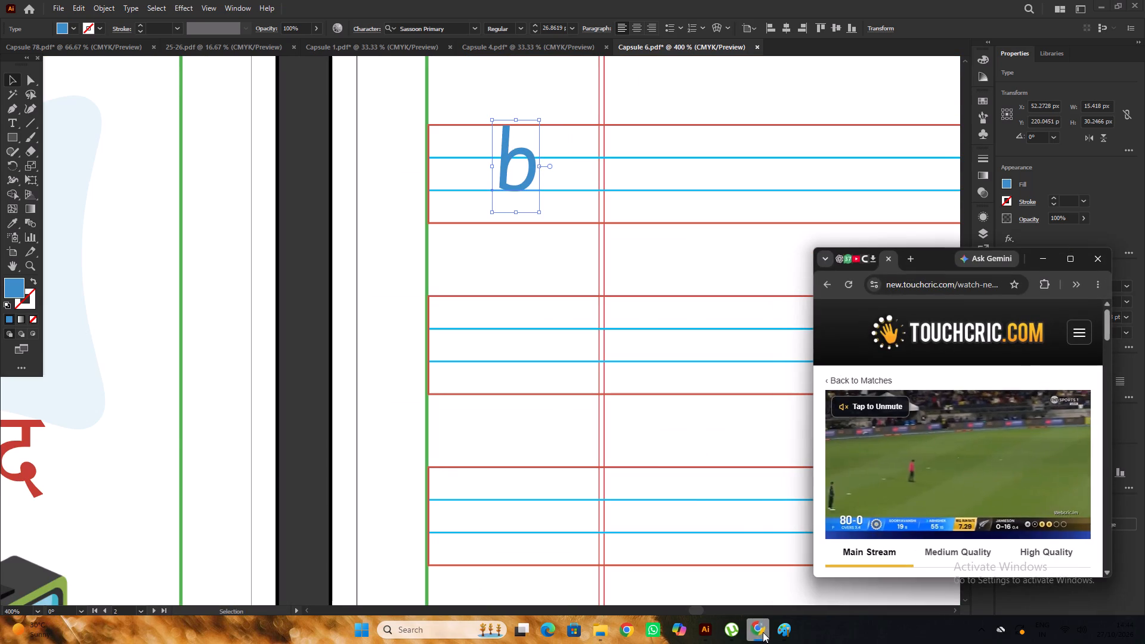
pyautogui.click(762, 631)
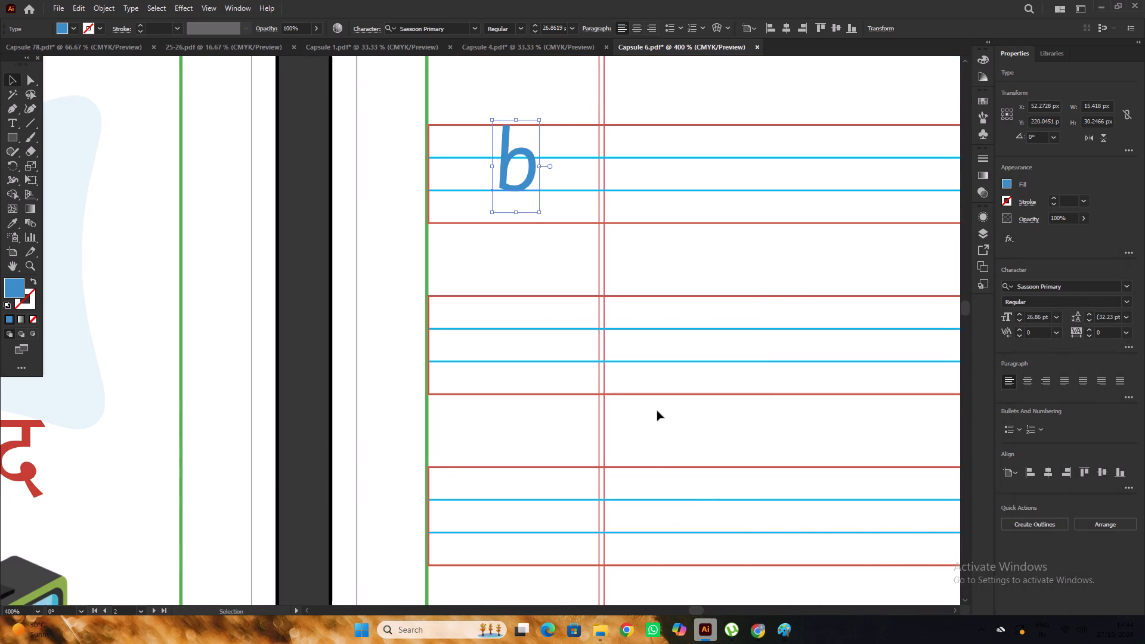
# Copy the "b" straight down into the fourth, fifth and sixth rows of page 18.
pyautogui.scroll(-3, 543, 186)
pyautogui.keyDown('alt'); pyautogui.moveTo(528, 137); pyautogui.dragTo(527, 304); pyautogui.keyUp('alt')
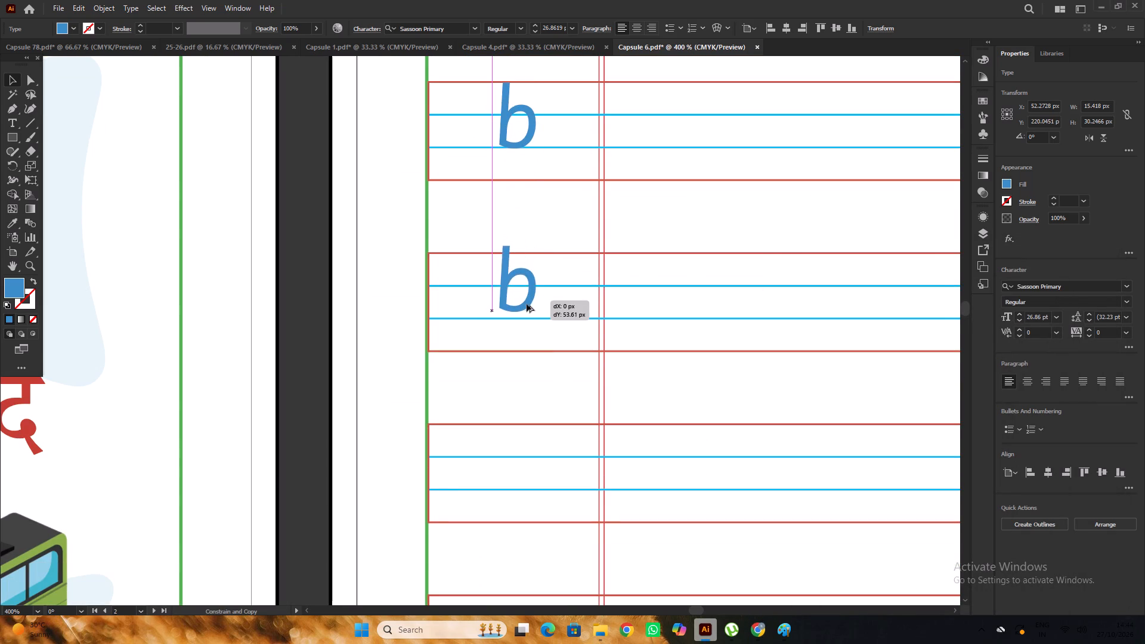
pyautogui.keyDown('alt'); pyautogui.moveTo(527, 304); pyautogui.dragTo(527, 309); pyautogui.keyUp('alt')
pyautogui.scroll(-7, 520, 272)
pyautogui.keyDown('alt'); pyautogui.moveTo(530, 208); pyautogui.dragTo(522, 366); pyautogui.keyUp('alt')
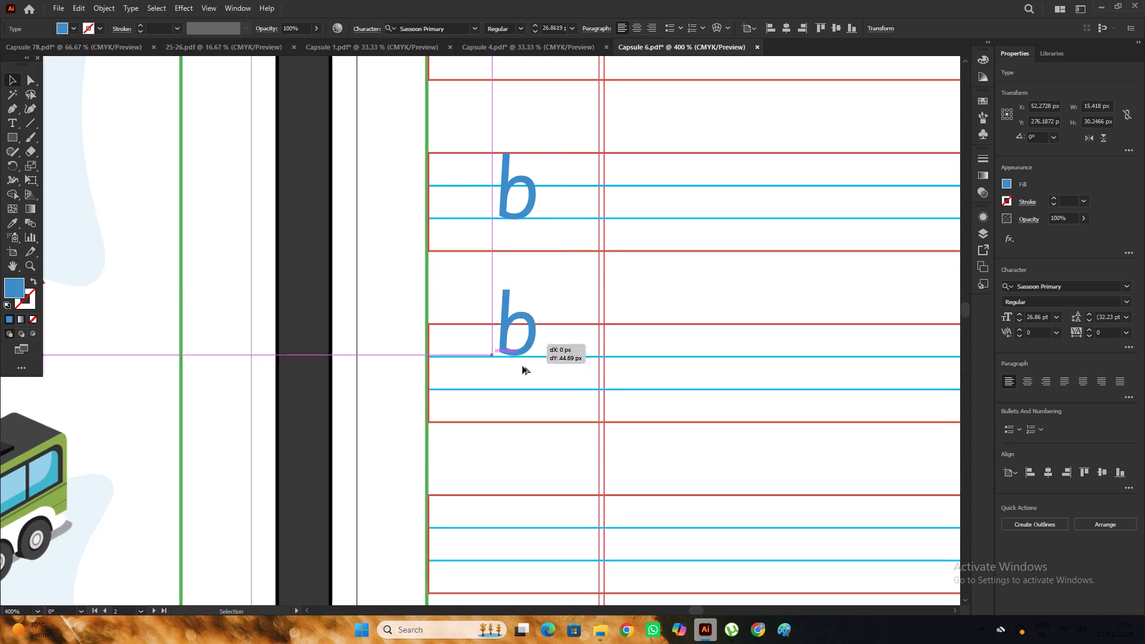
pyautogui.keyDown('alt'); pyautogui.moveTo(522, 366); pyautogui.dragTo(522, 380); pyautogui.keyUp('alt')
pyautogui.scroll(-7, 512, 304)
pyautogui.keyDown('alt'); pyautogui.moveTo(525, 284); pyautogui.dragTo(524, 322); pyautogui.keyUp('alt')
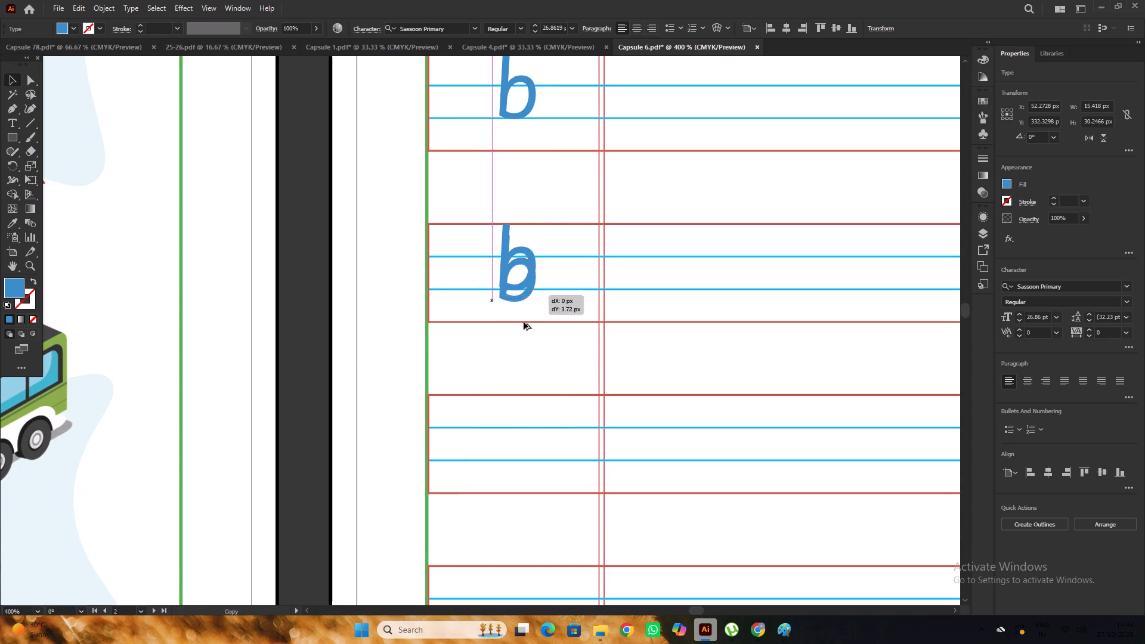
pyautogui.keyDown('alt'); pyautogui.moveTo(524, 322); pyautogui.dragTo(515, 456); pyautogui.keyUp('alt')
# Copy the "b" into the seventh row of page 18 and nudge it onto the writing lines.
pyautogui.keyDown('alt'); pyautogui.scroll(-10, 492, 283); pyautogui.keyUp('alt')
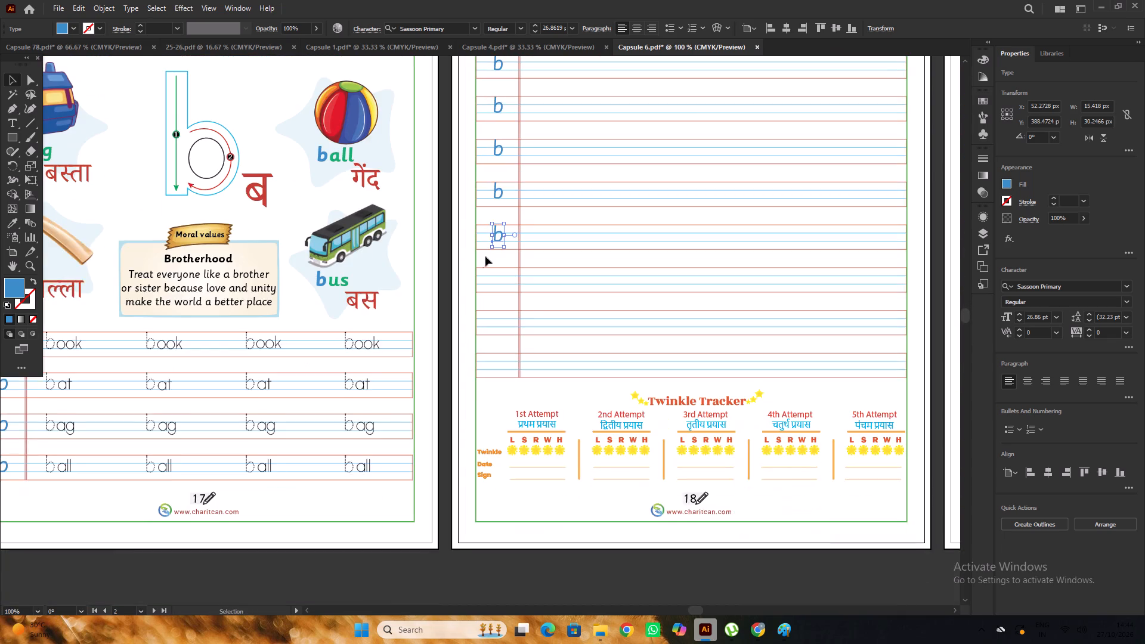
pyautogui.keyDown('alt'); pyautogui.scroll(2, 493, 249); pyautogui.keyUp('alt')
pyautogui.keyDown('alt'); pyautogui.moveTo(511, 228); pyautogui.dragTo(503, 313); pyautogui.keyUp('alt')
pyautogui.scroll(-3, 503, 305)
pyautogui.keyDown('alt'); pyautogui.scroll(3, 518, 243); pyautogui.keyUp('alt')
pyautogui.moveTo(493, 283); pyautogui.dragTo(492, 290)
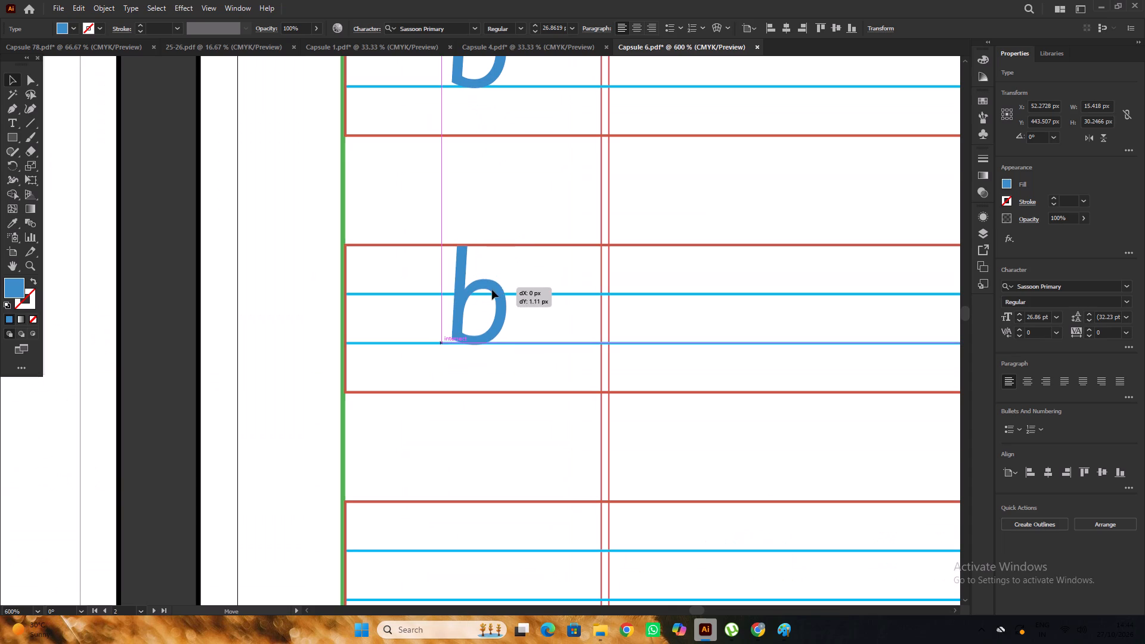
pyautogui.moveTo(492, 290); pyautogui.dragTo(492, 290)
# Copy the "b" straight down into the eighth and ninth rows of page 18.
pyautogui.keyDown('alt'); pyautogui.scroll(-7, 492, 286); pyautogui.keyUp('alt')
pyautogui.keyDown('alt'); pyautogui.scroll(1, 488, 271); pyautogui.keyUp('alt')
pyautogui.keyDown('alt'); pyautogui.moveTo(495, 232); pyautogui.dragTo(481, 349); pyautogui.keyUp('alt')
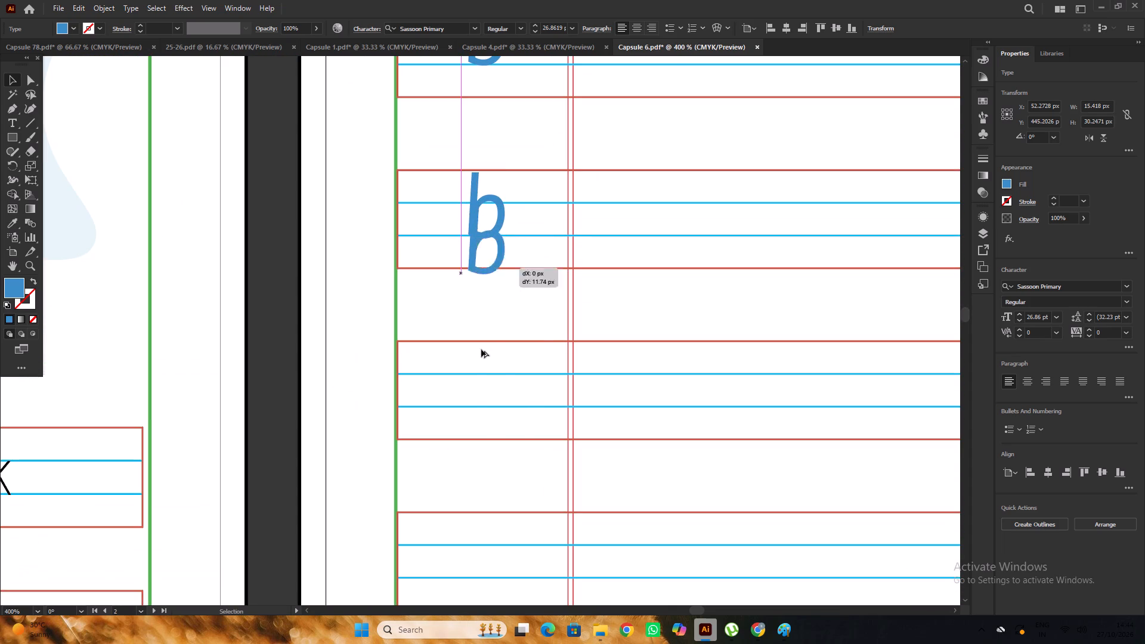
pyautogui.keyDown('alt'); pyautogui.moveTo(481, 349); pyautogui.dragTo(472, 400); pyautogui.keyUp('alt')
pyautogui.keyDown('alt'); pyautogui.scroll(-4, 477, 336); pyautogui.keyUp('alt')
pyautogui.click(414, 295)
pyautogui.scroll(-2, 414, 293)
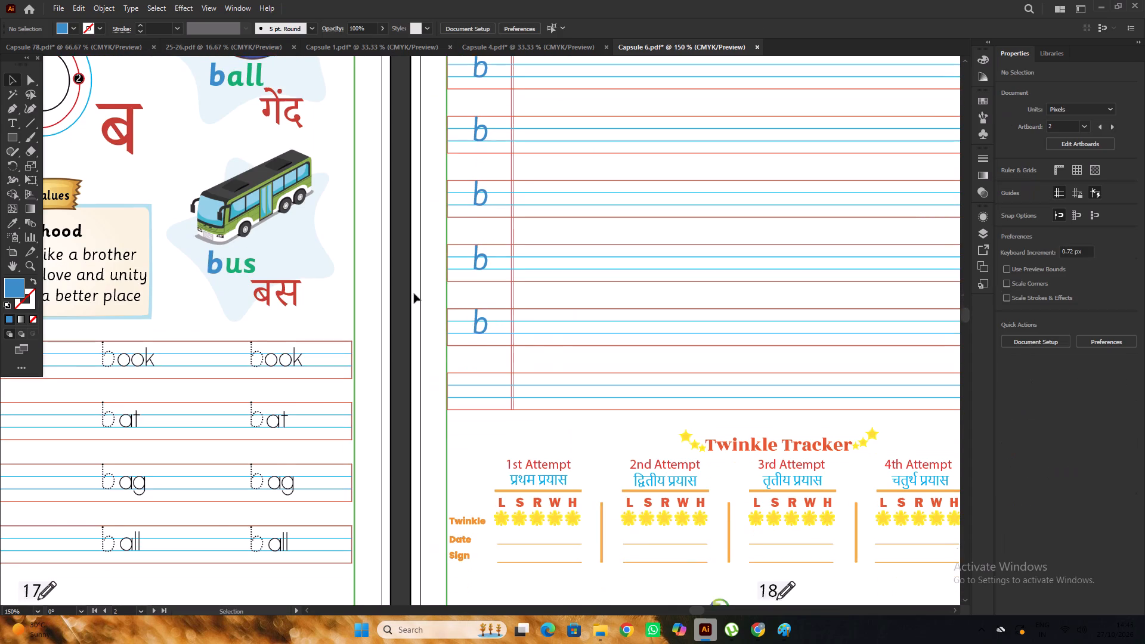
pyautogui.scroll(-4, 414, 293)
pyautogui.keyDown('alt'); pyautogui.scroll(3, 476, 277); pyautogui.keyUp('alt')
pyautogui.keyDown('alt'); pyautogui.moveTo(497, 230); pyautogui.dragTo(490, 401); pyautogui.keyUp('alt')
pyautogui.keyDown('alt'); pyautogui.scroll(-6, 500, 349); pyautogui.keyUp('alt')
pyautogui.click(629, 510)
# Examine the blue and dotted "b" lettering on the Practice Time page 19.
pyautogui.press('space')
pyautogui.press('space')
pyautogui.press('space')
pyautogui.press('space')
pyautogui.moveTo(764, 494); pyautogui.dragTo(609, 487)
pyautogui.click(607, 486)
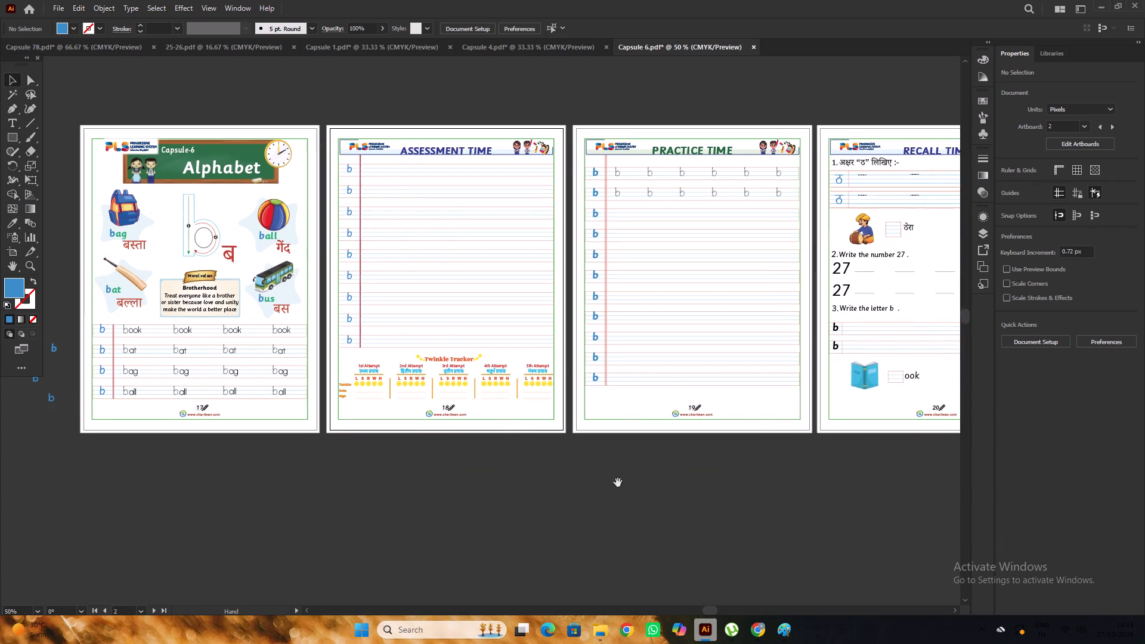
pyautogui.press('space')
pyautogui.moveTo(676, 476); pyautogui.dragTo(624, 472)
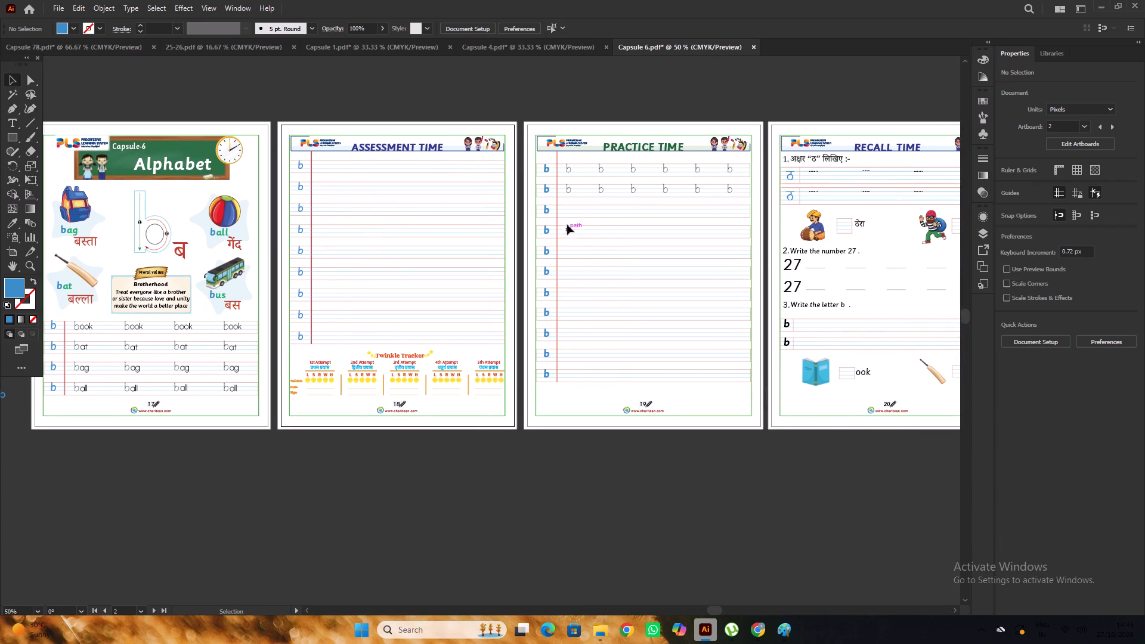
pyautogui.keyDown('alt'); pyautogui.scroll(2, 574, 174); pyautogui.keyUp('alt')
pyautogui.click(568, 163)
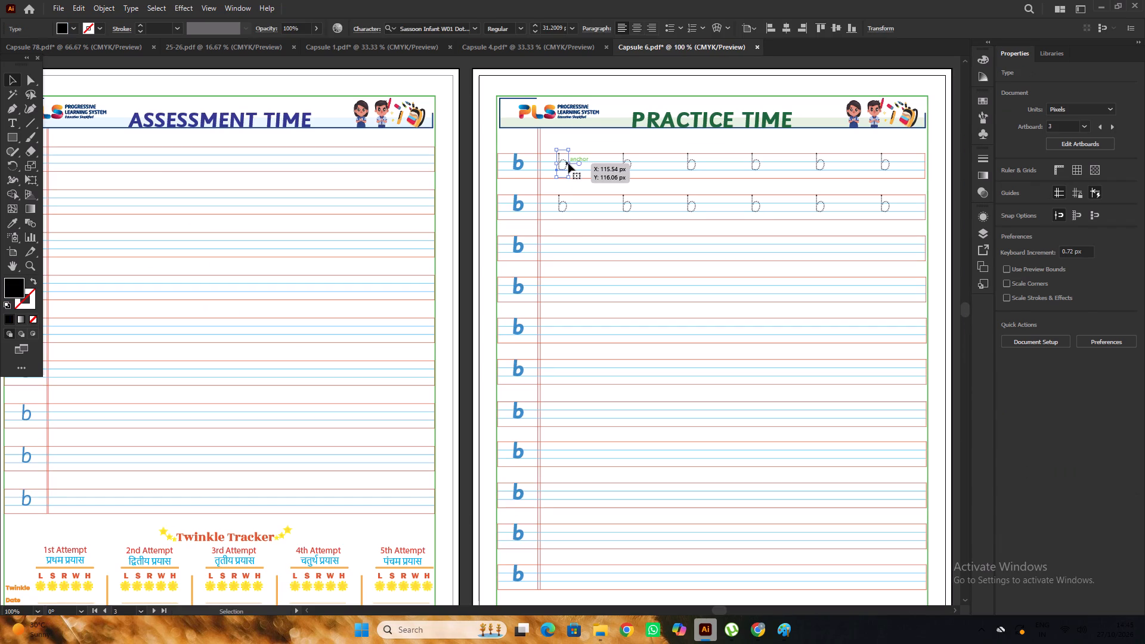
pyautogui.scroll(4, 581, 220)
pyautogui.keyDown('alt'); pyautogui.scroll(-1, 581, 220); pyautogui.keyUp('alt')
pyautogui.click(565, 122)
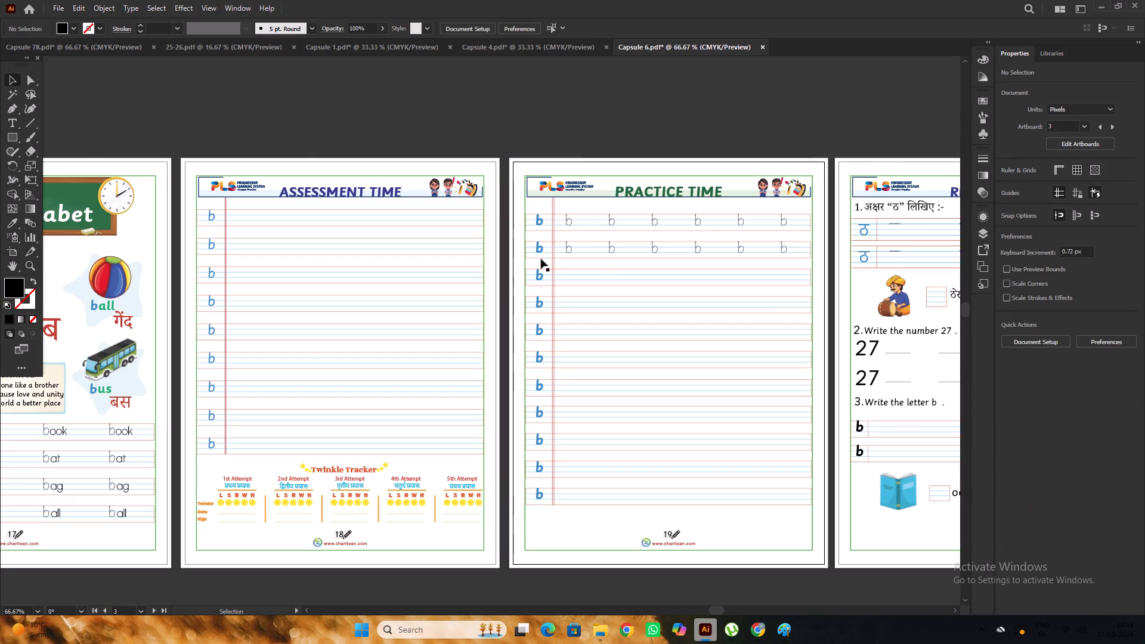
# Delete the bold blue "b" letters from the first three rows of the Practice Time page 19.
pyautogui.keyDown('alt'); pyautogui.scroll(1, 540, 264); pyautogui.keyUp('alt')
pyautogui.click(543, 200)
pyautogui.keyDown('alt'); pyautogui.scroll(-2, 543, 200); pyautogui.keyUp('alt')
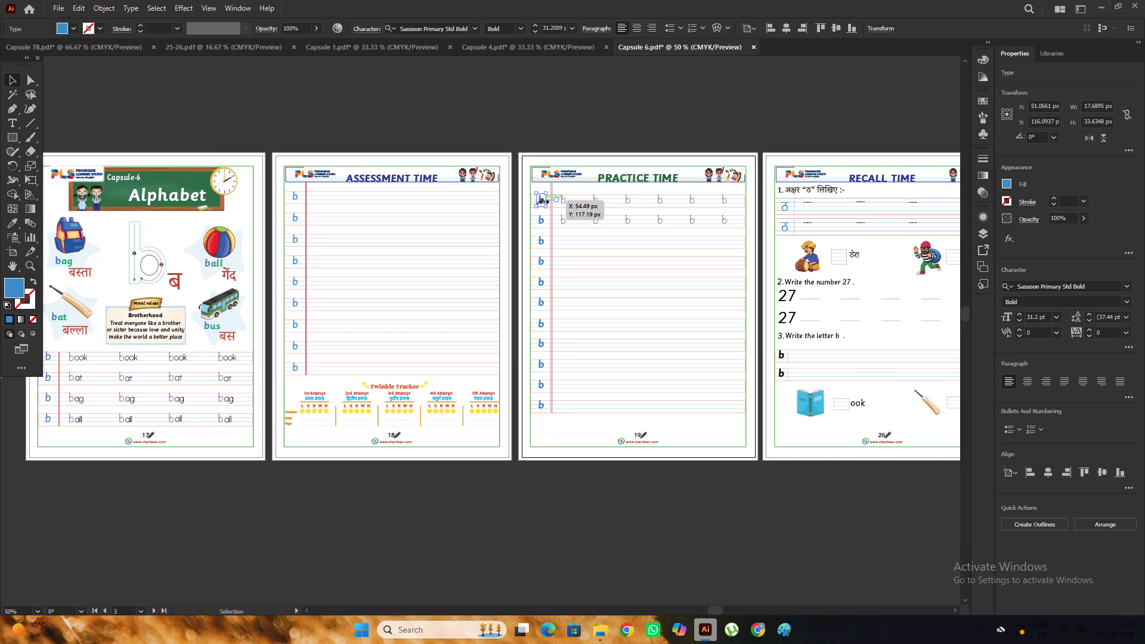
pyautogui.keyDown('alt'); pyautogui.scroll(1, 542, 231); pyautogui.keyUp('alt')
pyautogui.press('Delete')
pyautogui.click(546, 219)
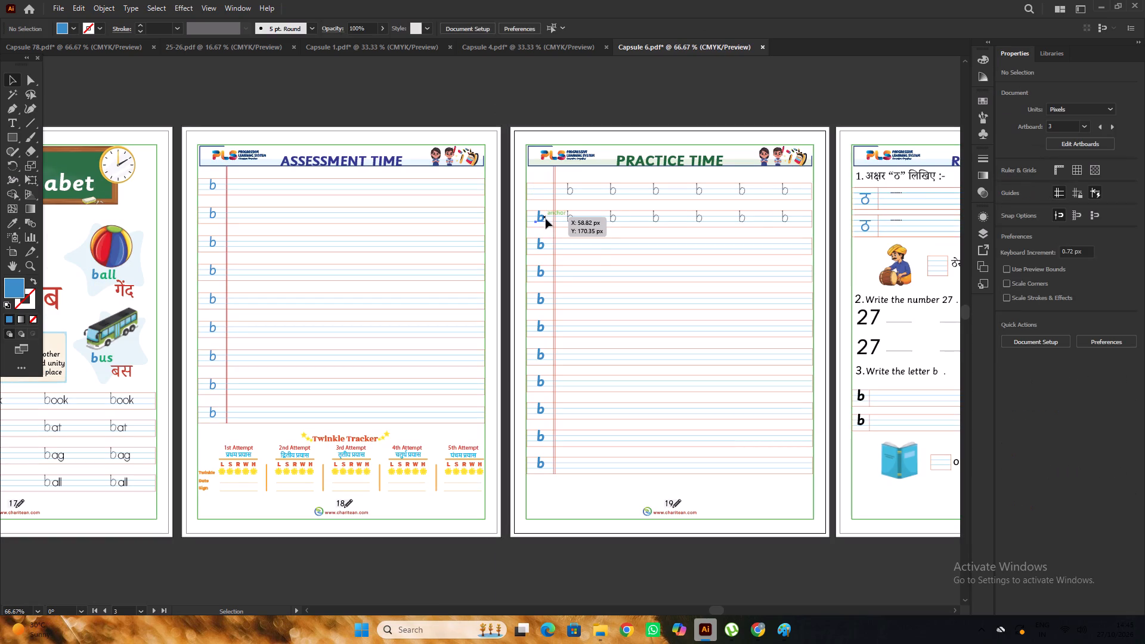
pyautogui.press('Delete')
pyautogui.click(540, 247)
pyautogui.press('Delete')
# Delete the bold blue "b" letters from the fourth, fifth and sixth rows of page 19.
pyautogui.click(540, 277)
pyautogui.press('Delete')
pyautogui.click(544, 304)
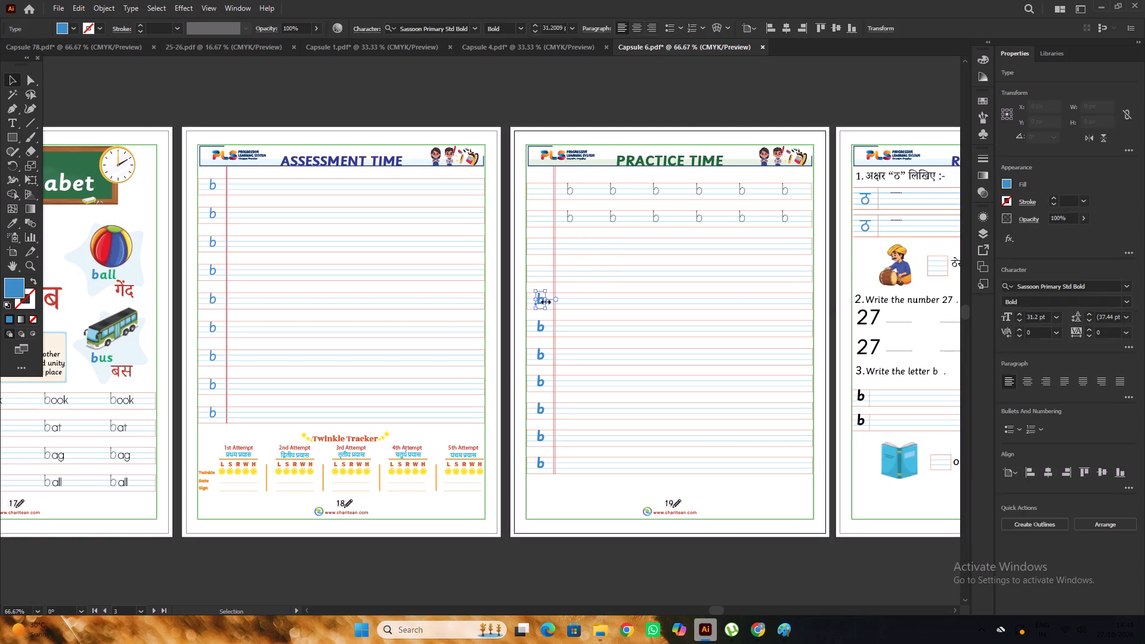
pyautogui.press('Delete')
pyautogui.click(573, 193)
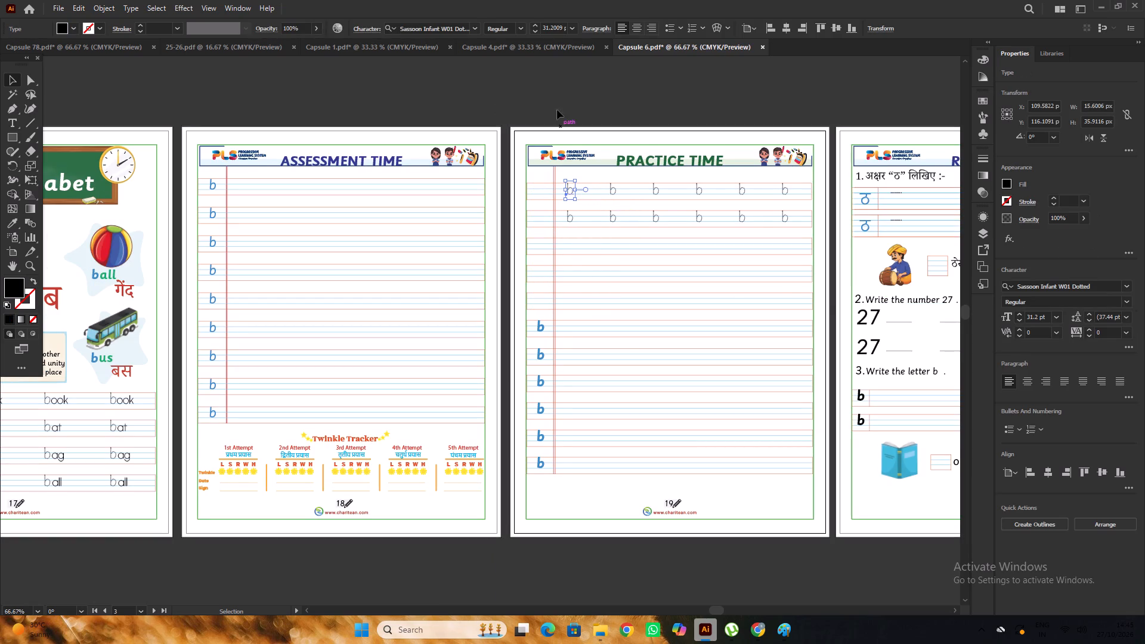
pyautogui.click(555, 102)
pyautogui.scroll(-3, 555, 102)
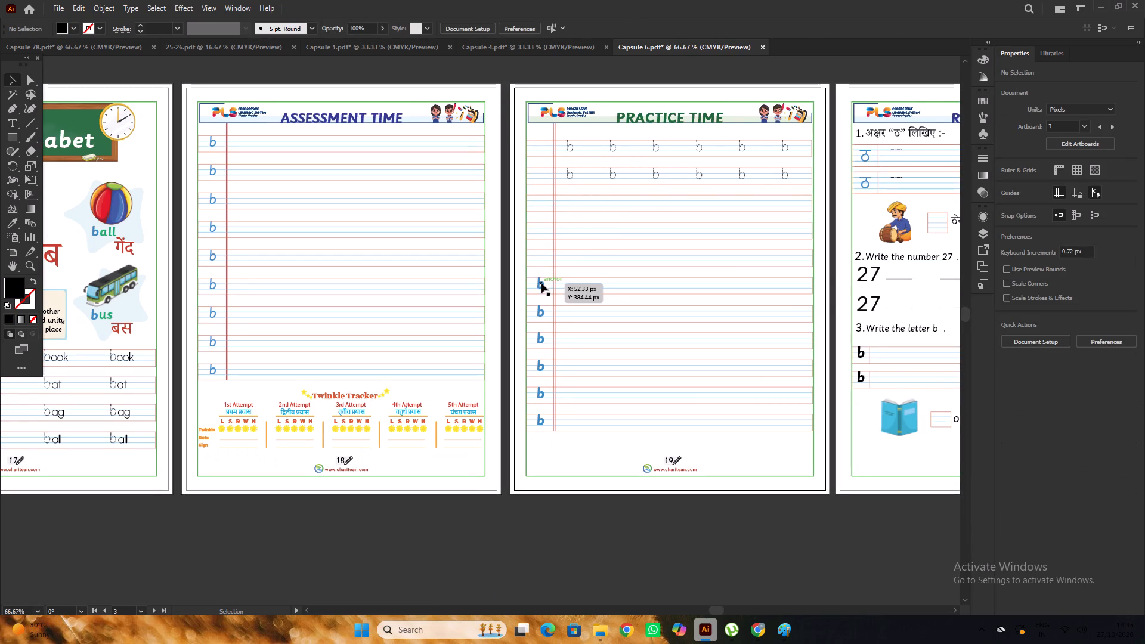
pyautogui.click(541, 283)
pyautogui.press('Delete')
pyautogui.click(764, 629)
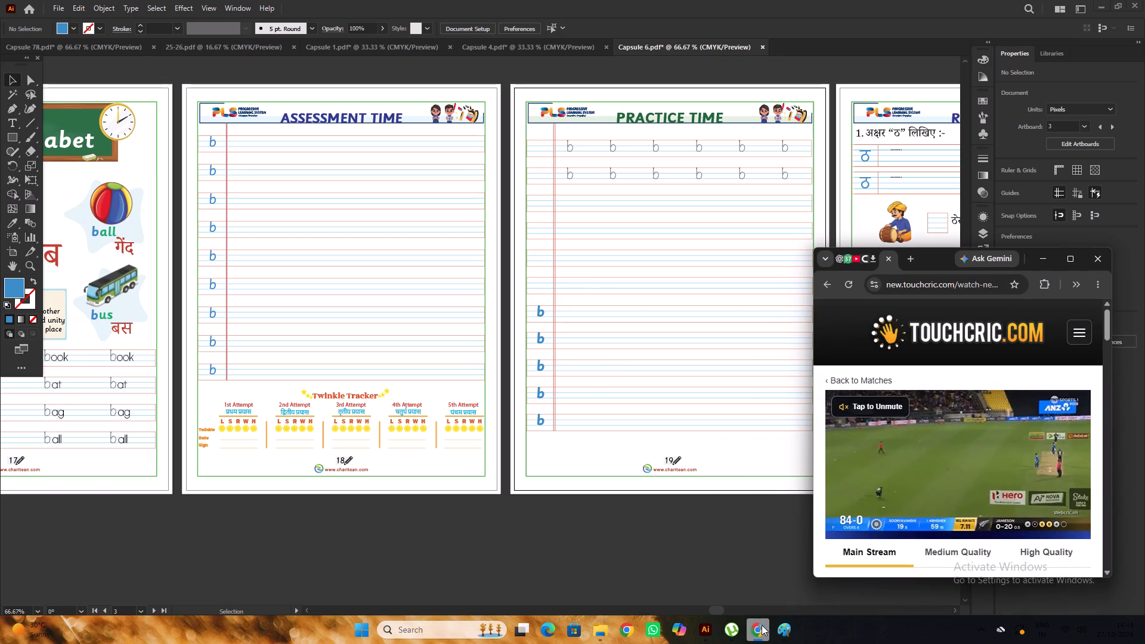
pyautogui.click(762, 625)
# Delete the bold blue "b" letters from the last five rows of page 19.
pyautogui.click(543, 315)
pyautogui.press('Delete')
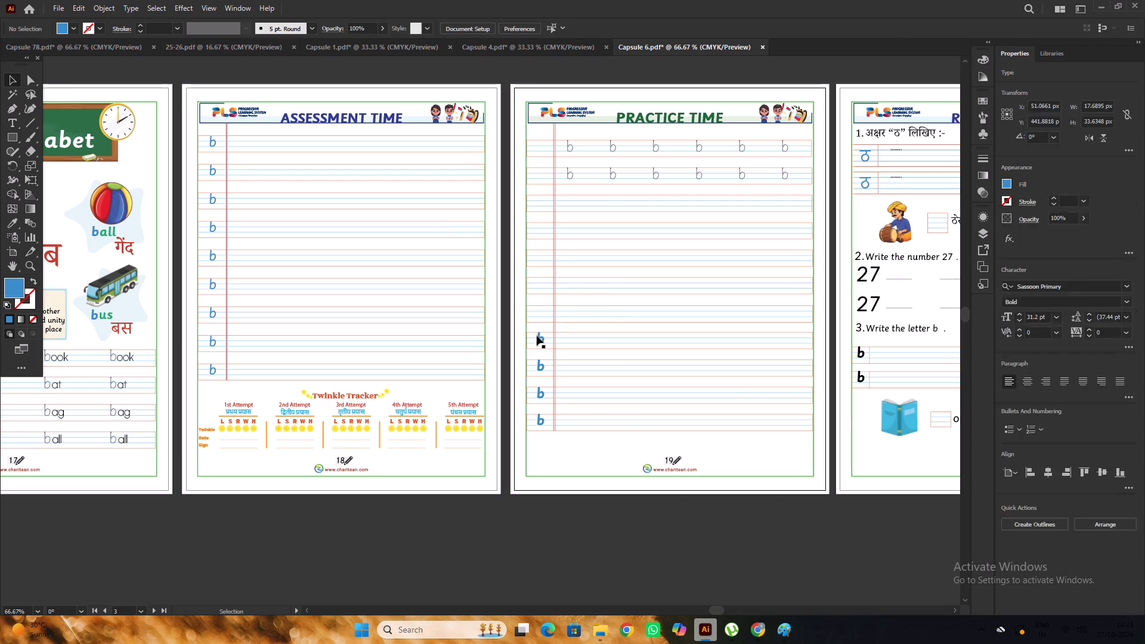
pyautogui.click(539, 339)
pyautogui.press('Delete')
pyautogui.click(541, 370)
pyautogui.press('Delete')
pyautogui.click(539, 398)
pyautogui.press('Delete')
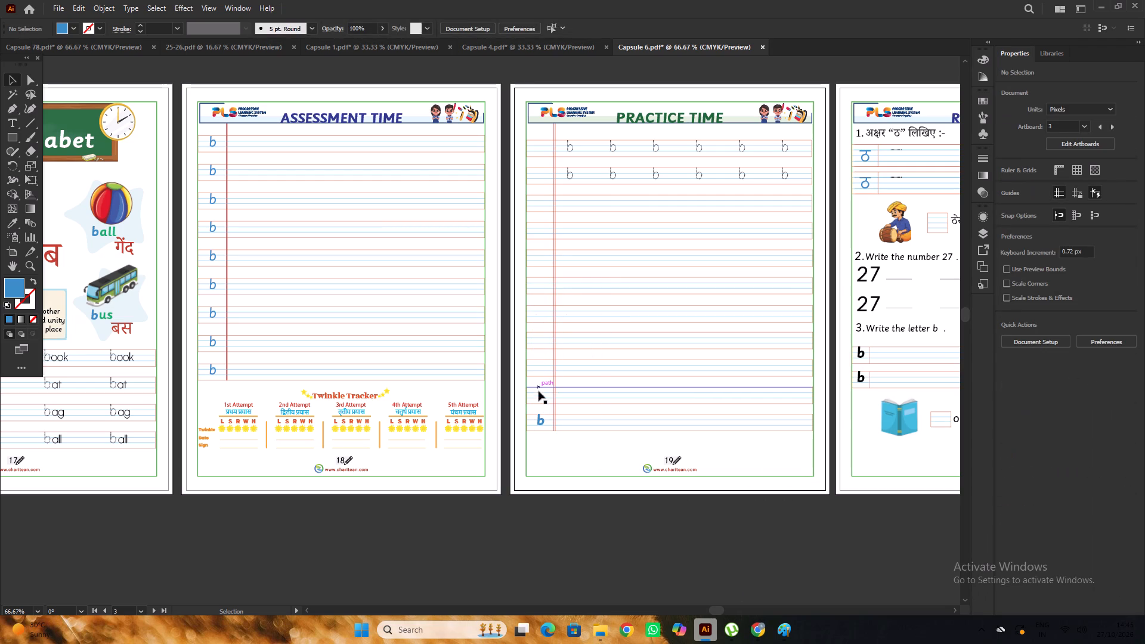
pyautogui.click(539, 425)
pyautogui.press('Delete')
# Copy the blue "b" from page 18's first row into page 19's first row, aligned with the dotted letters.
pyautogui.moveTo(215, 145); pyautogui.dragTo(541, 153)
pyautogui.keyDown('alt'); pyautogui.scroll(4, 546, 148); pyautogui.keyUp('alt')
pyautogui.moveTo(529, 164); pyautogui.dragTo(527, 154)
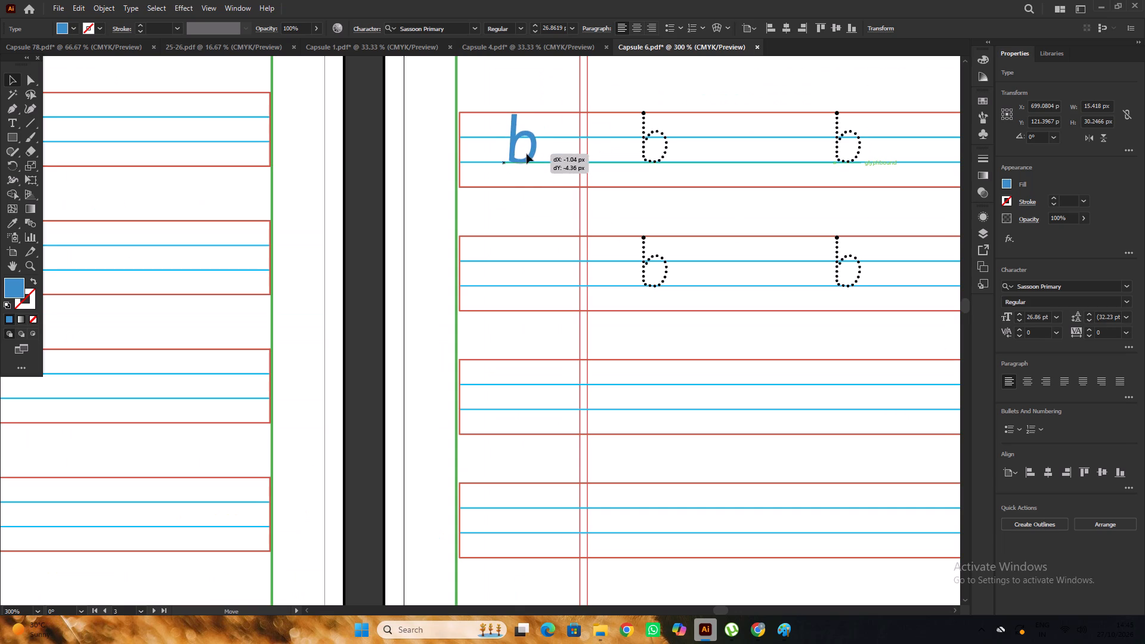
pyautogui.moveTo(527, 154); pyautogui.dragTo(526, 153)
# Copy the "b" down into the second row of page 19 and nudge it onto the writing lines.
pyautogui.keyDown('alt'); pyautogui.scroll(-3, 526, 153); pyautogui.keyUp('alt')
pyautogui.moveTo(526, 153); pyautogui.dragTo(525, 197)
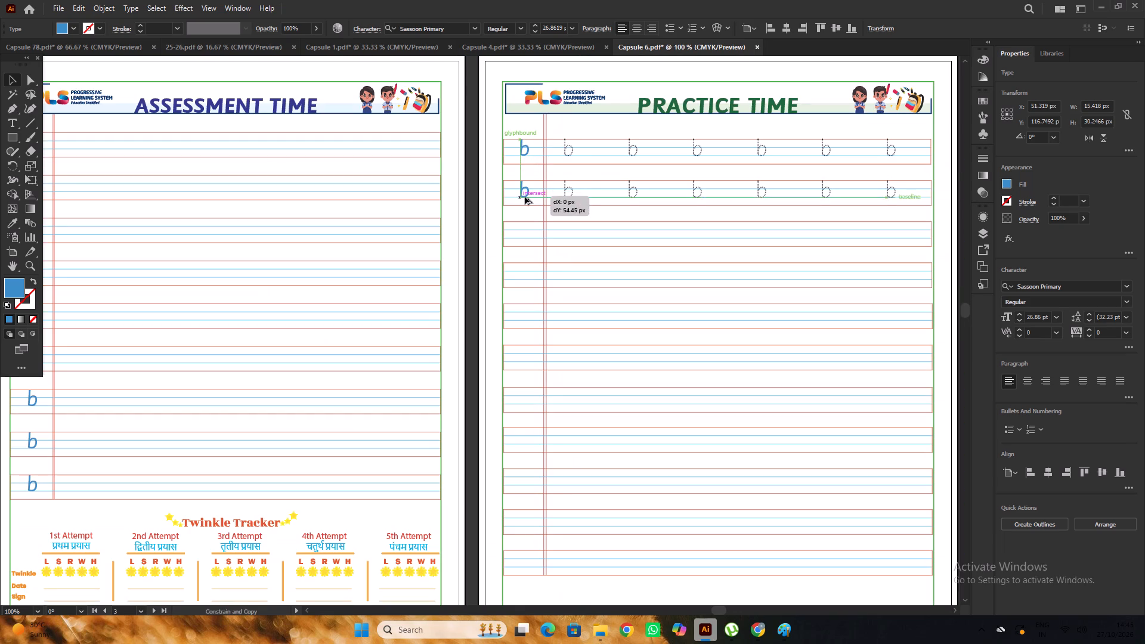
pyautogui.moveTo(525, 197); pyautogui.dragTo(524, 197)
pyautogui.keyDown('alt'); pyautogui.scroll(3, 525, 194); pyautogui.keyUp('alt')
pyautogui.scroll(-4, 527, 185)
pyautogui.scroll(2, 518, 122)
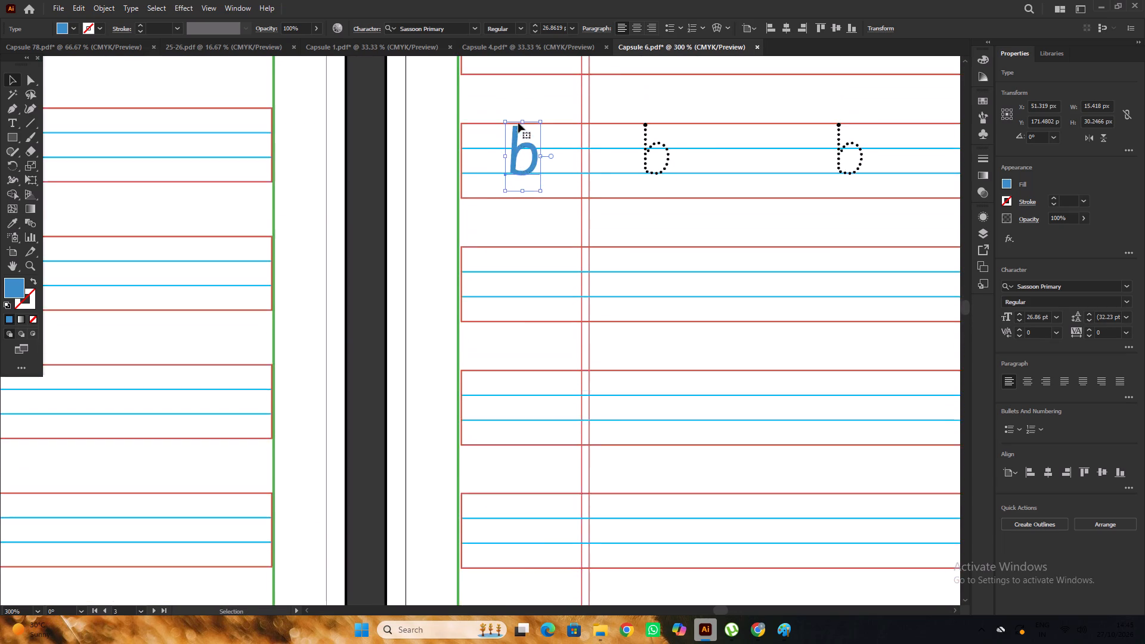
pyautogui.scroll(2, 518, 123)
pyautogui.click(523, 141)
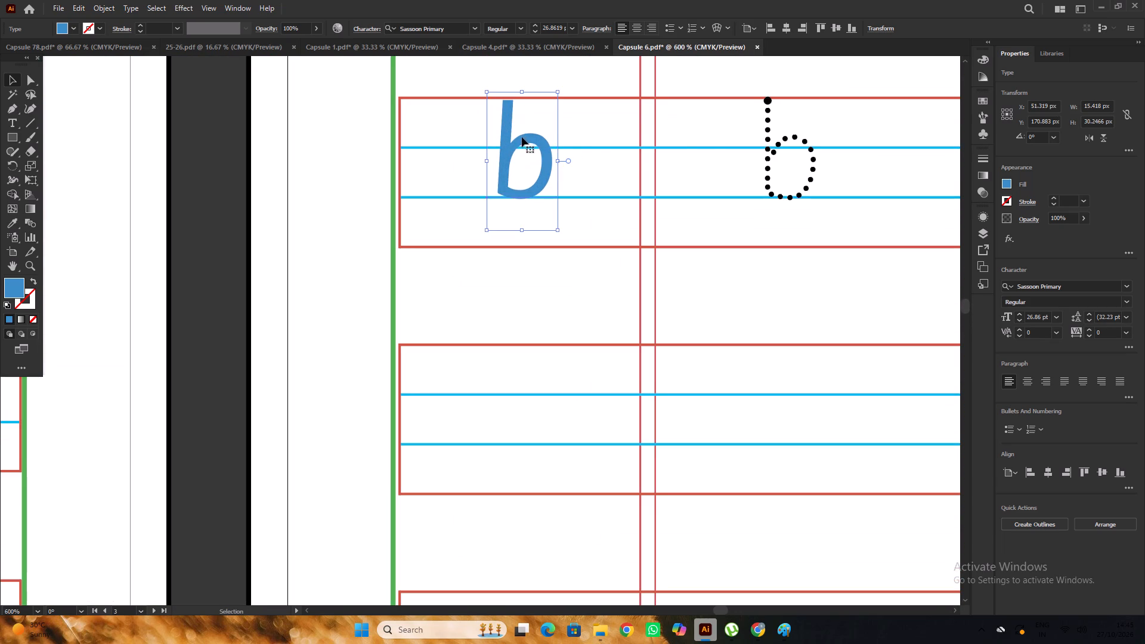
# Copy the blue "b" down into page 19's third, fourth and fifth rows, nudging it onto the writing lines.
pyautogui.keyDown('alt'); pyautogui.scroll(-2, 522, 137); pyautogui.keyUp('alt')
pyautogui.keyDown('alt'); pyautogui.moveTo(521, 165); pyautogui.dragTo(519, 287); pyautogui.keyUp('alt')
pyautogui.keyDown('alt'); pyautogui.scroll(-9, 466, 199); pyautogui.keyUp('alt')
pyautogui.keyDown('alt'); pyautogui.scroll(4, 469, 173); pyautogui.keyUp('alt')
pyautogui.scroll(4, 501, 89)
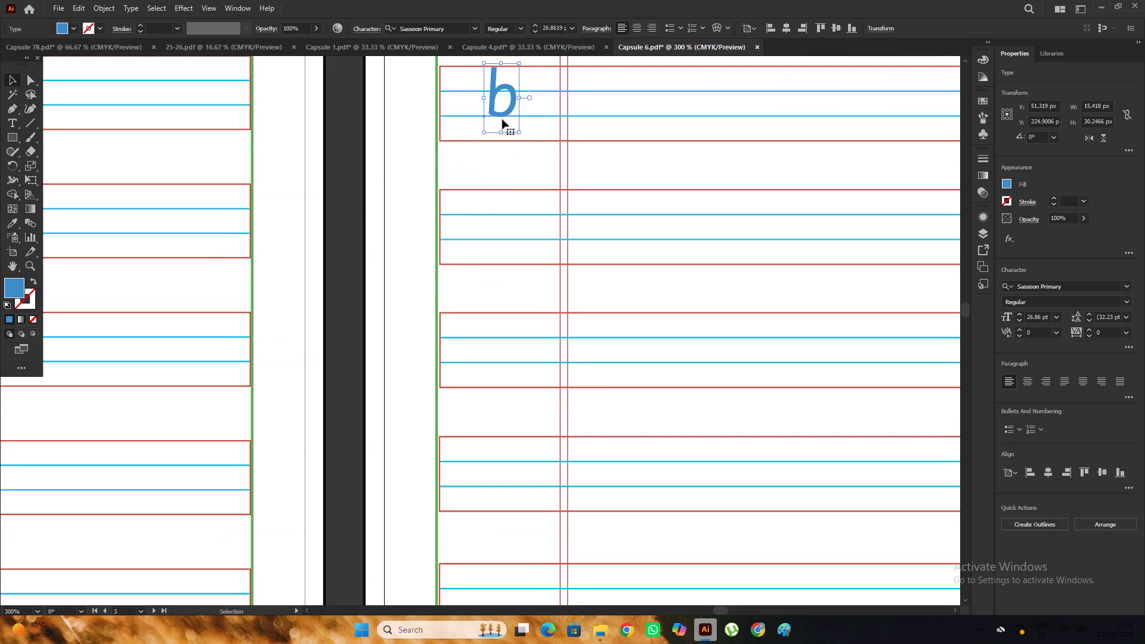
pyautogui.keyDown('alt'); pyautogui.moveTo(504, 113); pyautogui.dragTo(499, 237); pyautogui.keyUp('alt')
pyautogui.scroll(-5, 503, 221)
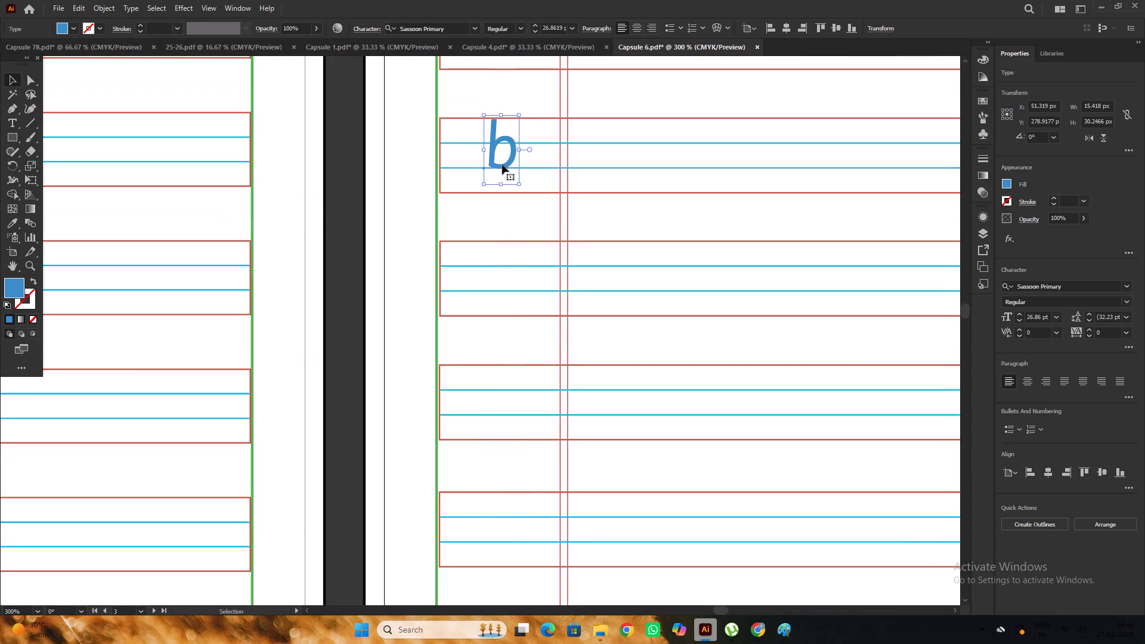
pyautogui.keyDown('alt'); pyautogui.moveTo(502, 165); pyautogui.dragTo(484, 287); pyautogui.keyUp('alt')
pyautogui.scroll(-4, 484, 280)
pyautogui.keyDown('alt'); pyautogui.scroll(2, 499, 246); pyautogui.keyUp('alt')
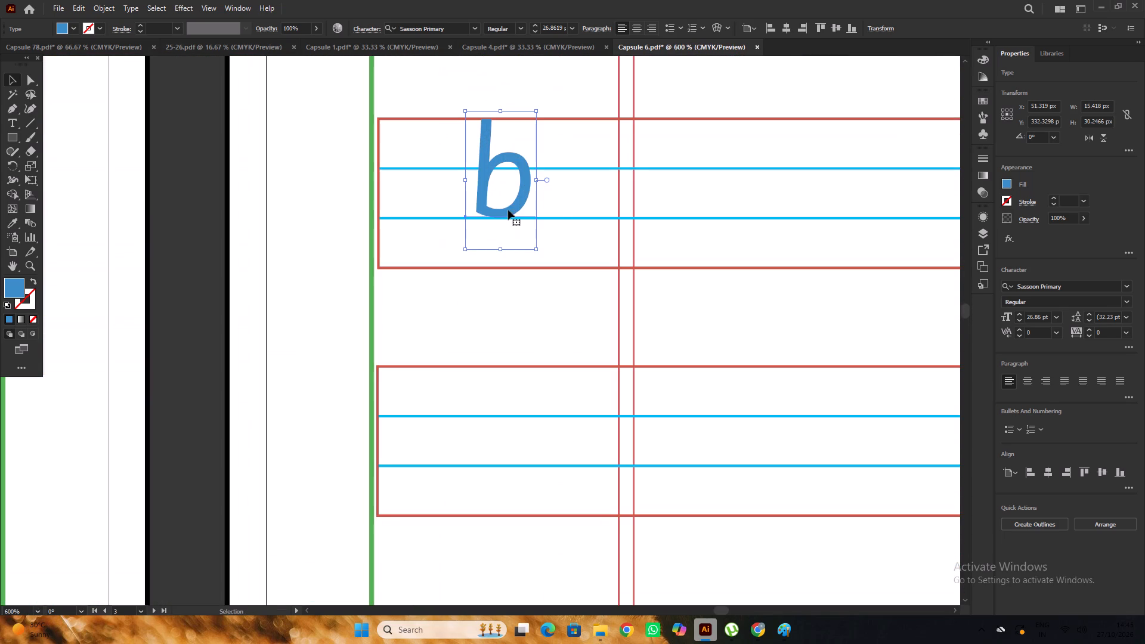
pyautogui.click(507, 202)
pyautogui.keyDown('alt'); pyautogui.scroll(-2, 507, 203); pyautogui.keyUp('alt')
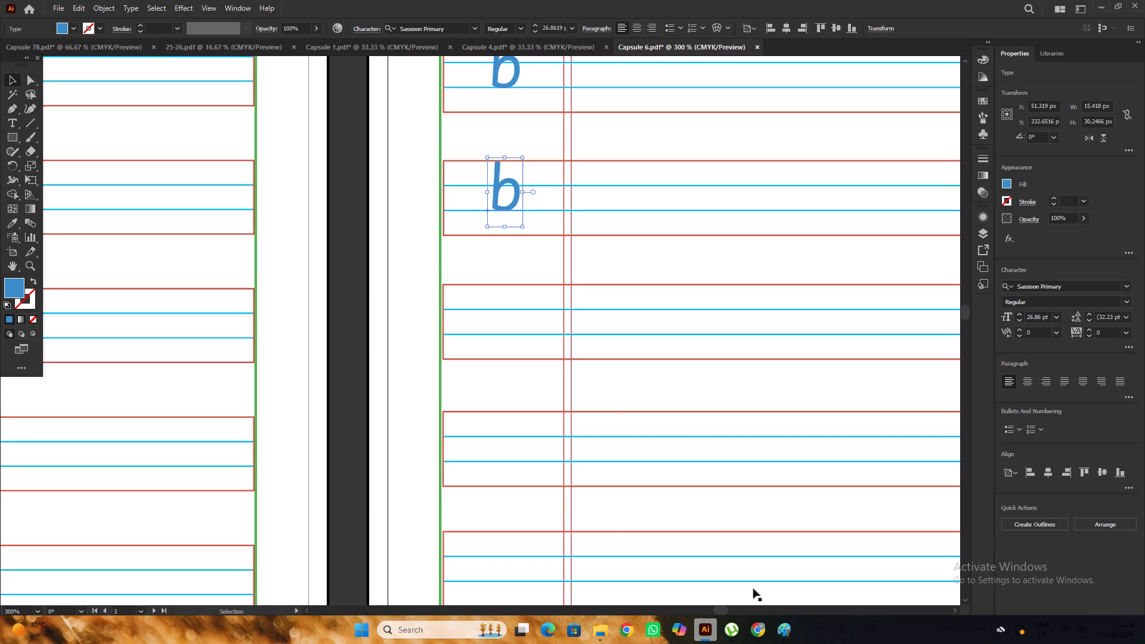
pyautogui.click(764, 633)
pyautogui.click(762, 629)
# Copy the blue "b" down into the sixth, seventh and eighth rows of page 19, aligned with the letters above.
pyautogui.keyDown('alt'); pyautogui.moveTo(509, 205); pyautogui.dragTo(491, 329); pyautogui.keyUp('alt')
pyautogui.scroll(-7, 491, 290)
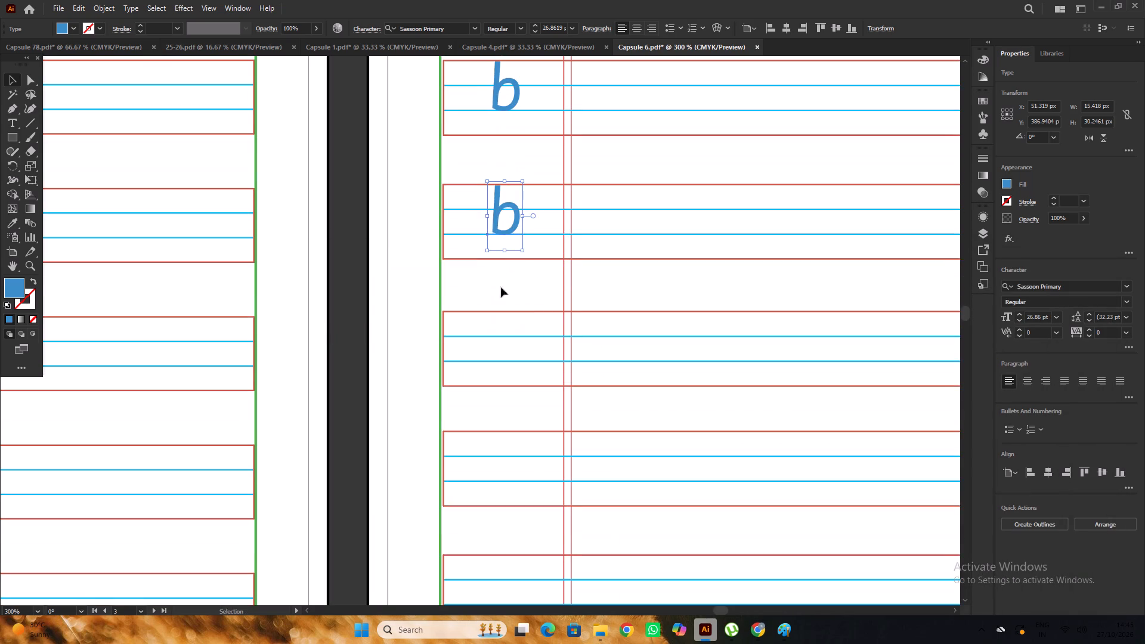
pyautogui.keyDown('alt'); pyautogui.moveTo(509, 230); pyautogui.dragTo(497, 356); pyautogui.keyUp('alt')
pyautogui.scroll(-6, 496, 332)
pyautogui.keyDown('alt'); pyautogui.keyDown('shift'); pyautogui.moveTo(508, 277); pyautogui.dragTo(496, 385); pyautogui.keyUp('shift'); pyautogui.keyUp('alt')
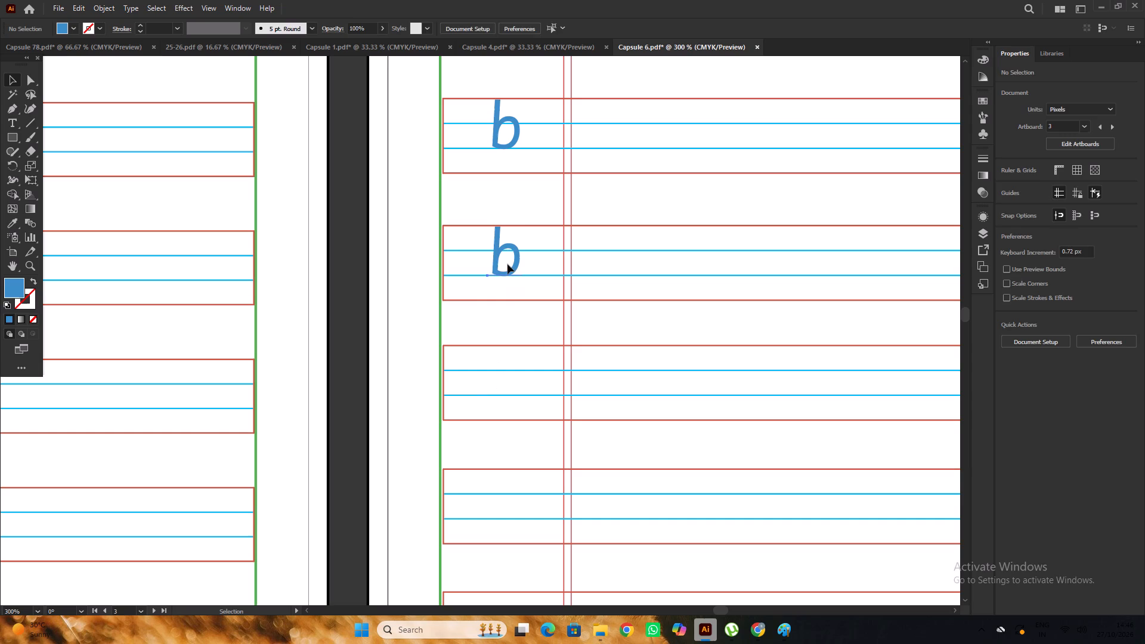
pyautogui.click(507, 264)
pyautogui.moveTo(512, 269); pyautogui.dragTo(499, 389)
pyautogui.keyDown('alt'); pyautogui.scroll(-9, 484, 337); pyautogui.keyUp('alt')
pyautogui.moveTo(527, 467); pyautogui.dragTo(525, 461)
pyautogui.keyDown('alt'); pyautogui.scroll(3, 493, 269); pyautogui.keyUp('alt')
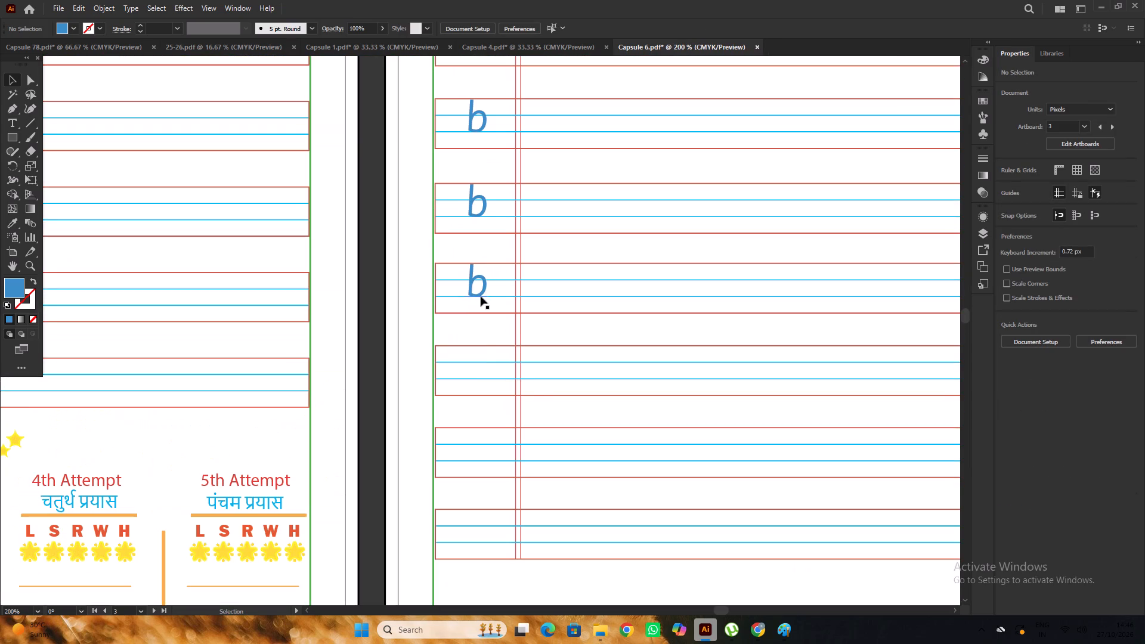
# Copy the blue "b" down into the ninth, tenth and eleventh rows of page 19, seated on the writing lines.
pyautogui.moveTo(481, 296); pyautogui.dragTo(472, 380)
pyautogui.scroll(-6, 462, 287)
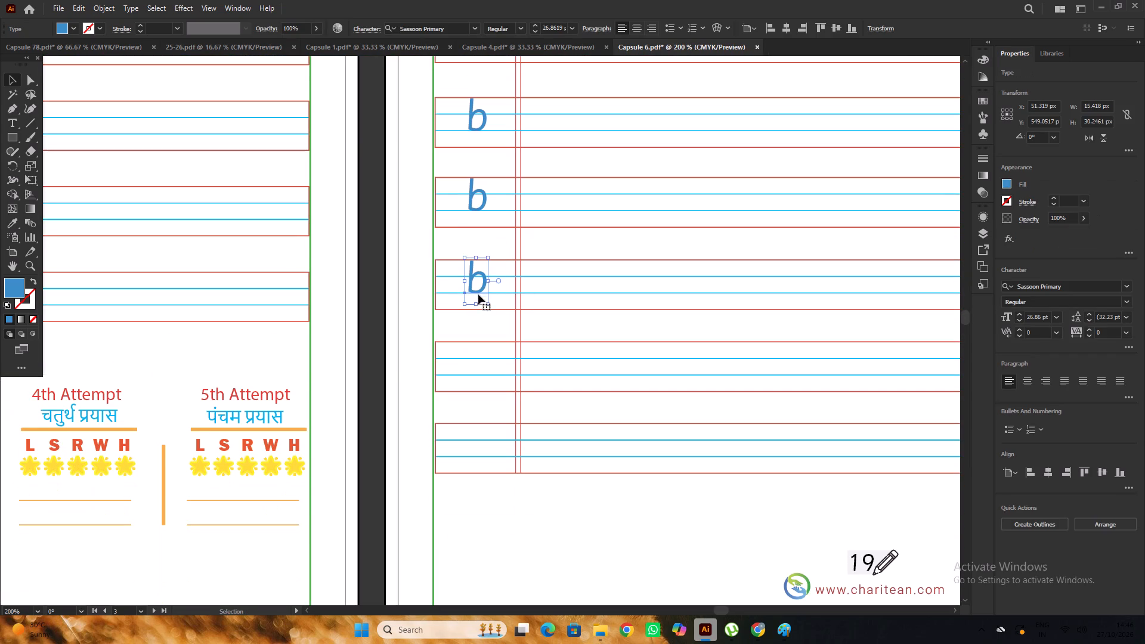
pyautogui.keyDown('alt'); pyautogui.moveTo(479, 292); pyautogui.dragTo(465, 374); pyautogui.keyUp('alt')
pyautogui.scroll(-6, 468, 307)
pyautogui.keyDown('alt'); pyautogui.scroll(1, 472, 307); pyautogui.keyUp('alt')
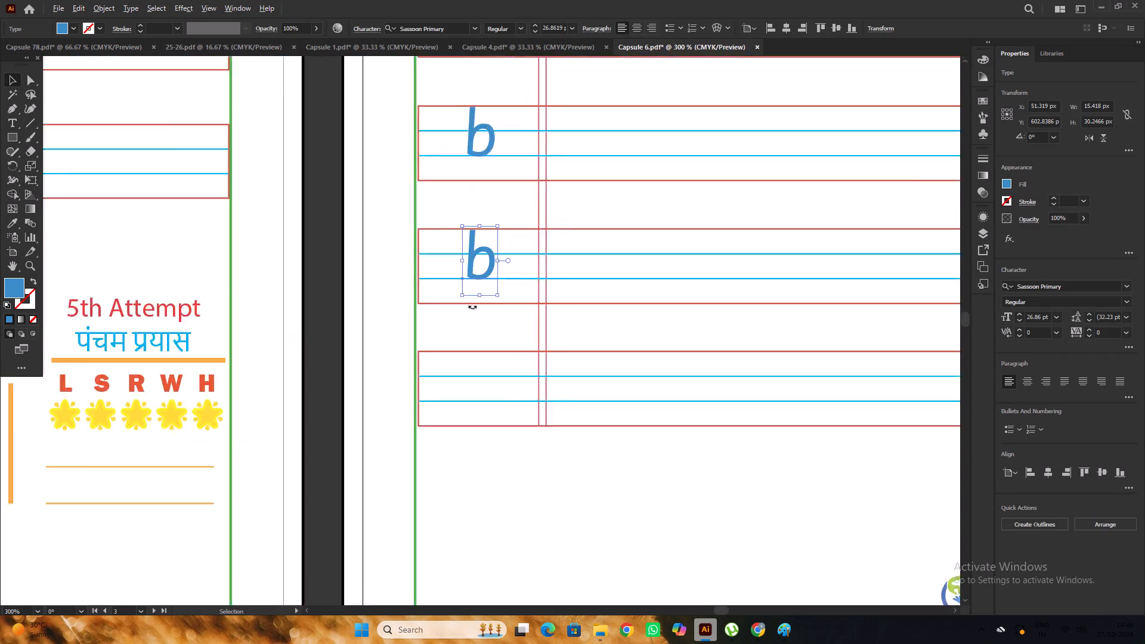
pyautogui.keyDown('alt'); pyautogui.scroll(1, 472, 306); pyautogui.keyUp('alt')
pyautogui.keyDown('alt'); pyautogui.moveTo(488, 265); pyautogui.dragTo(472, 429); pyautogui.keyUp('alt')
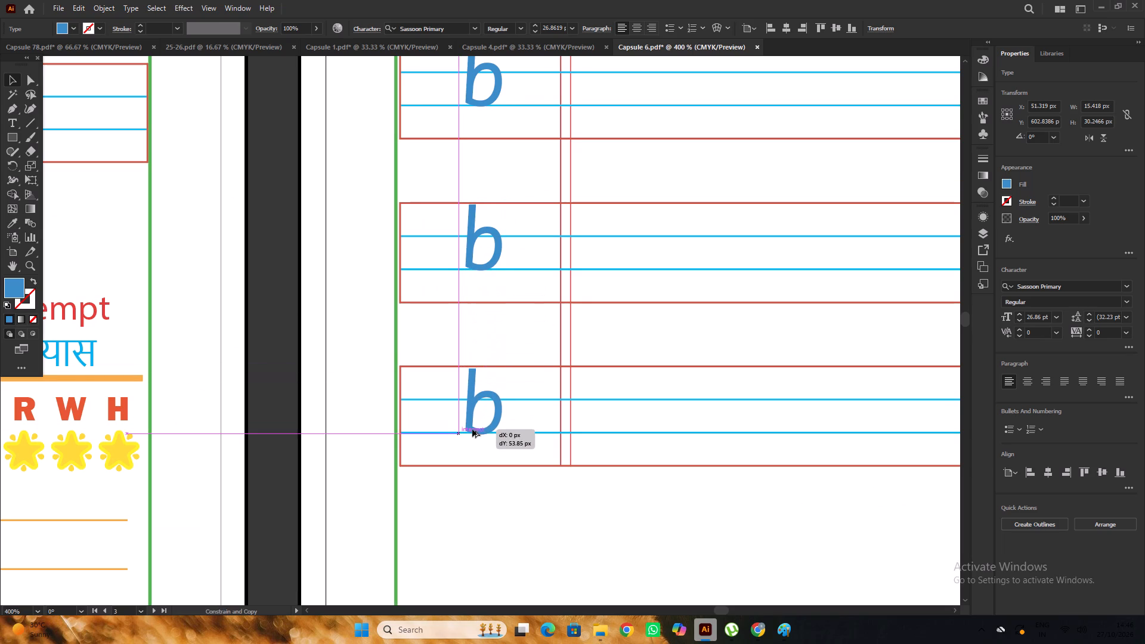
pyautogui.keyDown('alt'); pyautogui.moveTo(472, 429); pyautogui.dragTo(472, 426); pyautogui.keyUp('alt')
pyautogui.keyDown('alt'); pyautogui.scroll(2, 484, 211); pyautogui.keyUp('alt')
pyautogui.click(464, 220)
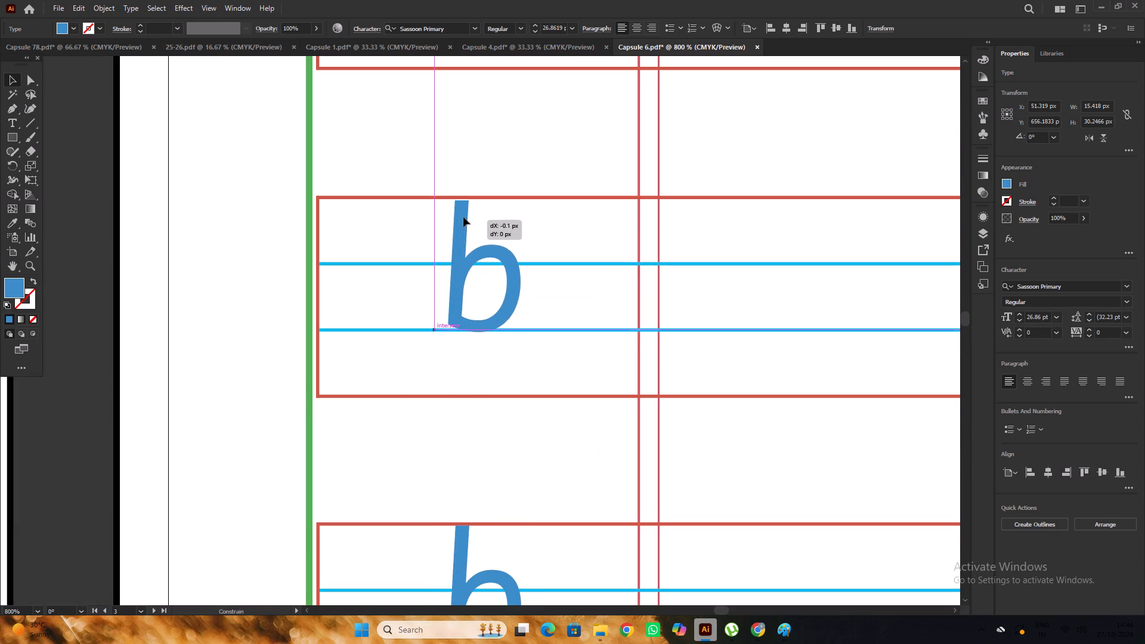
pyautogui.keyDown('alt'); pyautogui.scroll(-8, 464, 216); pyautogui.keyUp('alt')
pyautogui.click(651, 466)
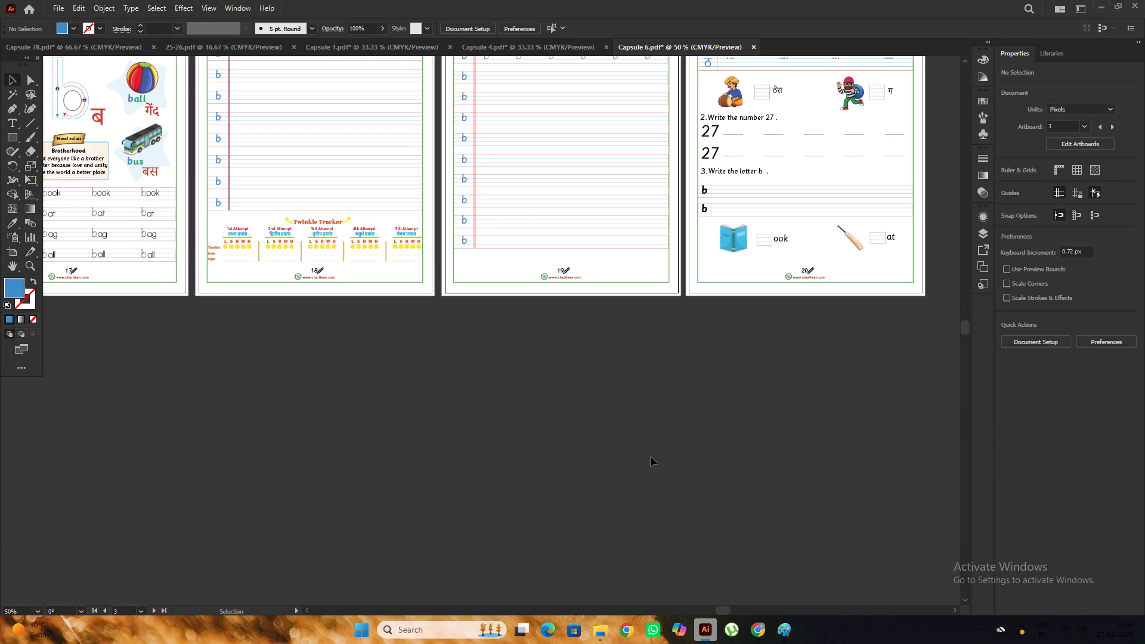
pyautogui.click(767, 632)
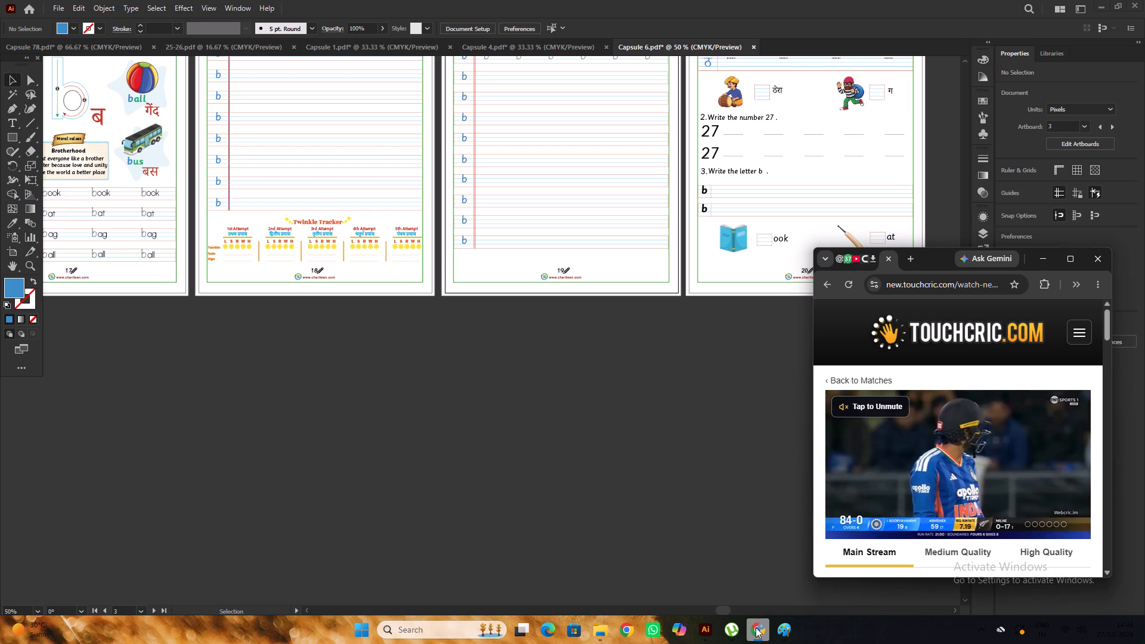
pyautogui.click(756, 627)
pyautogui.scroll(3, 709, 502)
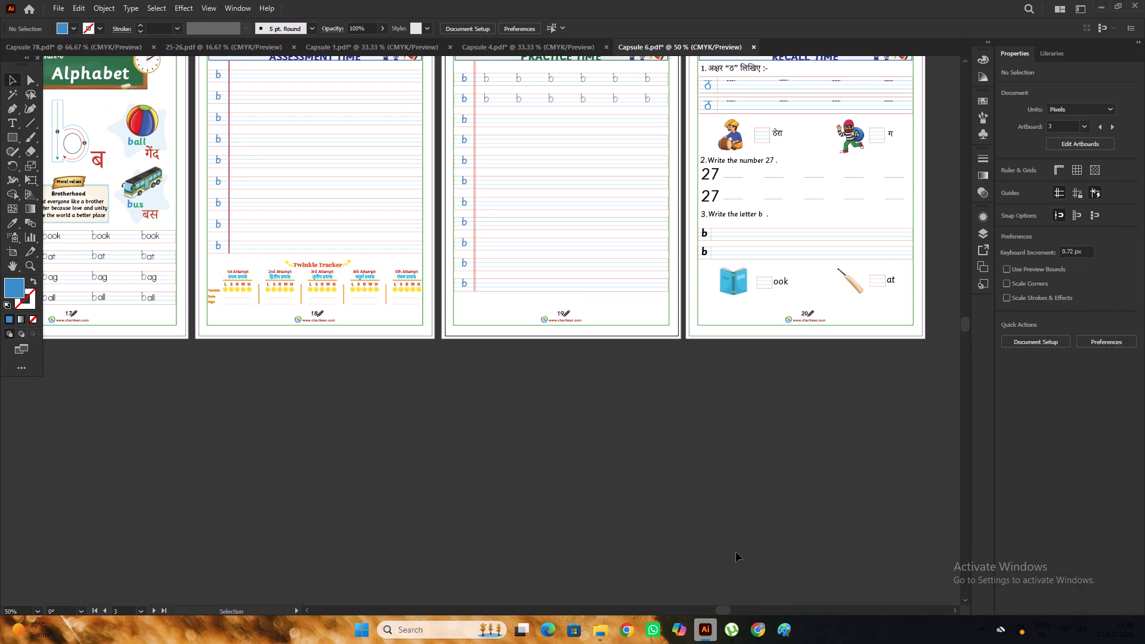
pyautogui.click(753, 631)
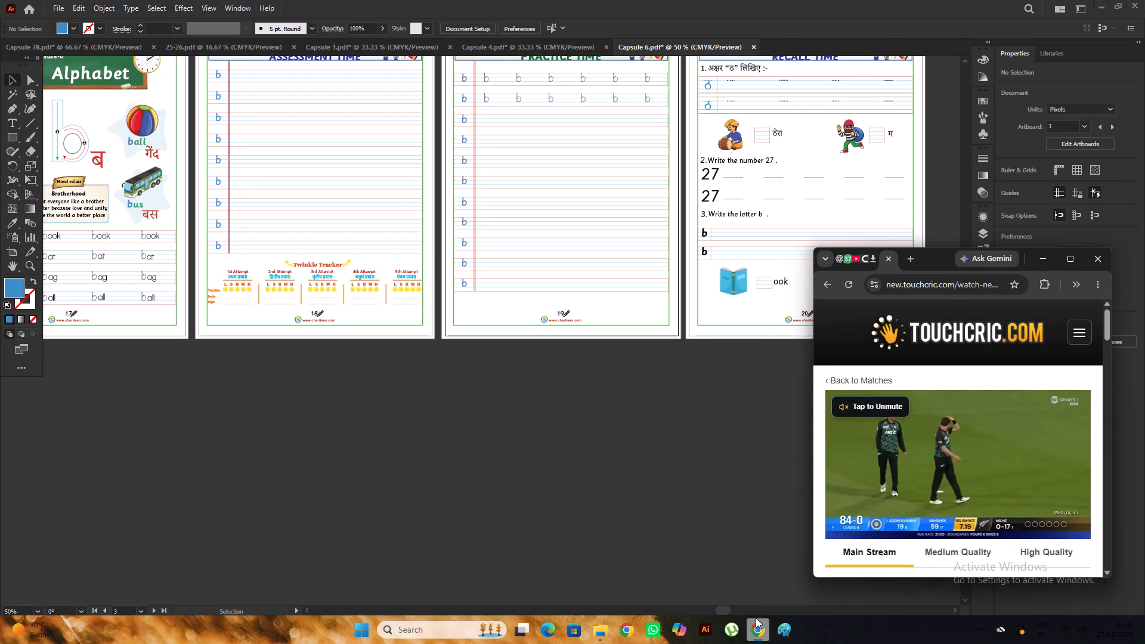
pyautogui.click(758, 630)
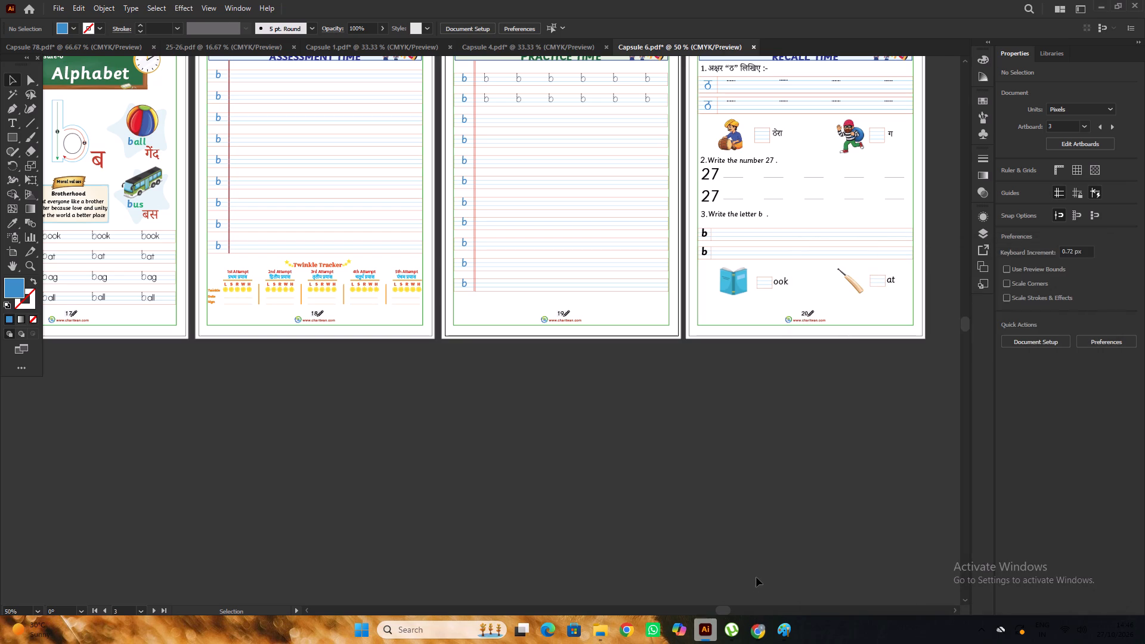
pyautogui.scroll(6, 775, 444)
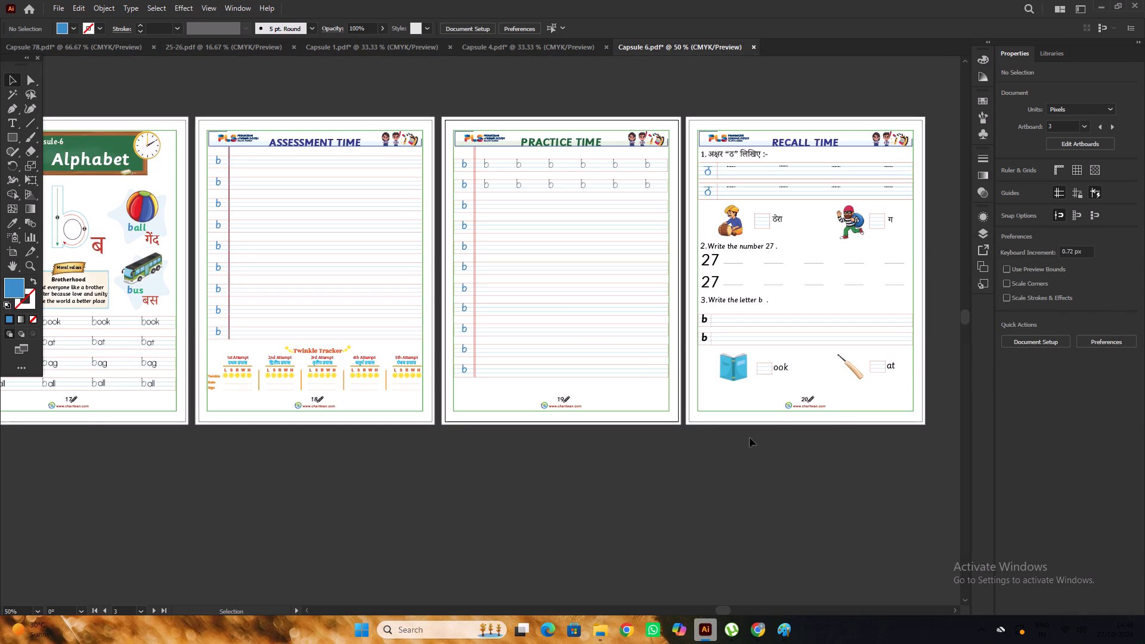
# Copy the blue "b" from page 17's second writing row to the space below the page and enlarge it to about 280 pt.
pyautogui.keyDown('alt'); pyautogui.scroll(-2, 553, 255); pyautogui.keyUp('alt')
pyautogui.keyDown('alt'); pyautogui.scroll(2, 192, 277); pyautogui.keyUp('alt')
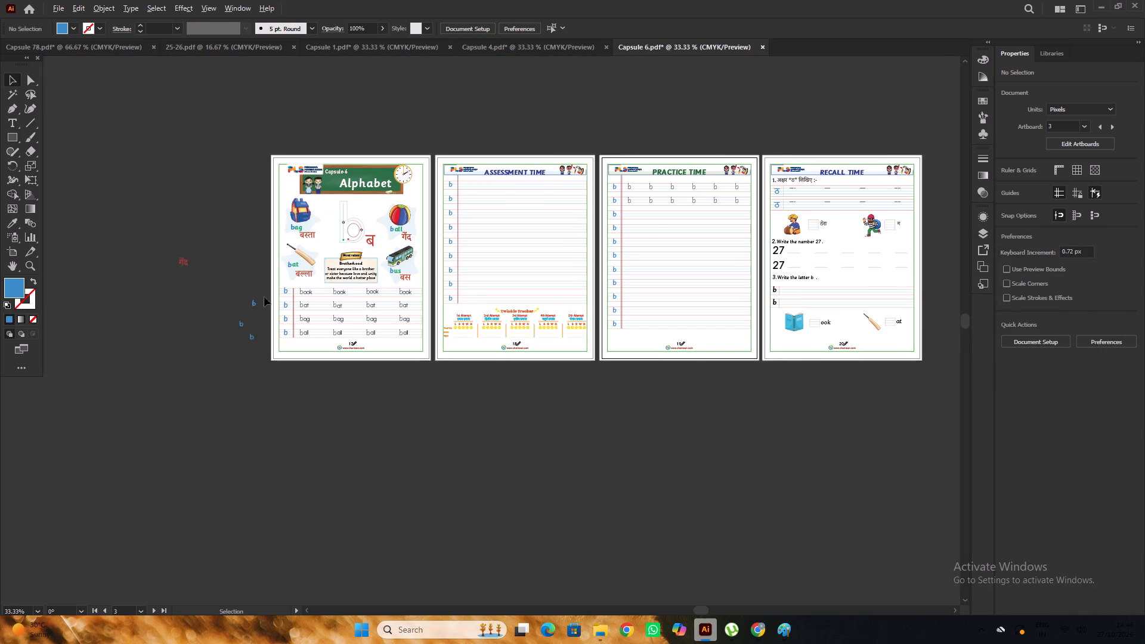
pyautogui.scroll(-4, 319, 290)
pyautogui.moveTo(285, 265); pyautogui.dragTo(348, 383)
pyautogui.keyDown('alt'); pyautogui.keyDown('shift'); pyautogui.moveTo(355, 388); pyautogui.dragTo(425, 463); pyautogui.keyUp('shift'); pyautogui.keyUp('alt')
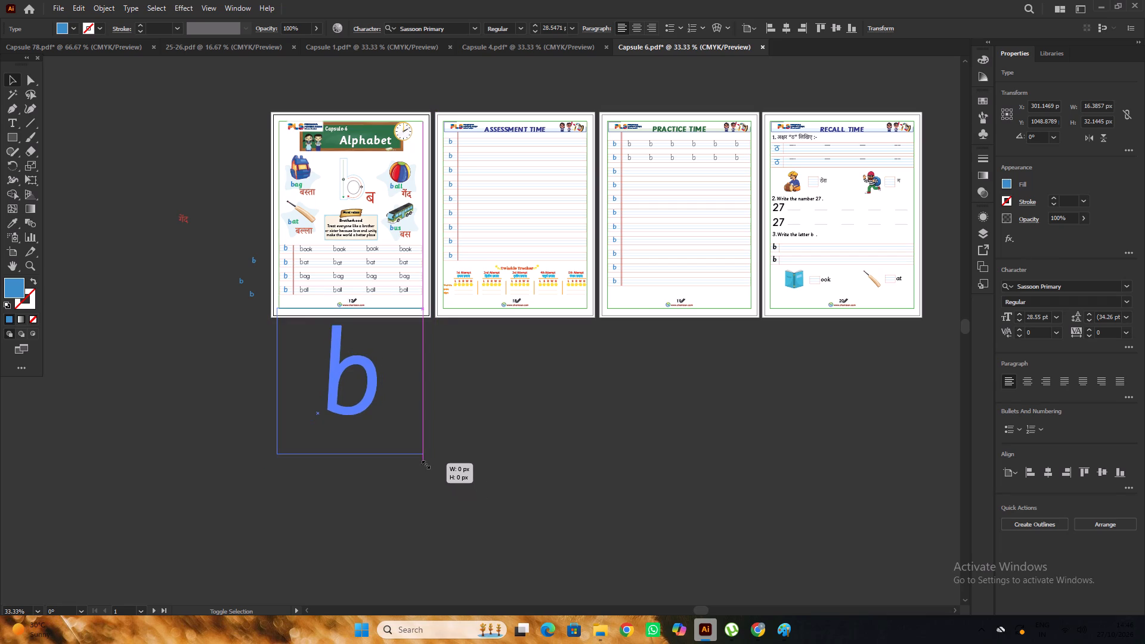
pyautogui.keyDown('alt'); pyautogui.keyDown('shift'); pyautogui.moveTo(425, 463); pyautogui.dragTo(407, 427); pyautogui.keyUp('shift'); pyautogui.keyUp('alt')
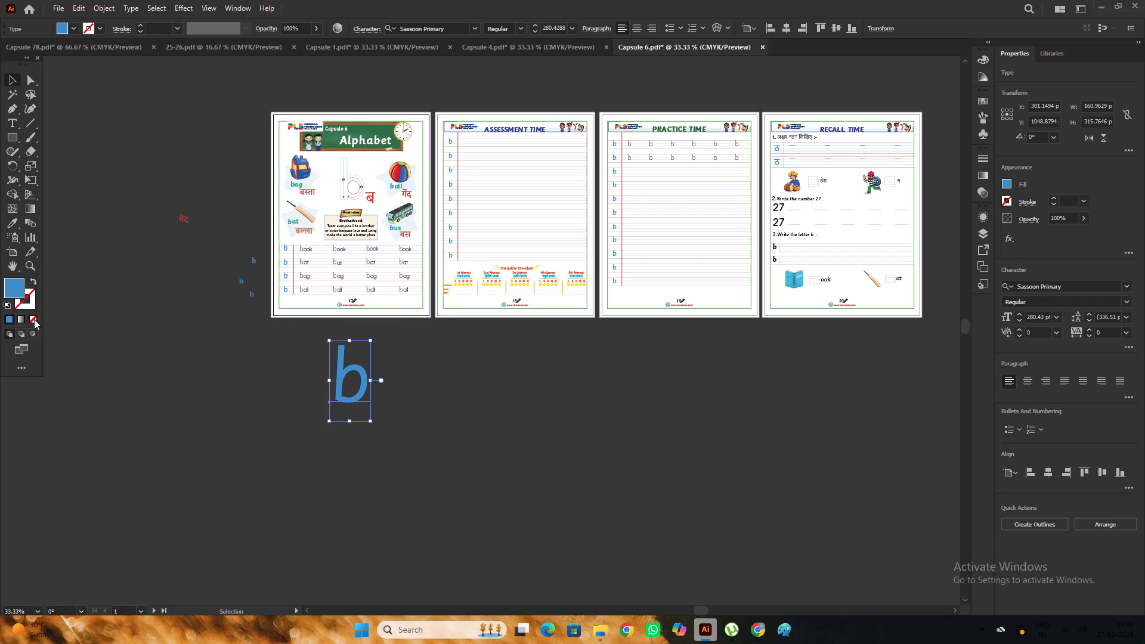
# Remove the fill from the enlarged "b" below page 17.
pyautogui.click(34, 319)
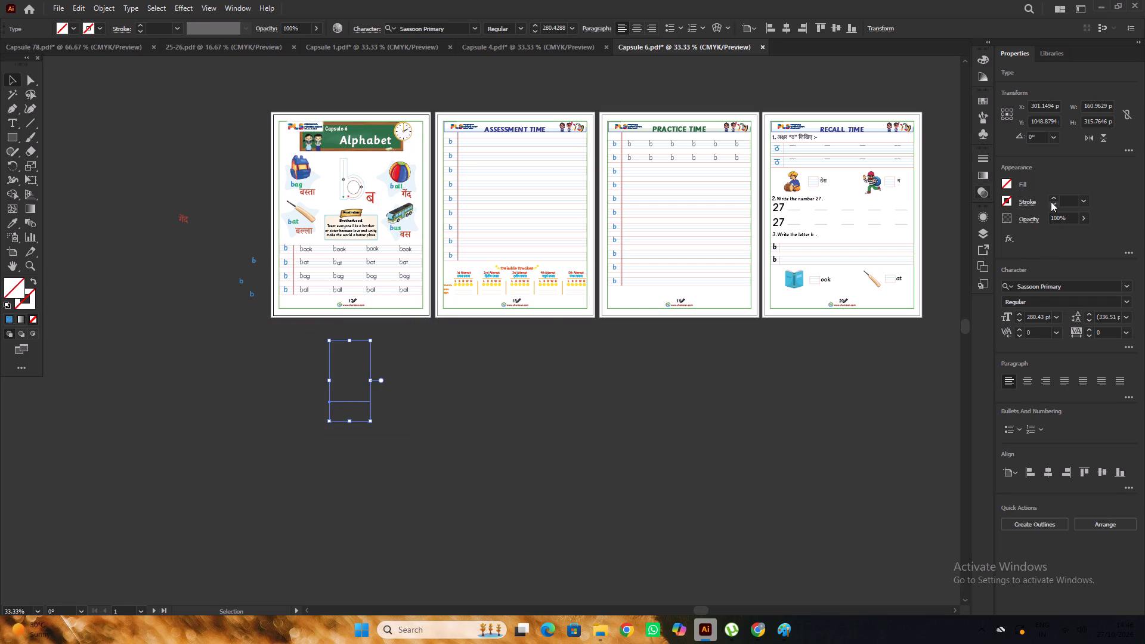
pyautogui.click(1051, 202)
pyautogui.click(1052, 202)
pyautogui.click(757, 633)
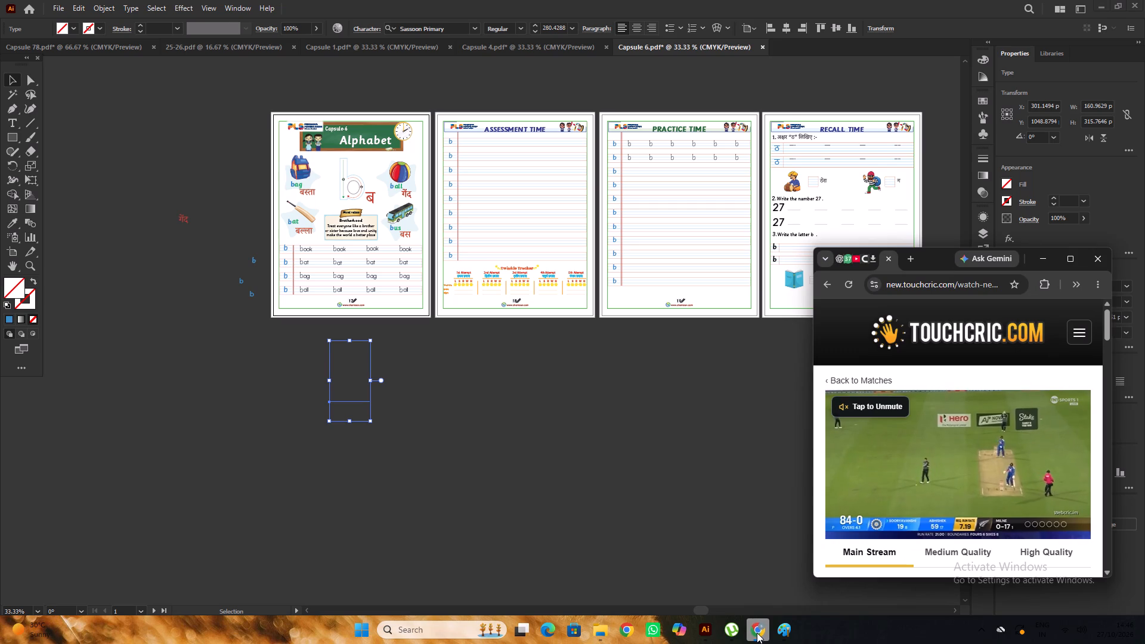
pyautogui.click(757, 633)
# Give the enlarged "b" a 0.25 pt black stroke.
pyautogui.click(1054, 199)
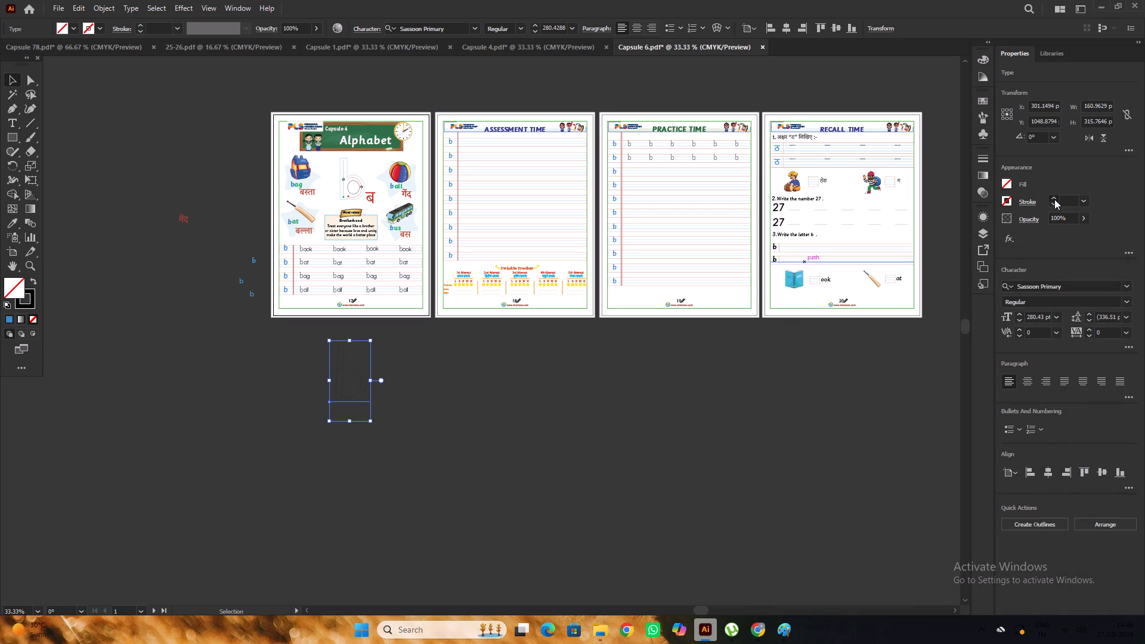
pyautogui.click(626, 419)
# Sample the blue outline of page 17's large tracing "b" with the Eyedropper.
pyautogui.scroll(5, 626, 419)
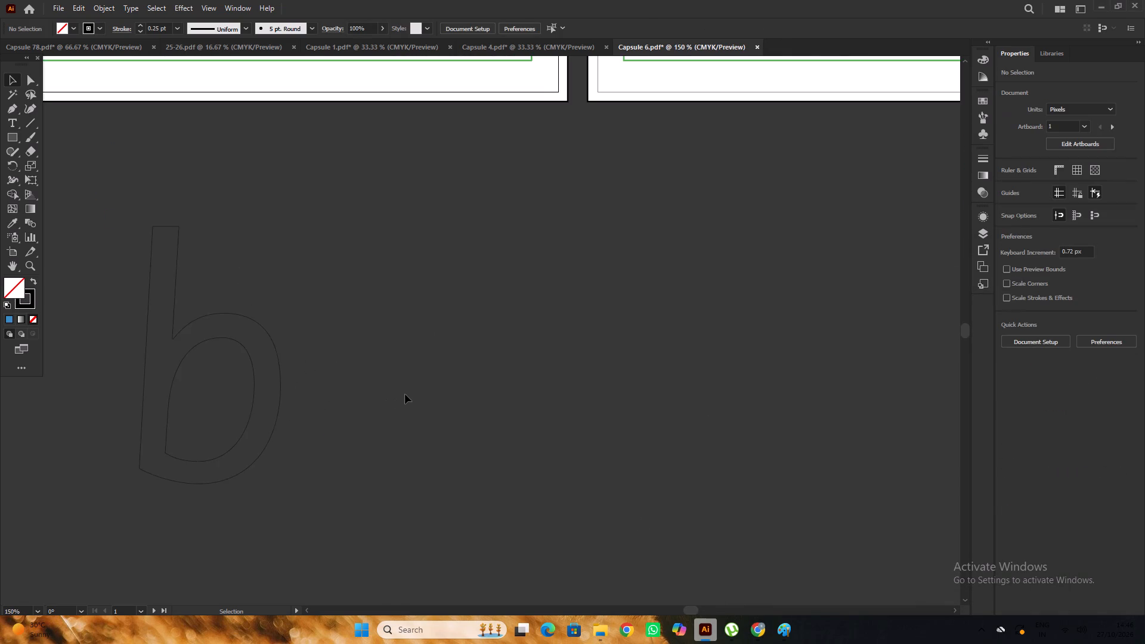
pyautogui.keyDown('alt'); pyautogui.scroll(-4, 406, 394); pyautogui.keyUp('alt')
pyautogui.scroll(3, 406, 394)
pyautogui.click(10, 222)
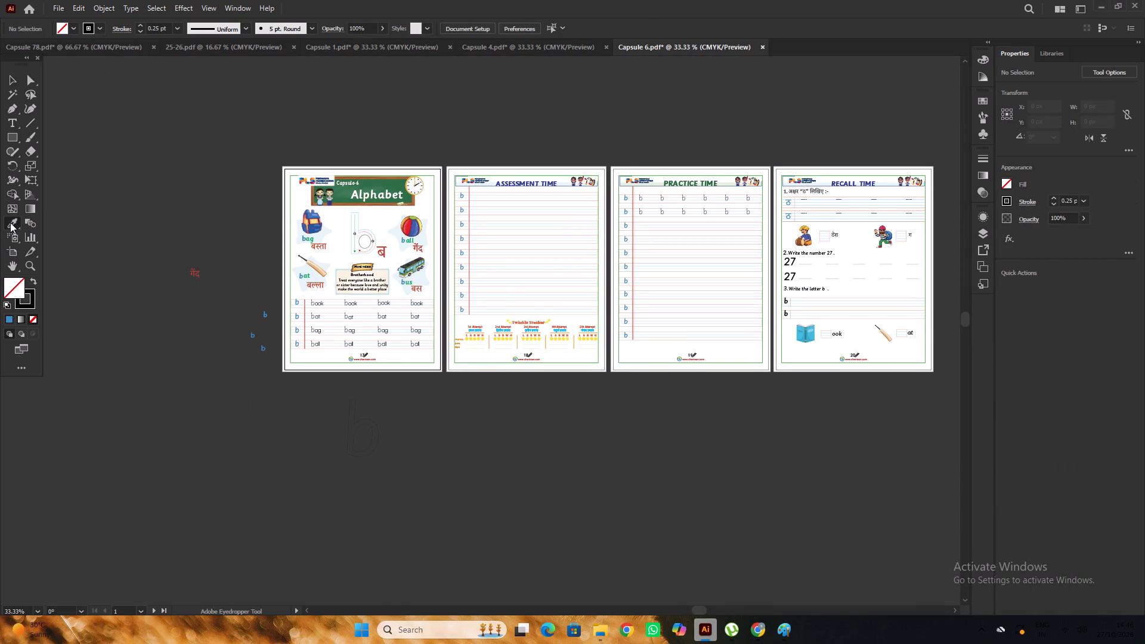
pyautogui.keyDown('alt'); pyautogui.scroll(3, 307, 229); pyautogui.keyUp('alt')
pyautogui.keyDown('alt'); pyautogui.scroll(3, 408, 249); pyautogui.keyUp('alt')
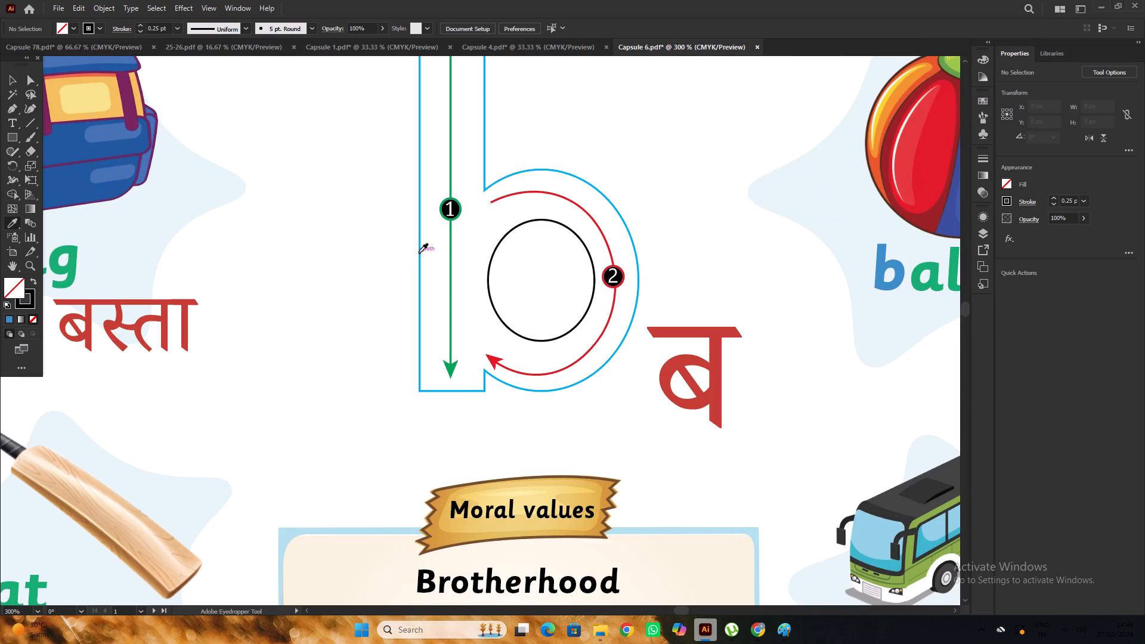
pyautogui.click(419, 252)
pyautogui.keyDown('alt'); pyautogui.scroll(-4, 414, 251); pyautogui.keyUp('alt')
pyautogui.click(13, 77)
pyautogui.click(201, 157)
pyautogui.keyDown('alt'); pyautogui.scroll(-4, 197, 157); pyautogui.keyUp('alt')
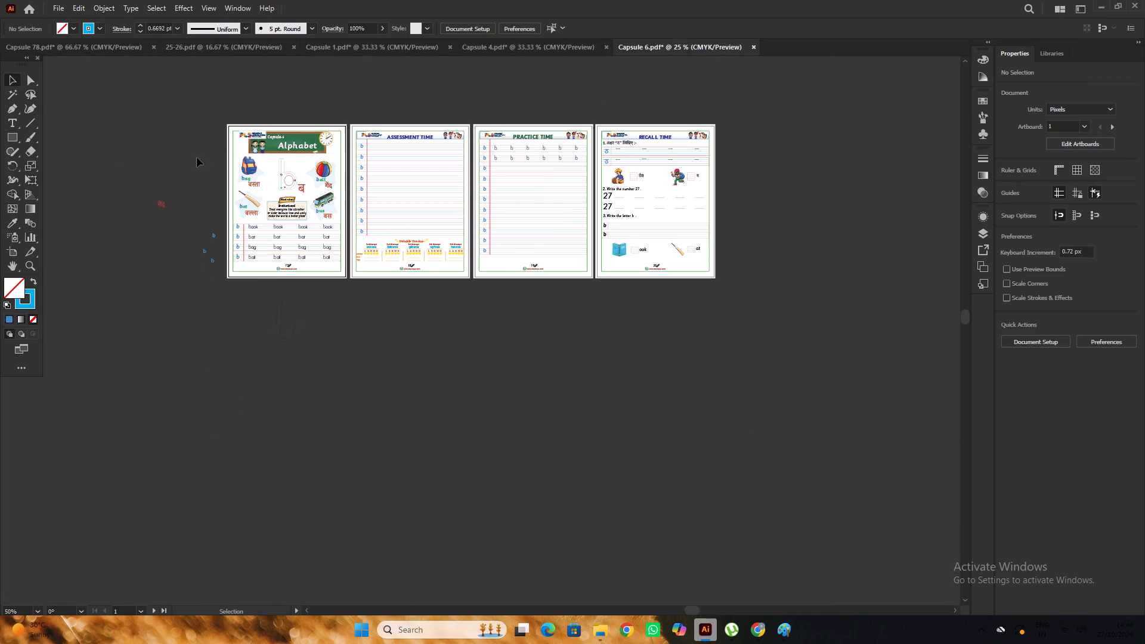
# Move the enlarged outlined "b" sideways to the space below page 18.
pyautogui.scroll(5, 295, 380)
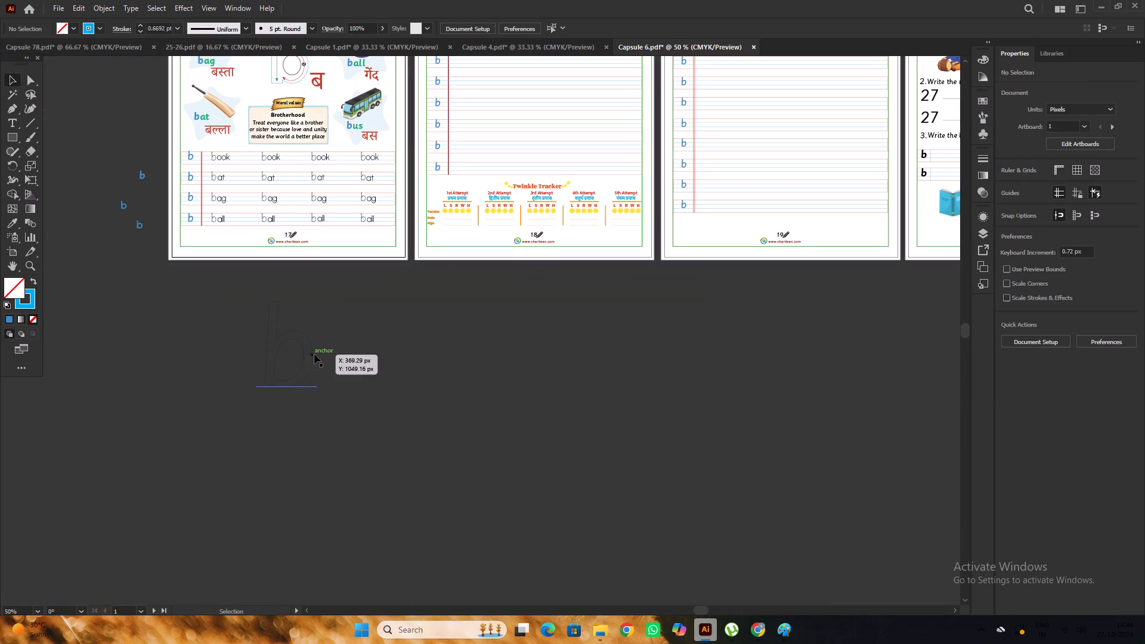
pyautogui.moveTo(314, 354); pyautogui.dragTo(483, 355)
pyautogui.keyDown('alt'); pyautogui.scroll(-3, 543, 352); pyautogui.keyUp('alt')
pyautogui.scroll(3, 543, 352)
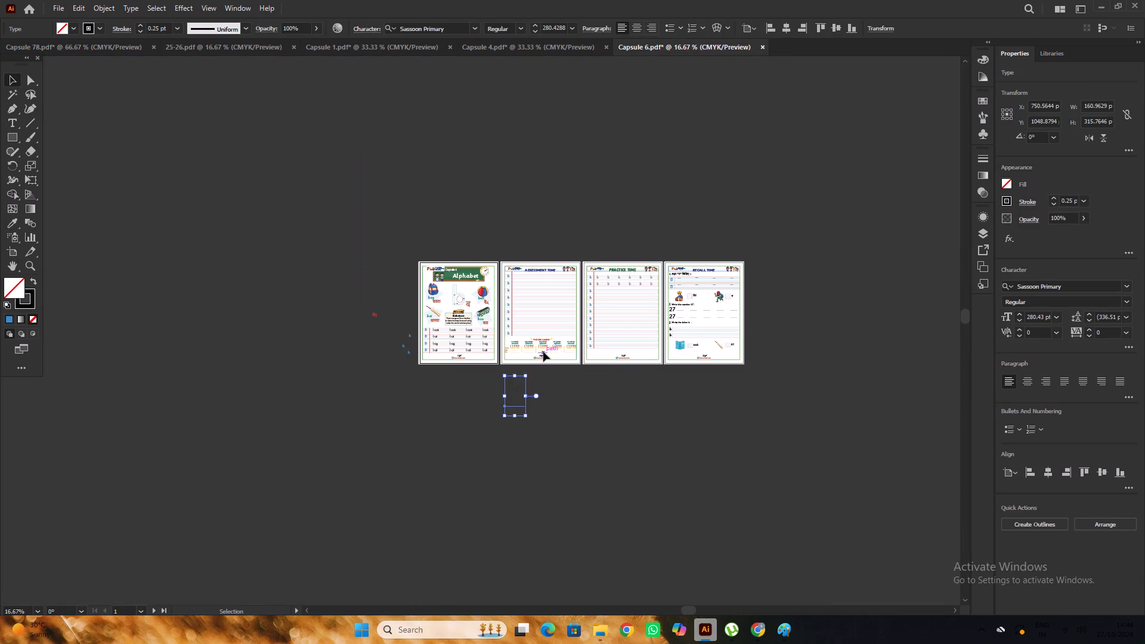
# Unlock the group that forms the large tracing "b" on page 17 and deselect it.
pyautogui.keyDown('alt'); pyautogui.scroll(4, 509, 366); pyautogui.keyUp('alt')
pyautogui.scroll(3, 501, 346)
pyautogui.scroll(4, 335, 280)
pyautogui.keyDown('alt'); pyautogui.scroll(-1, 399, 287); pyautogui.keyUp('alt')
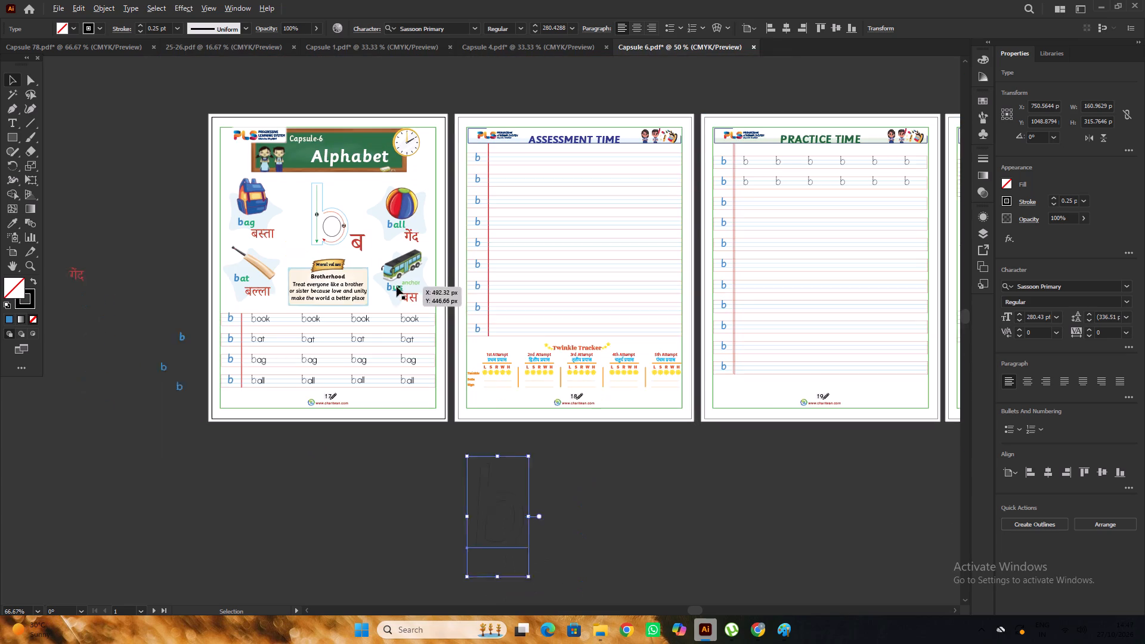
pyautogui.keyDown('alt'); pyautogui.scroll(-1, 397, 287); pyautogui.keyUp('alt')
pyautogui.keyDown('alt'); pyautogui.scroll(2, 308, 223); pyautogui.keyUp('alt')
pyautogui.click(316, 220)
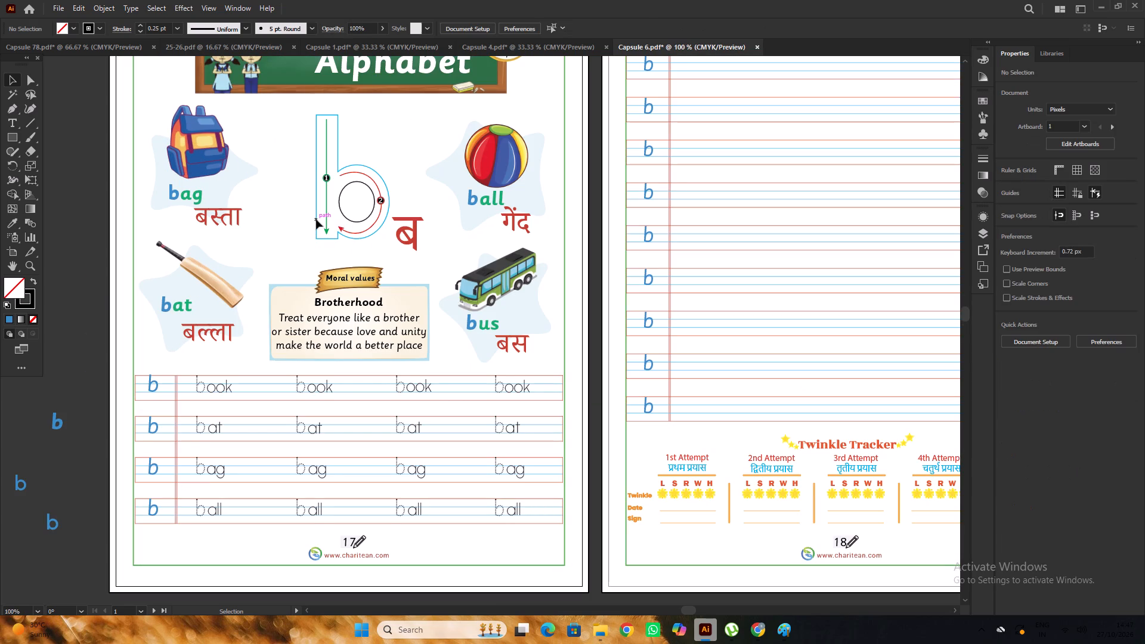
pyautogui.click(316, 219)
pyautogui.doubleClick(316, 219)
pyautogui.click(363, 235)
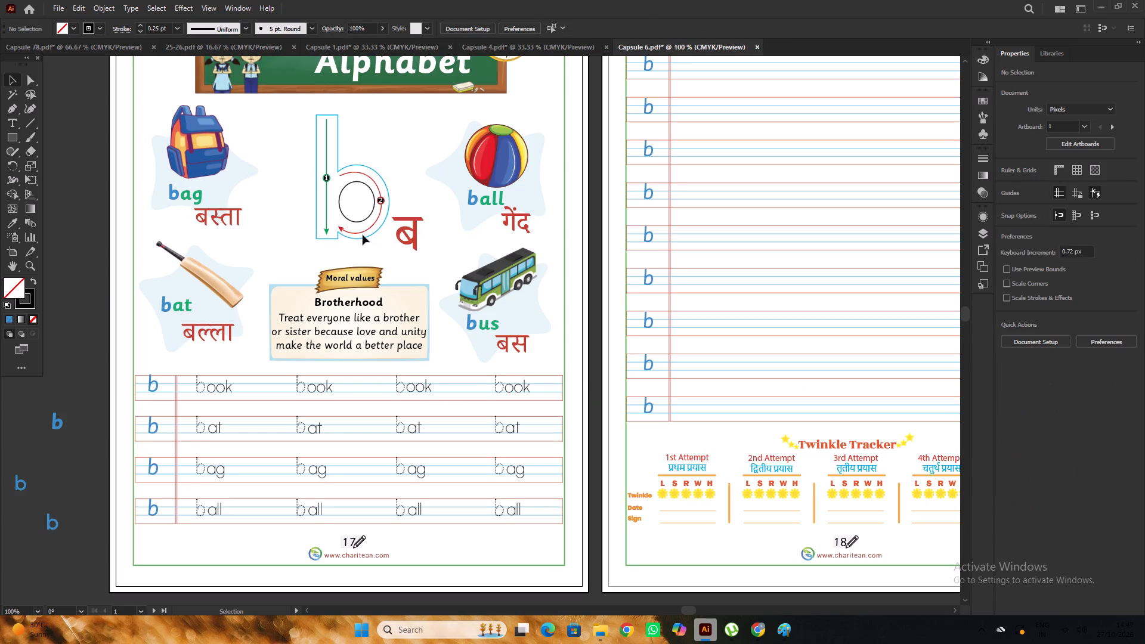
pyautogui.click(366, 238)
pyautogui.rightClick(366, 237)
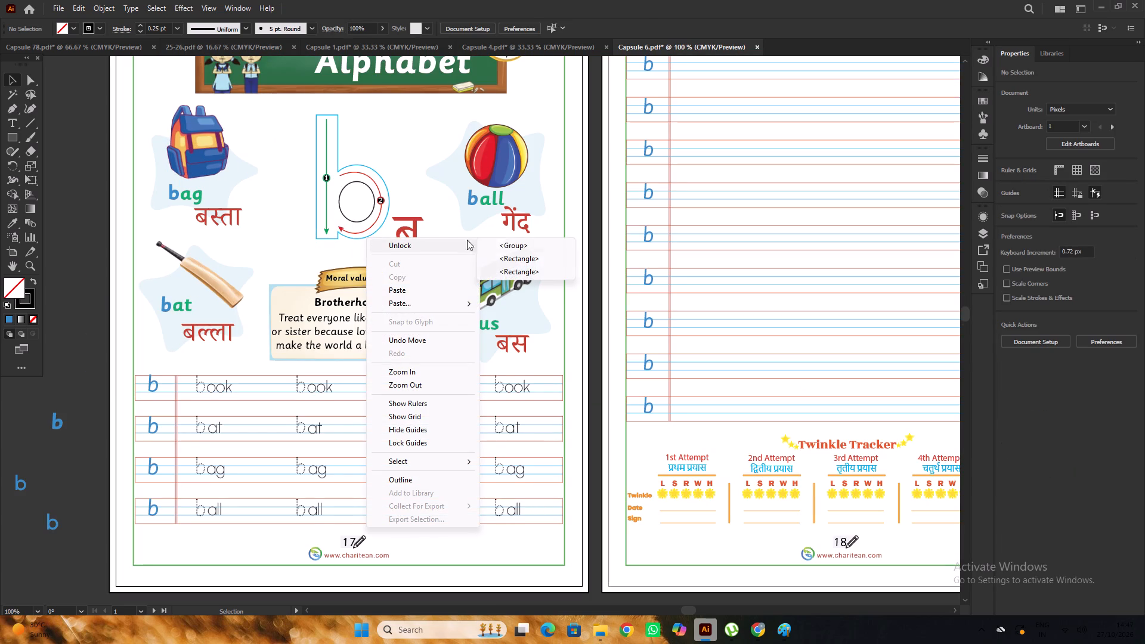
pyautogui.click(510, 247)
pyautogui.keyDown('alt'); pyautogui.scroll(-2, 520, 245); pyautogui.keyUp('alt')
pyautogui.click(205, 194)
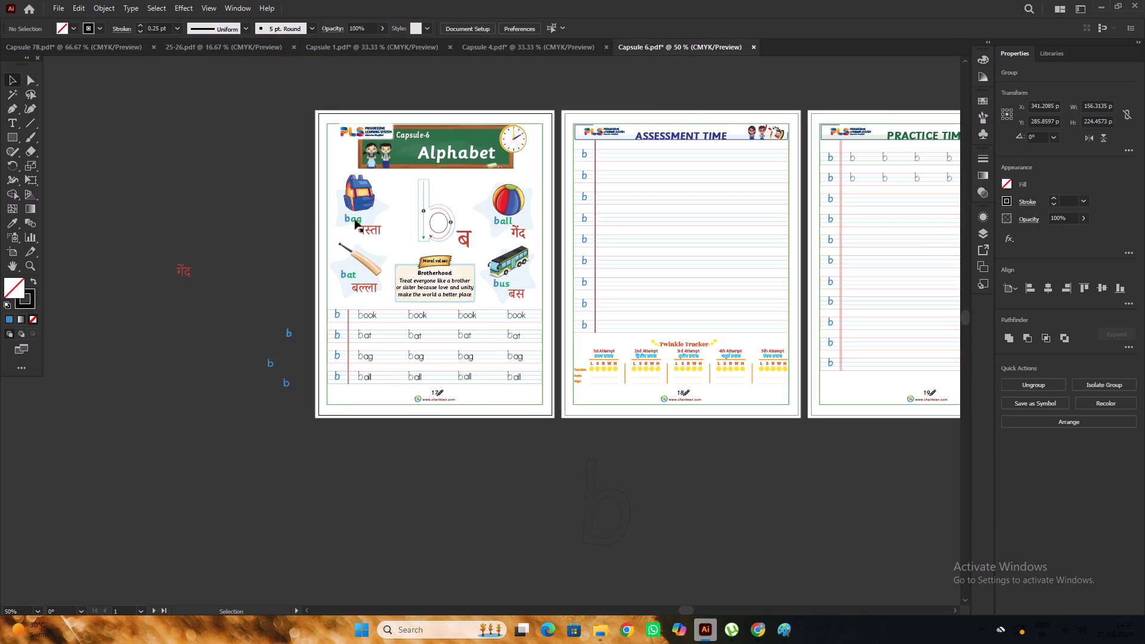
# Apply the blue outline style of page 17's large tracing "b" to the enlarged "b" below page 18 with the Eyedropper.
pyautogui.keyDown('alt'); pyautogui.scroll(1, 411, 228); pyautogui.keyUp('alt')
pyautogui.keyDown('alt'); pyautogui.scroll(-3, 419, 224); pyautogui.keyUp('alt')
pyautogui.click(506, 372)
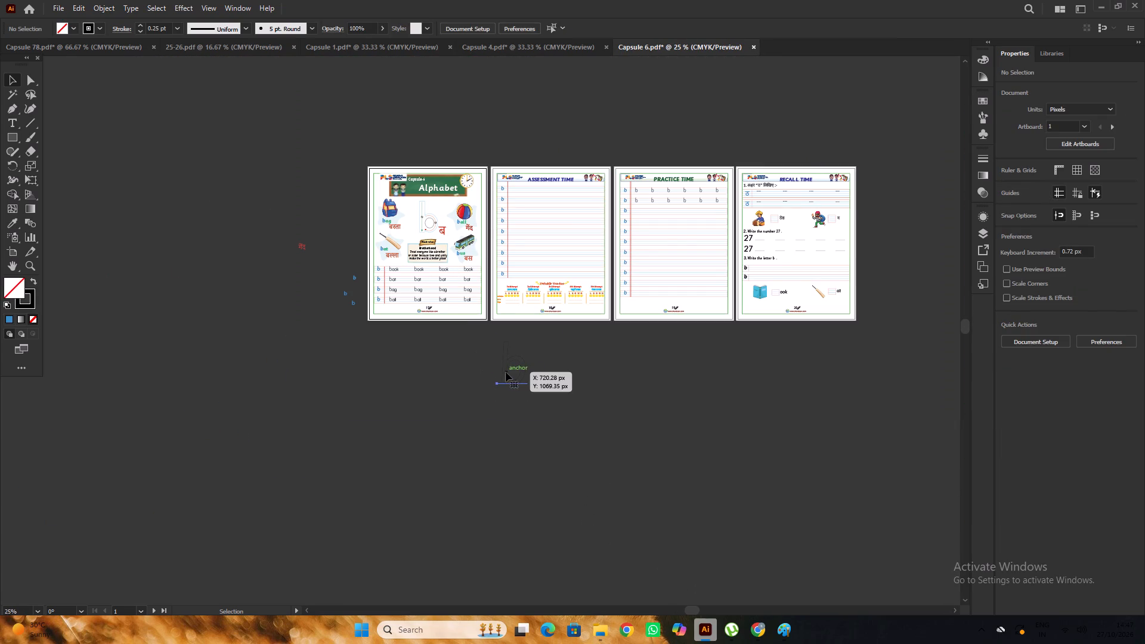
pyautogui.scroll(7, 496, 349)
pyautogui.click(13, 224)
pyautogui.keyDown('alt'); pyautogui.scroll(1, 390, 313); pyautogui.keyUp('alt')
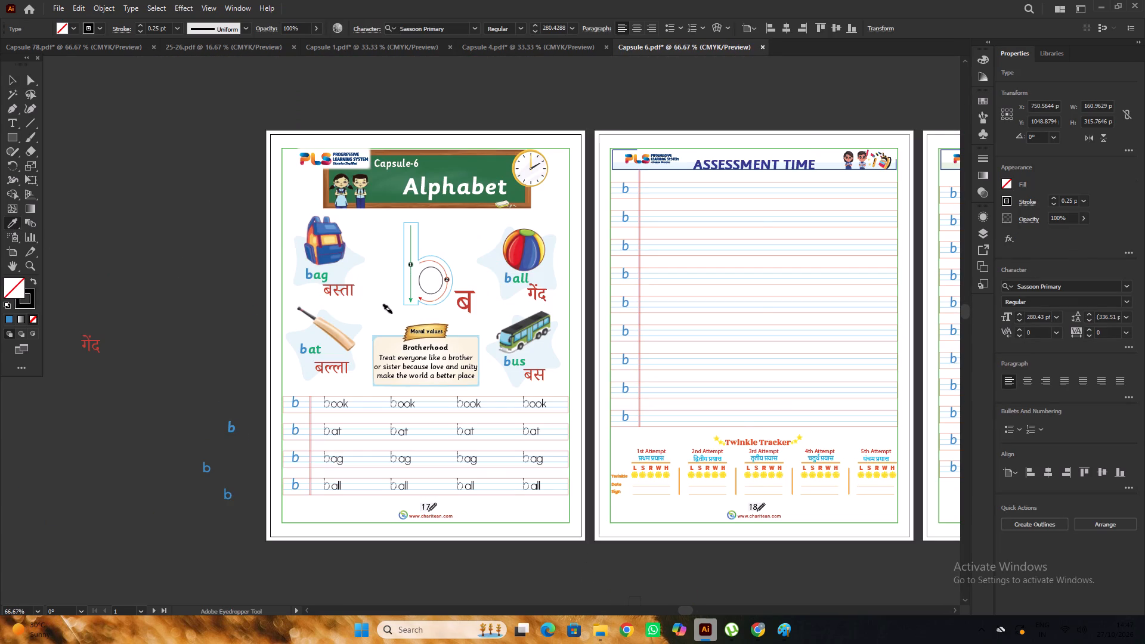
pyautogui.keyDown('alt'); pyautogui.scroll(5, 392, 313); pyautogui.keyUp('alt')
pyautogui.click(479, 253)
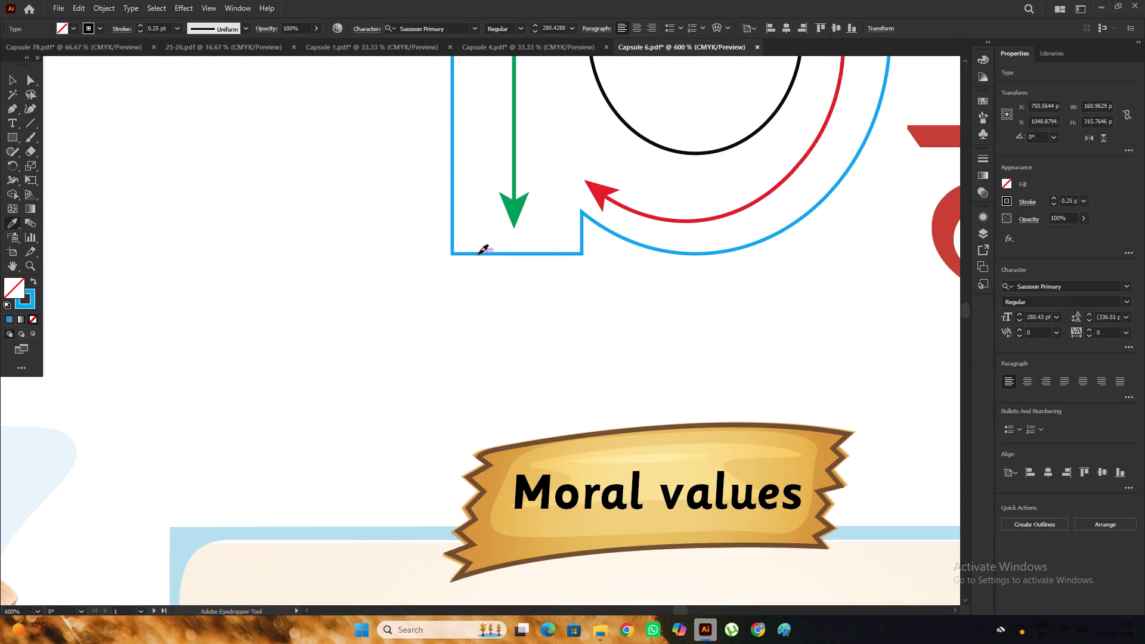
pyautogui.keyDown('alt'); pyautogui.scroll(-9, 416, 257); pyautogui.keyUp('alt')
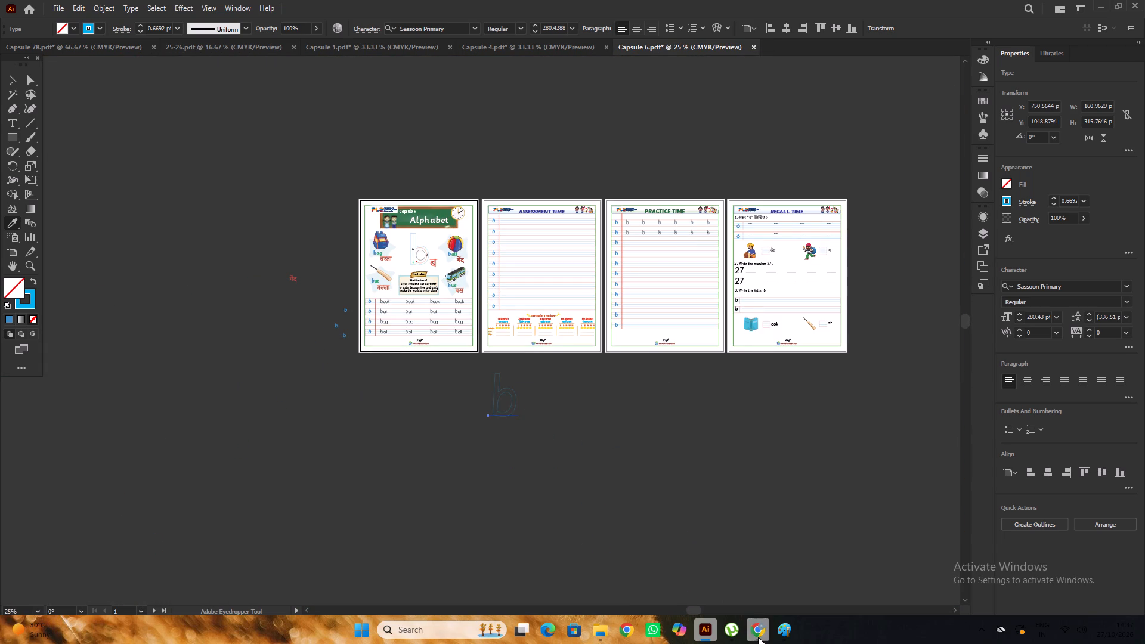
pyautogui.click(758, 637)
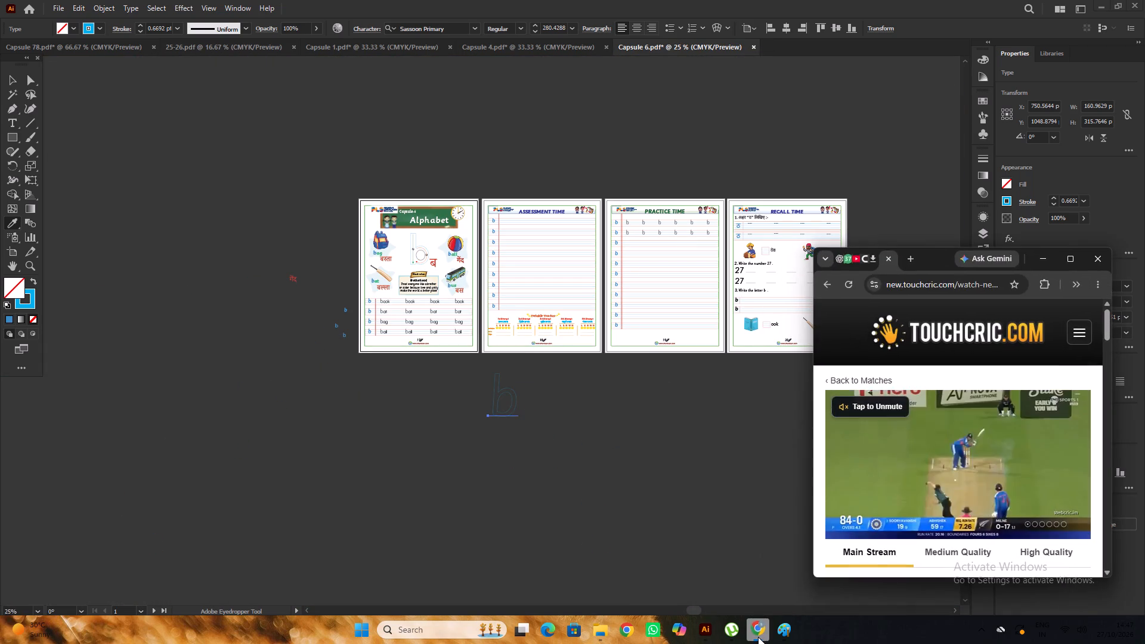